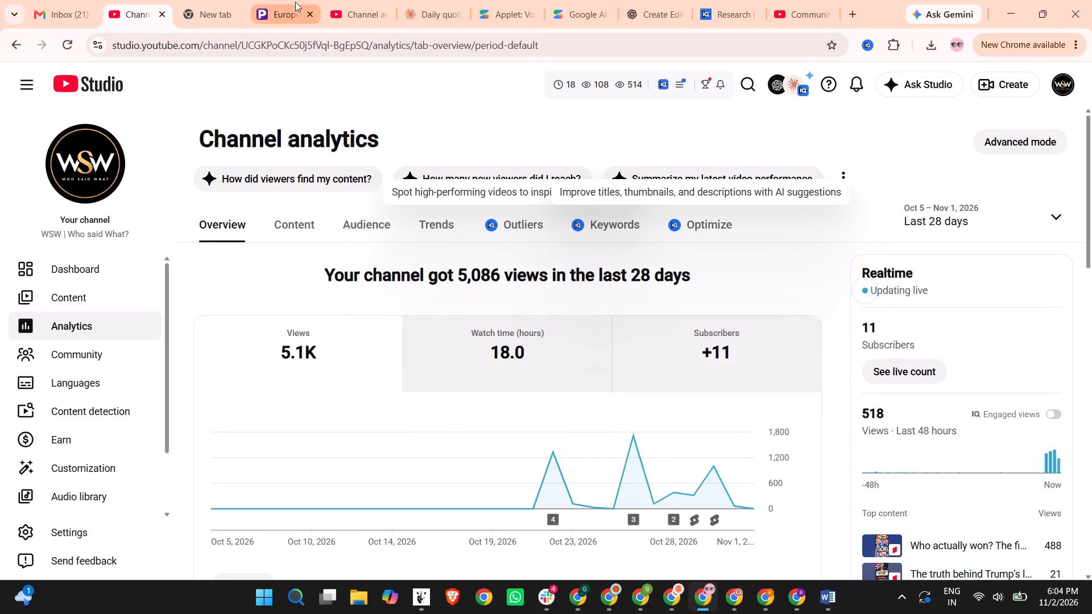
Check the channel's Realtime performance report in the other YouTube Studio tab.
click(355, 0)
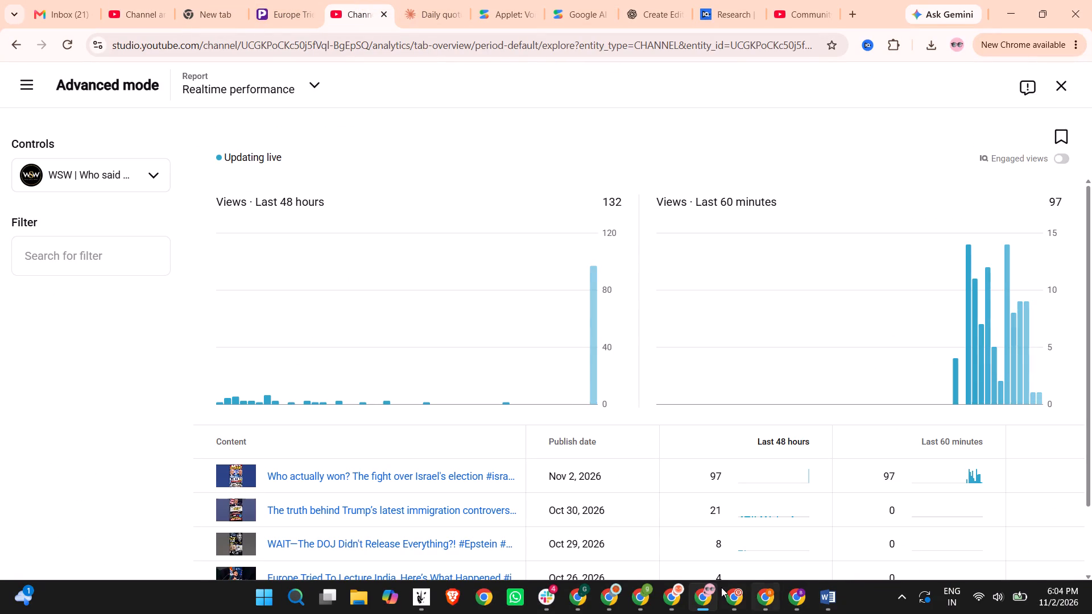
Switch to the Canva video design and listen to the voiceover from 0:07, replaying it from about 18 s.
click(586, 599)
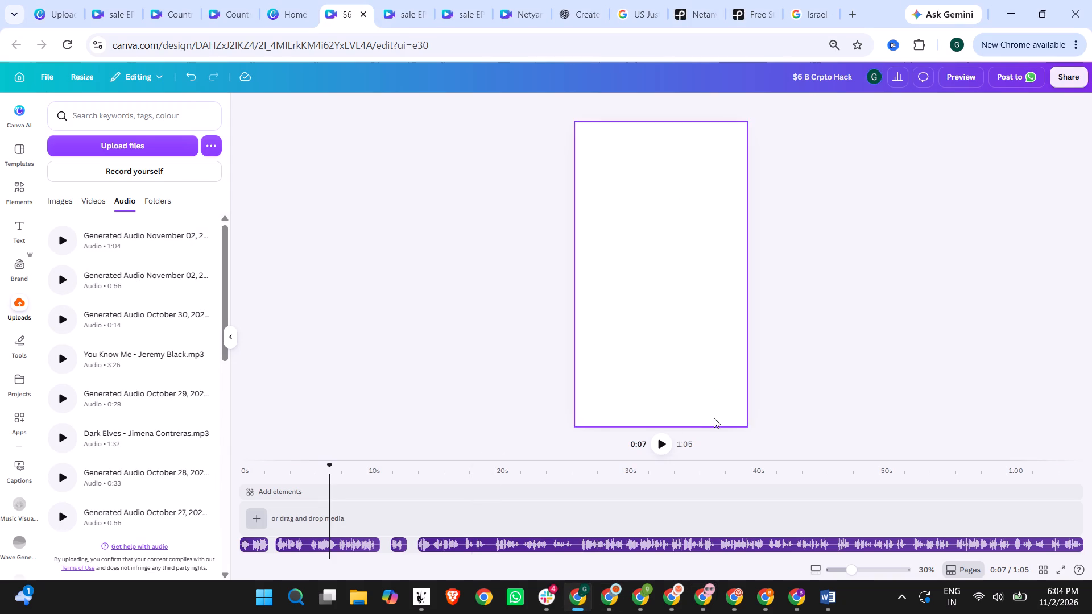
click(665, 441)
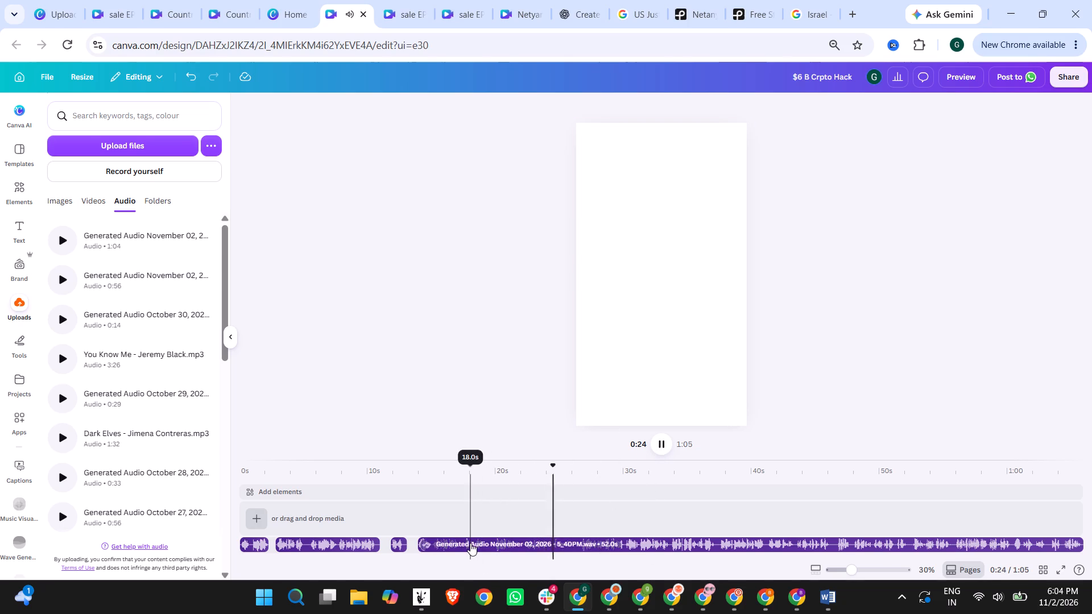
click(470, 543)
click(661, 442)
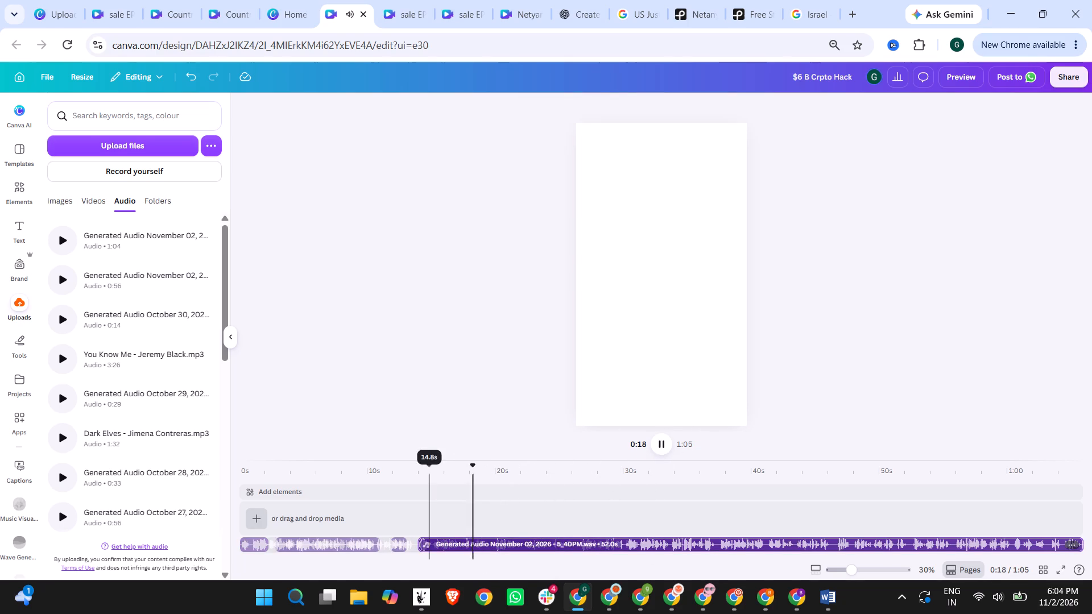
Play the voice-over around 17 to 20 seconds to find the cut point, and split the clip at about 18 seconds.
click(457, 468)
click(663, 441)
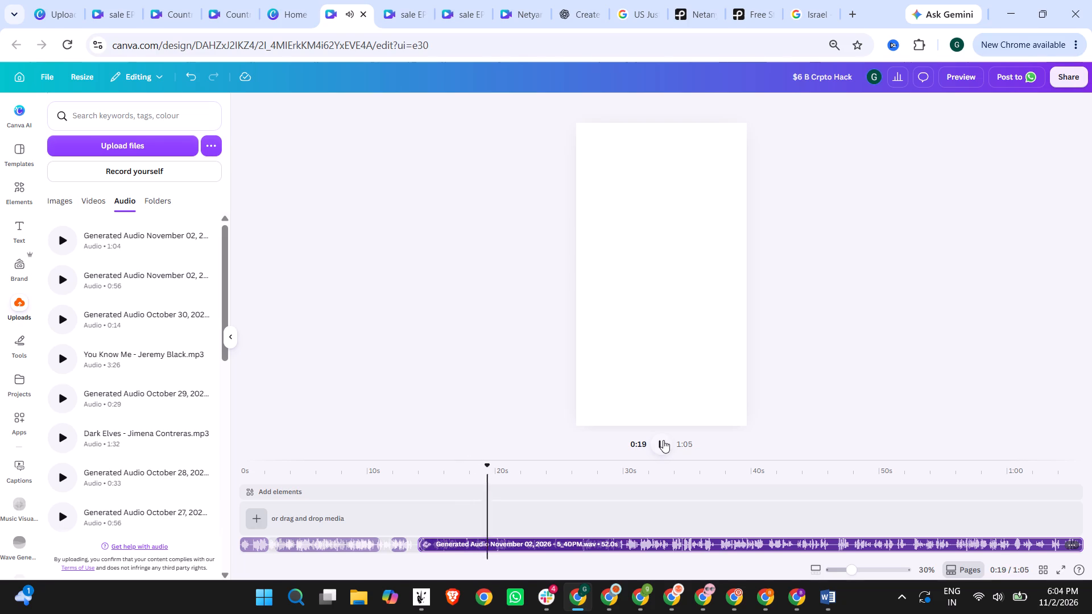
click(663, 440)
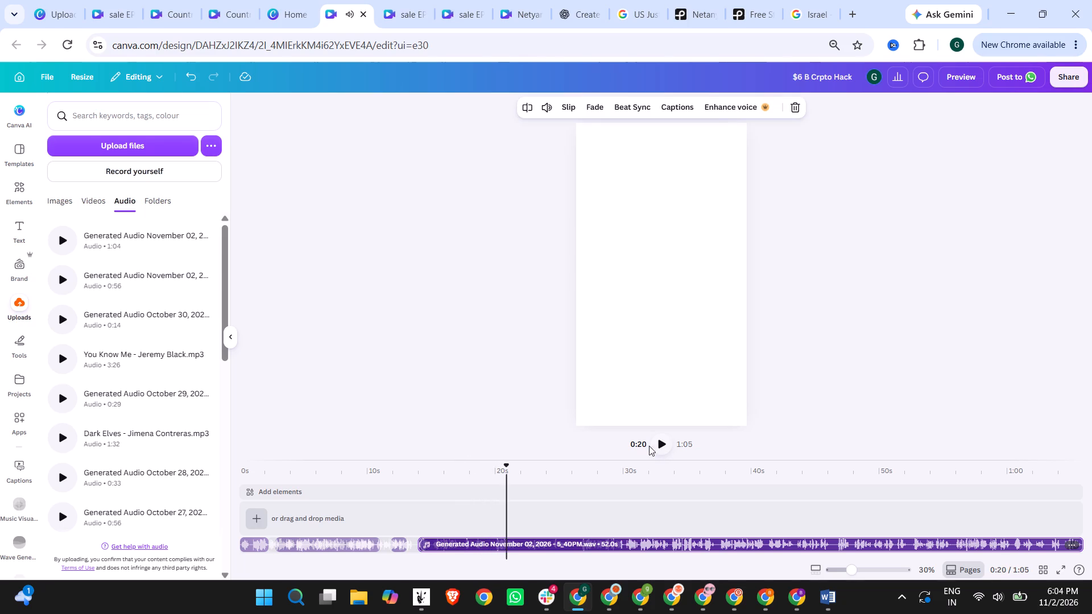
click(460, 473)
click(664, 446)
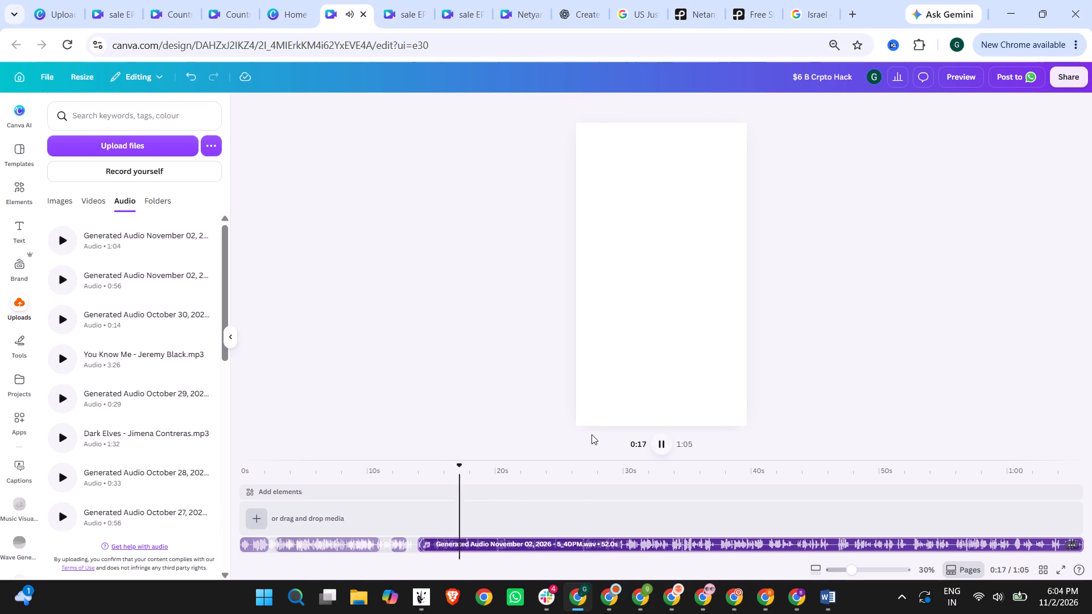
click(663, 437)
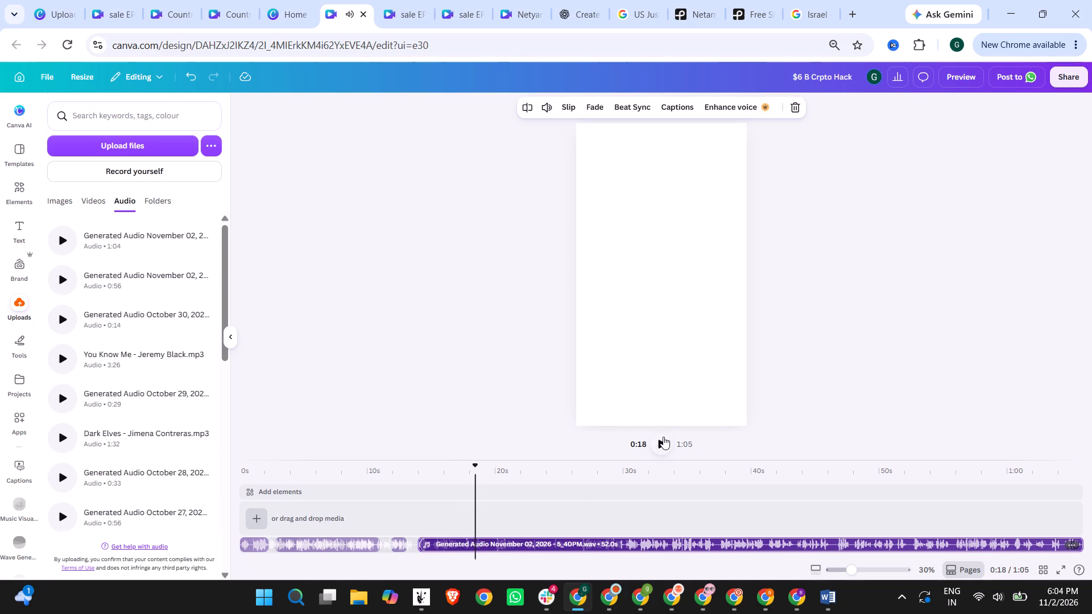
click(530, 103)
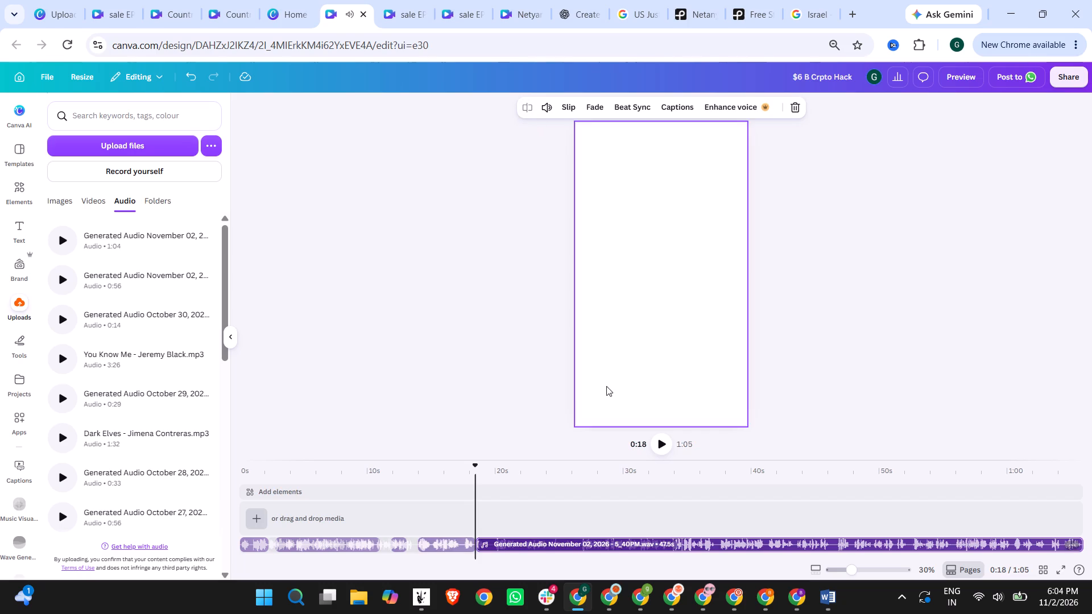
Listen past the new cut and split the voice-over again at 19.6 seconds.
click(658, 443)
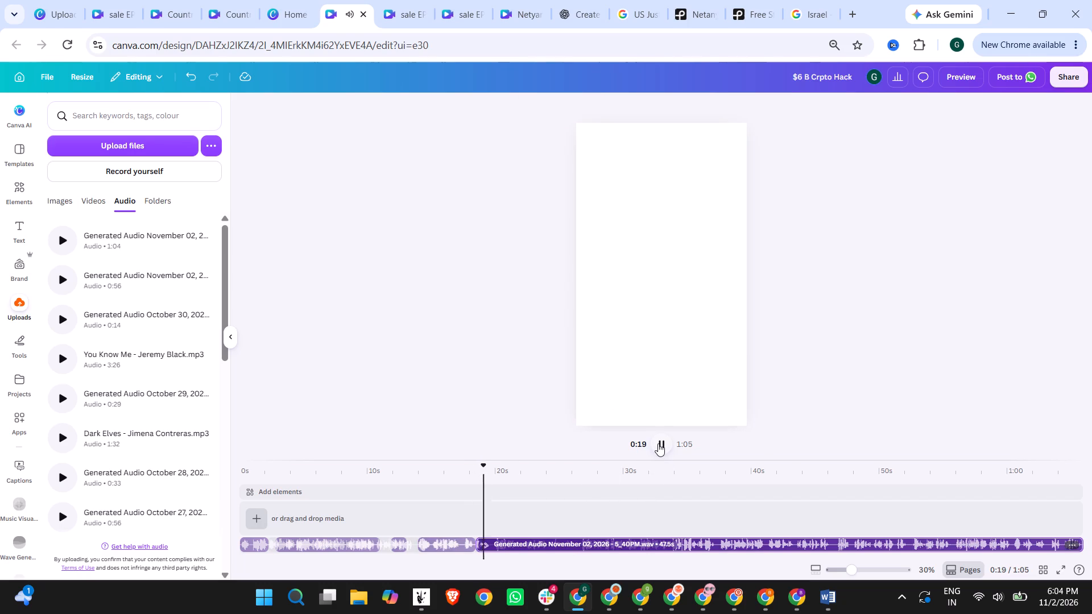
click(658, 443)
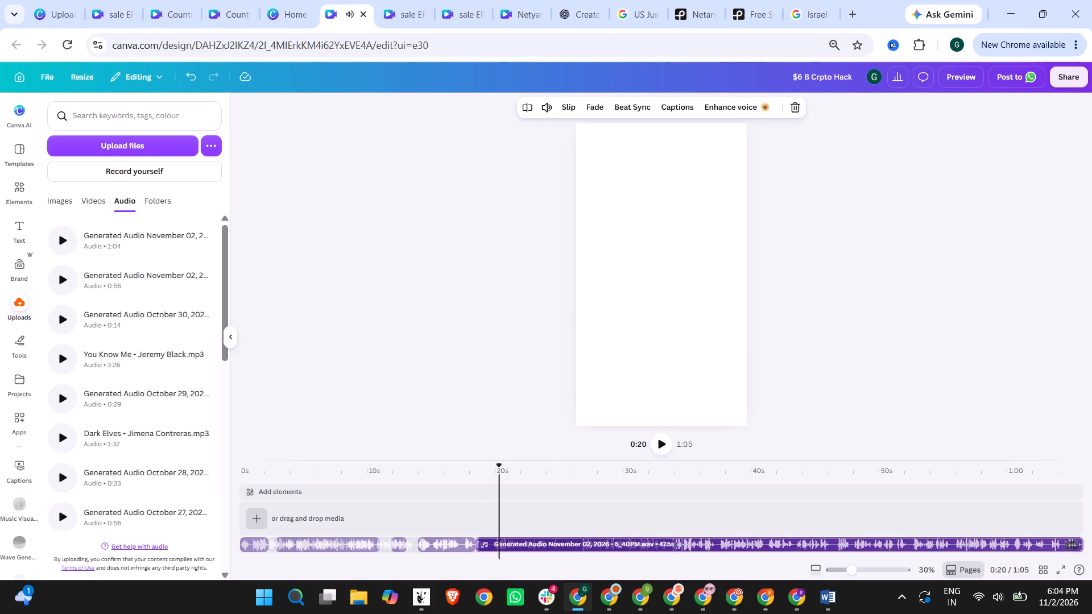
click(491, 468)
click(660, 440)
click(491, 471)
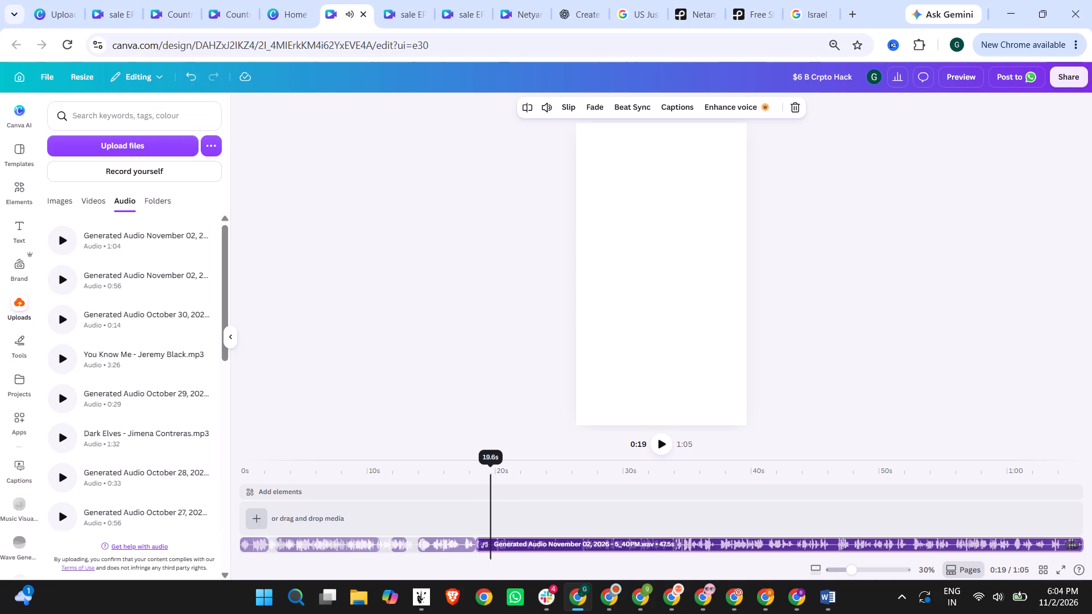
click(657, 447)
click(657, 447)
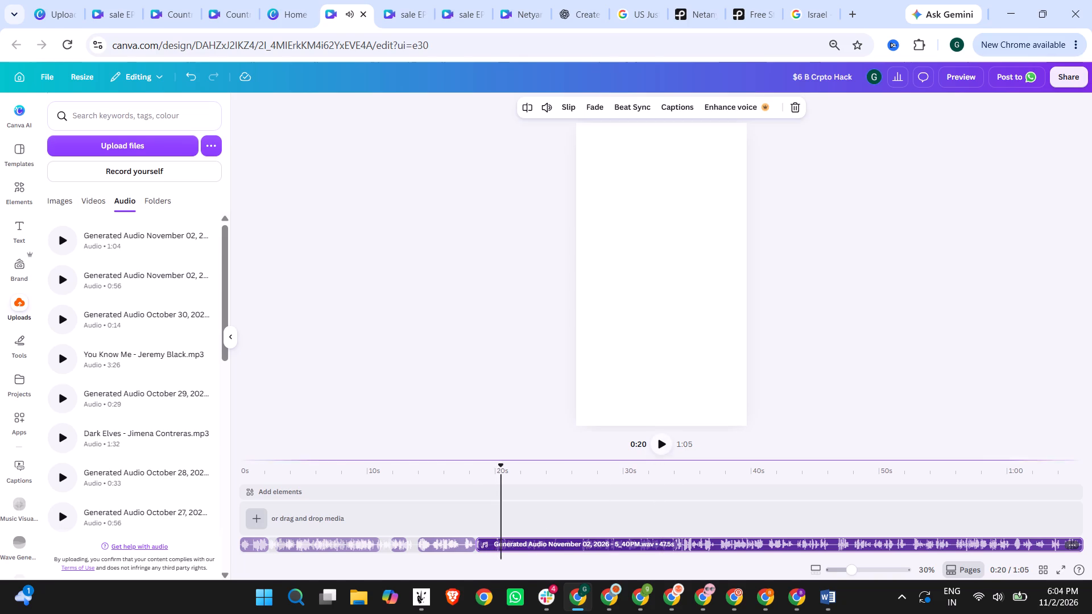
click(491, 467)
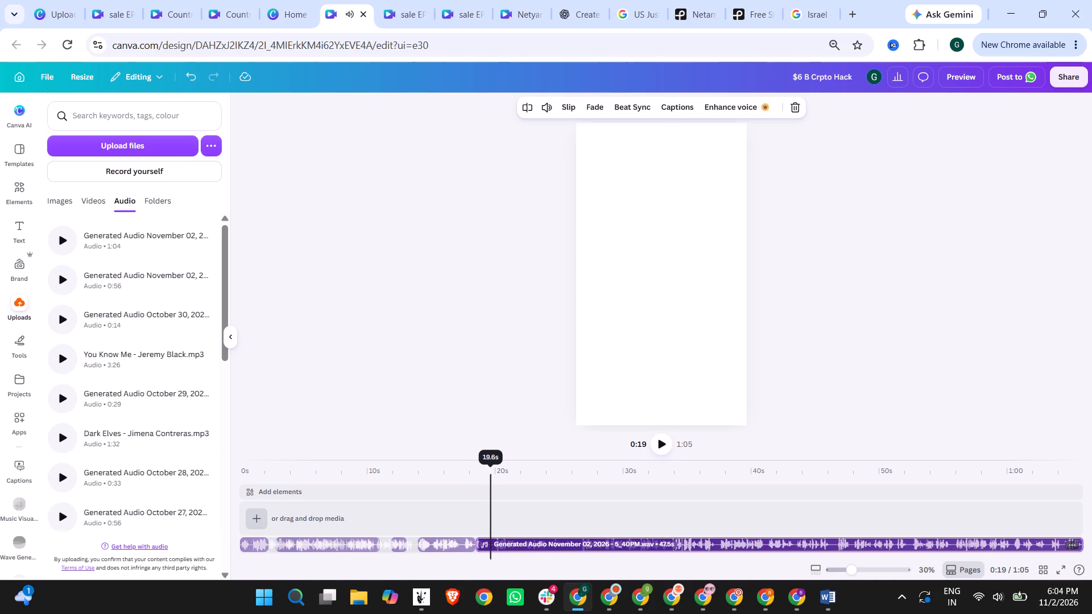
click(526, 106)
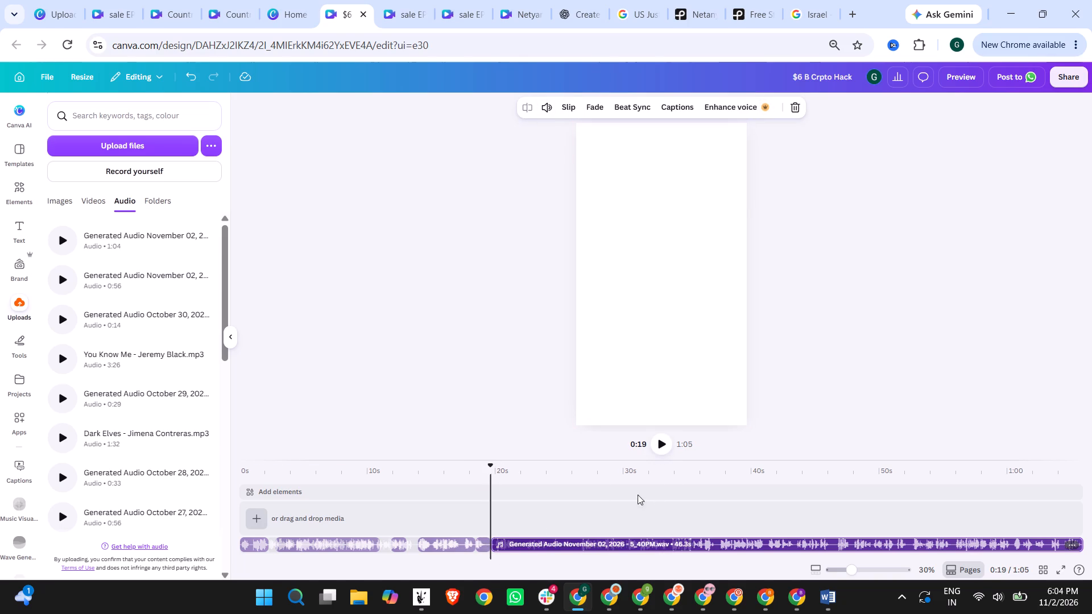
Delete the short voice-over piece between the cuts at about 18 and 19.6 seconds.
click(481, 549)
key(Delete)
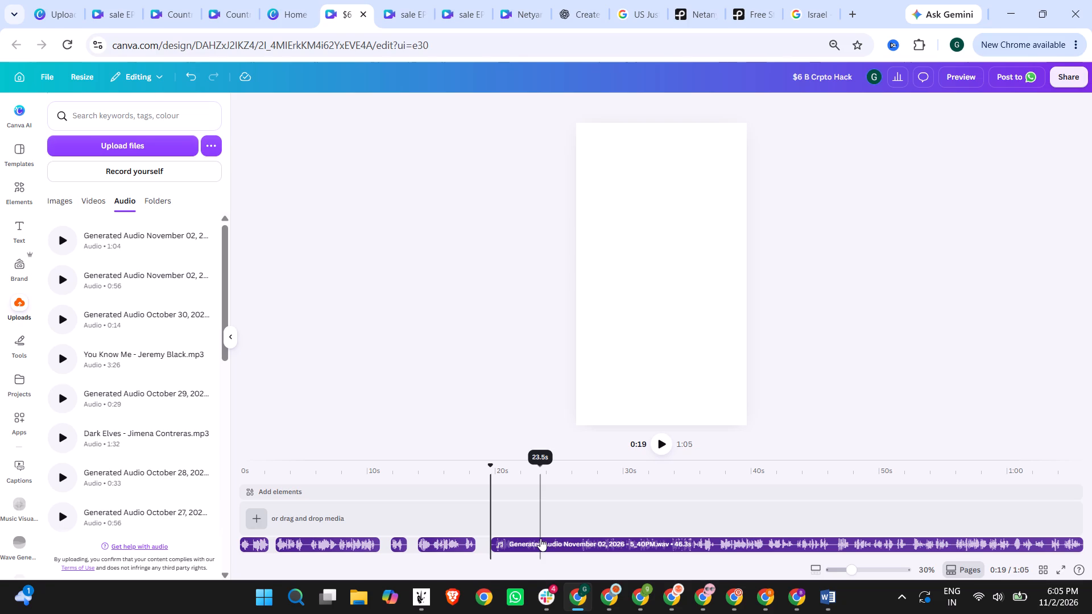
Play the voice-over from the start of the timeline to about 2 seconds.
click(240, 469)
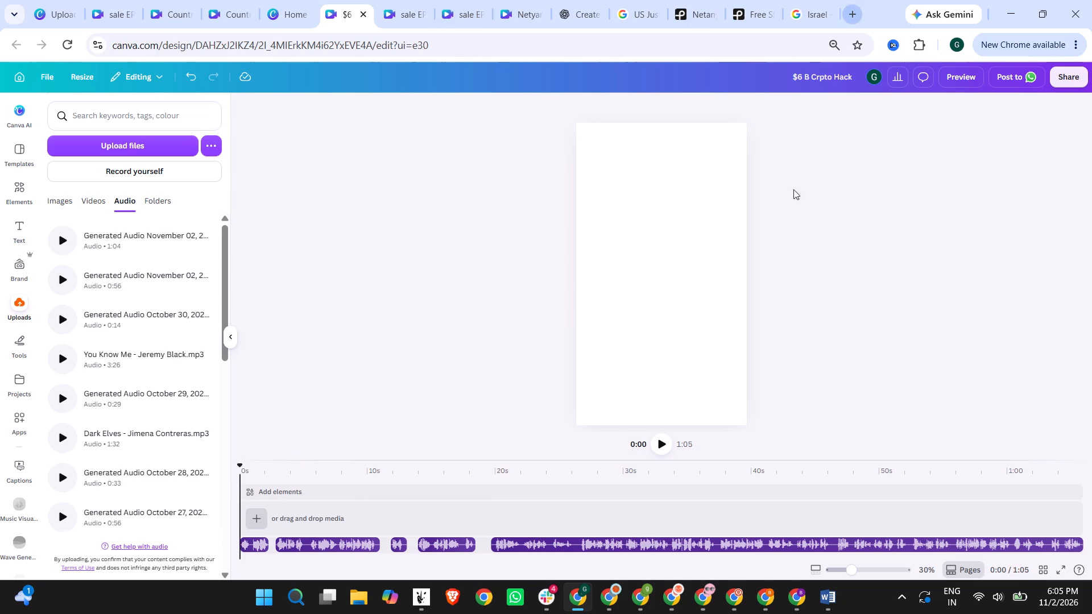
click(657, 439)
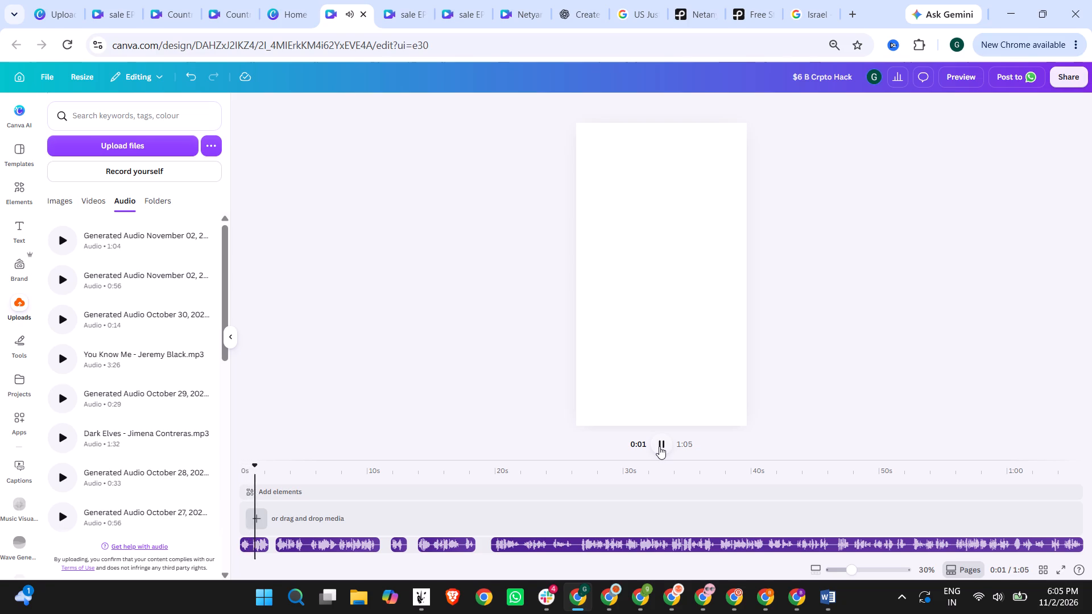
click(659, 446)
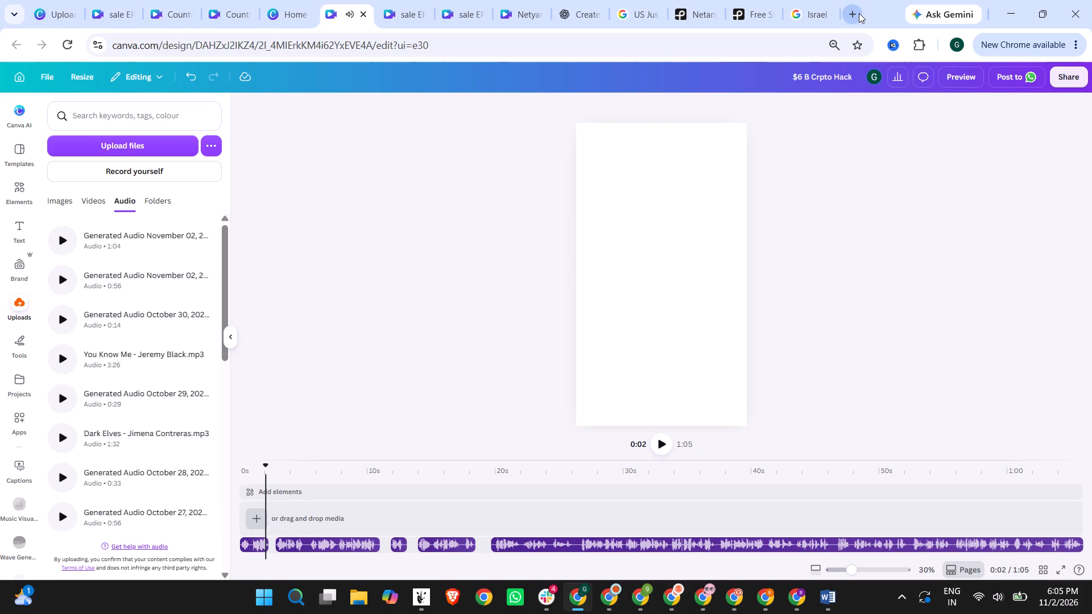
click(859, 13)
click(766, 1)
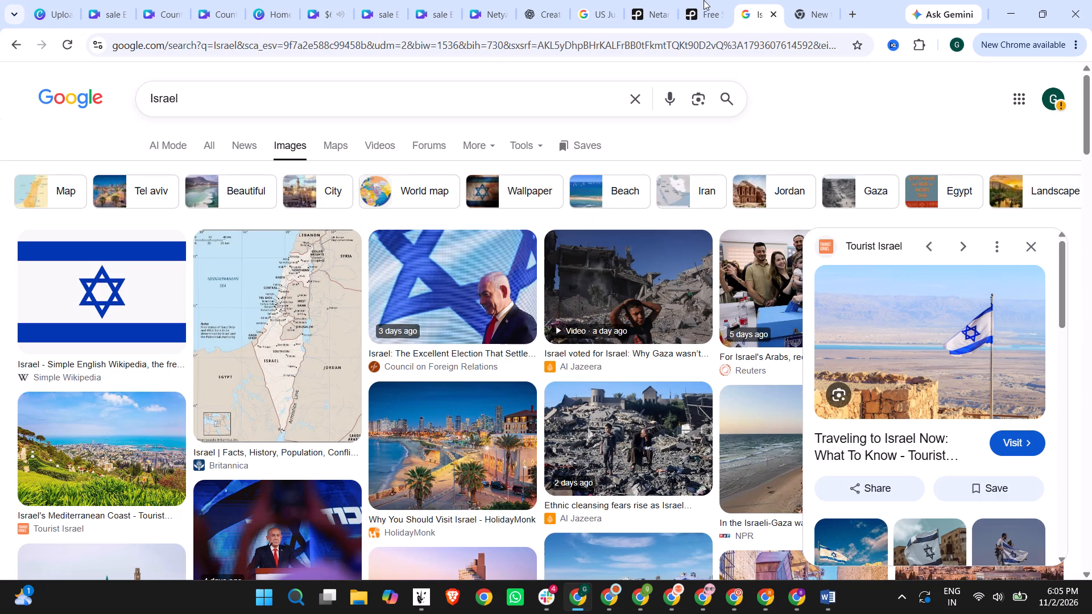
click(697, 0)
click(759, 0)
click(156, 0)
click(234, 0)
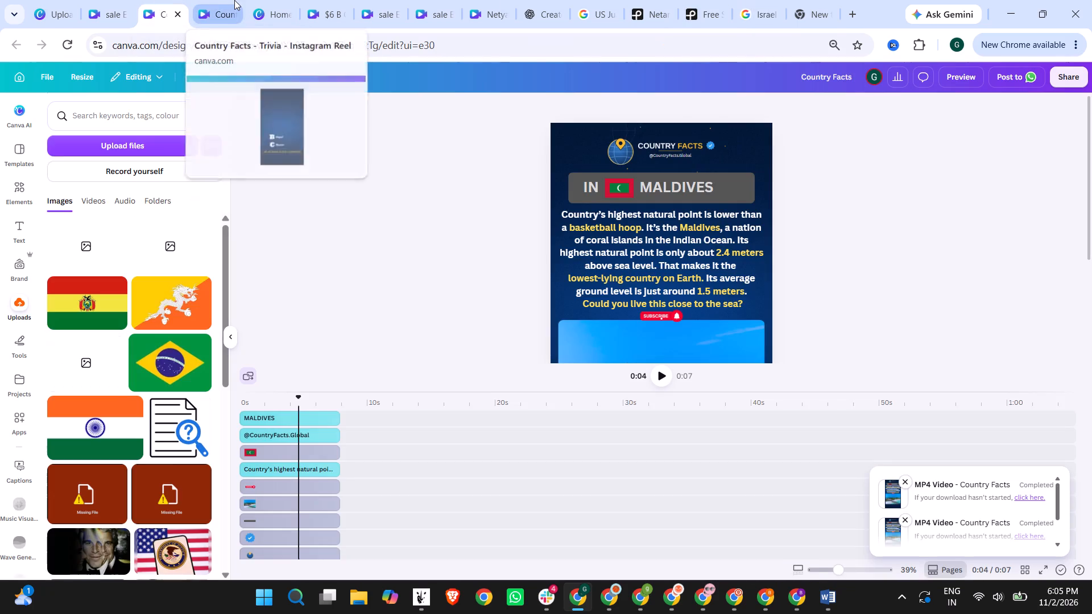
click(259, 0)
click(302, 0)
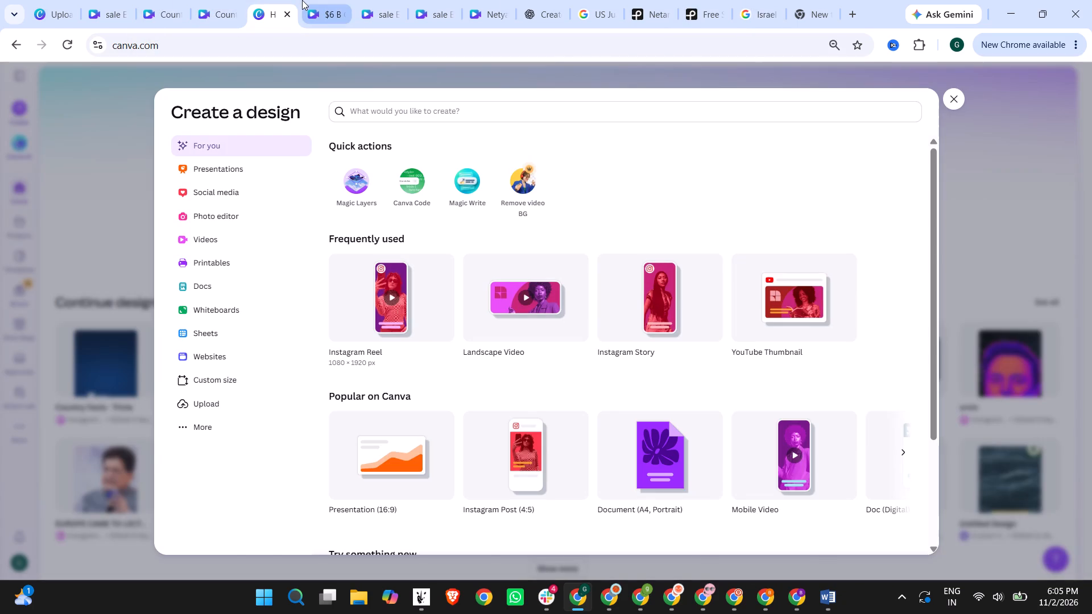
Search the design elements for "hack" and show only the video results.
scroll(135, 219, up, 8)
click(19, 182)
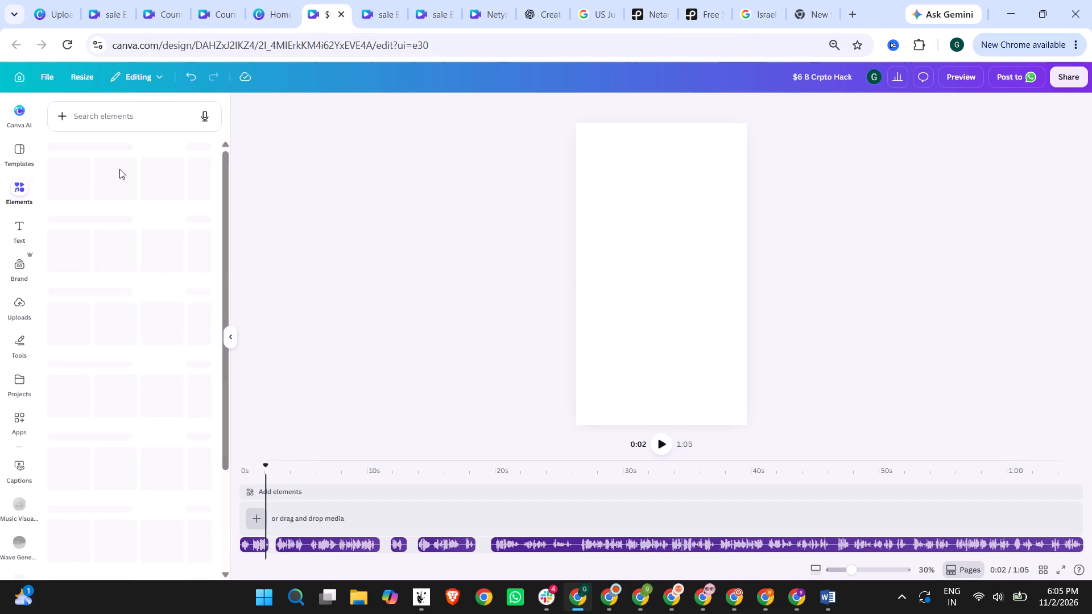
click(107, 121)
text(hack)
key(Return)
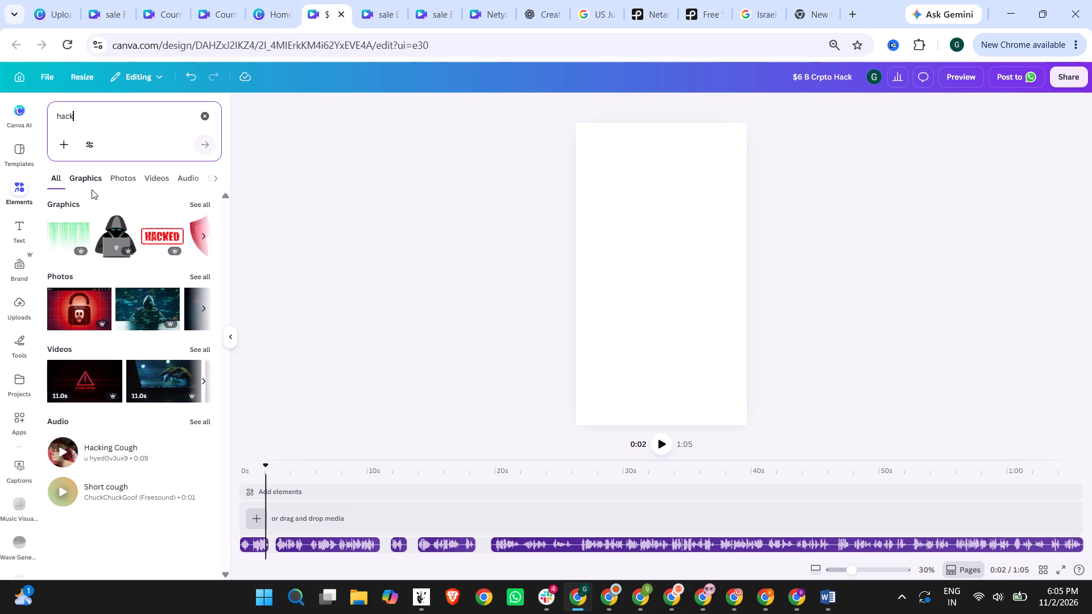
click(149, 180)
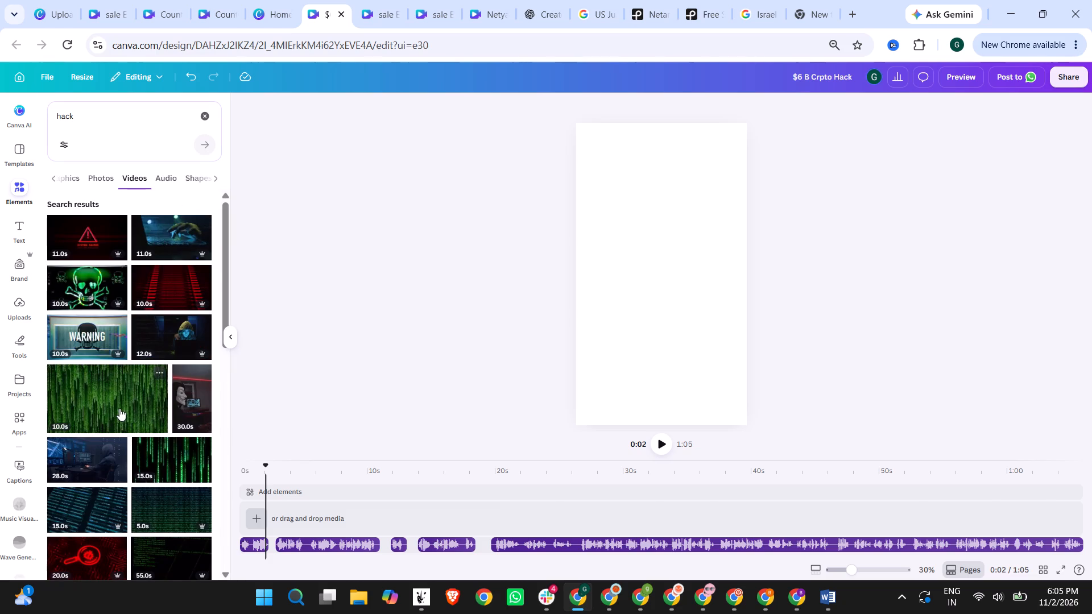
Browse the "hack" video results and add the 30-second vertical clip of falling green code to the timeline.
scroll(119, 408, down, 2)
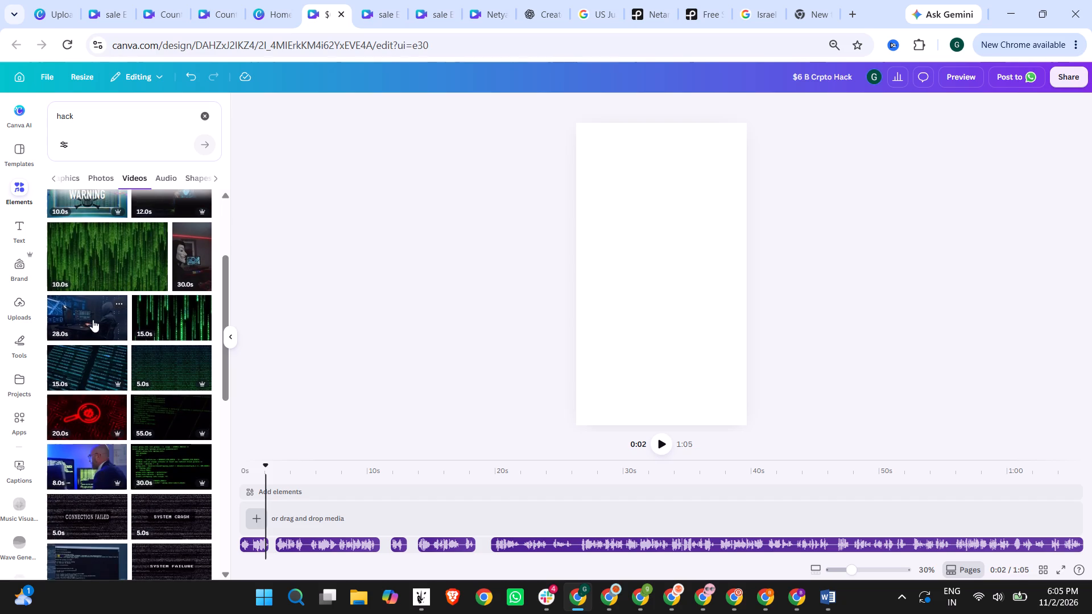
scroll(93, 320, down, 4)
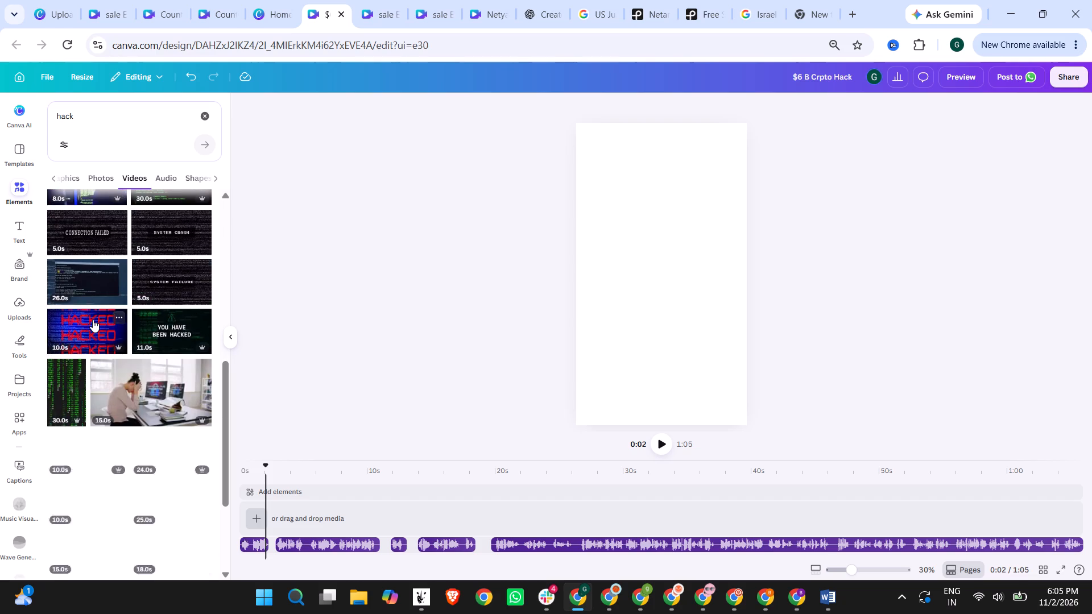
scroll(93, 320, down, 3)
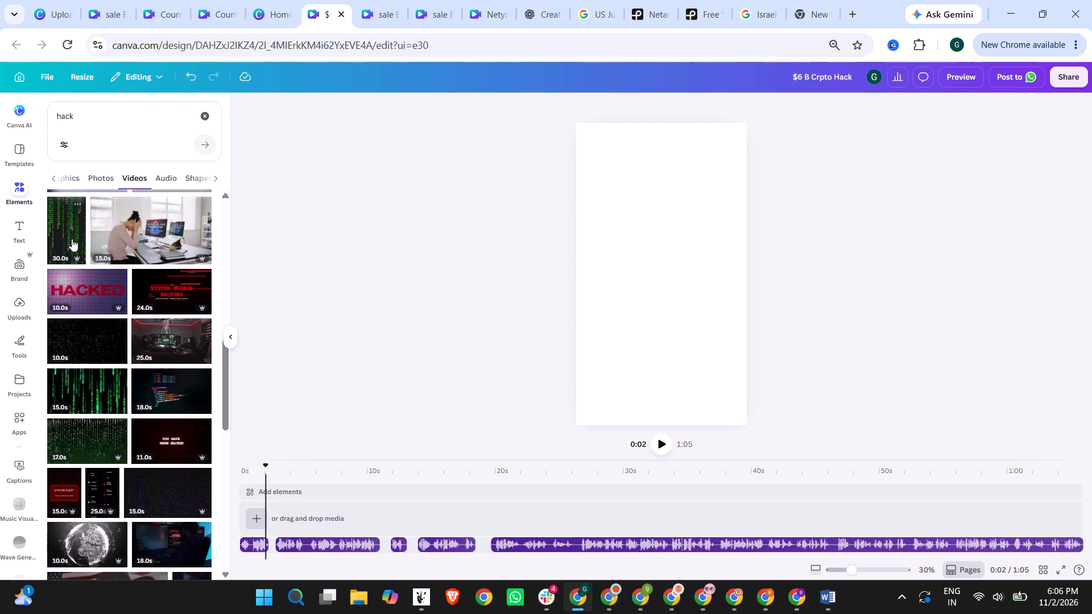
click(72, 239)
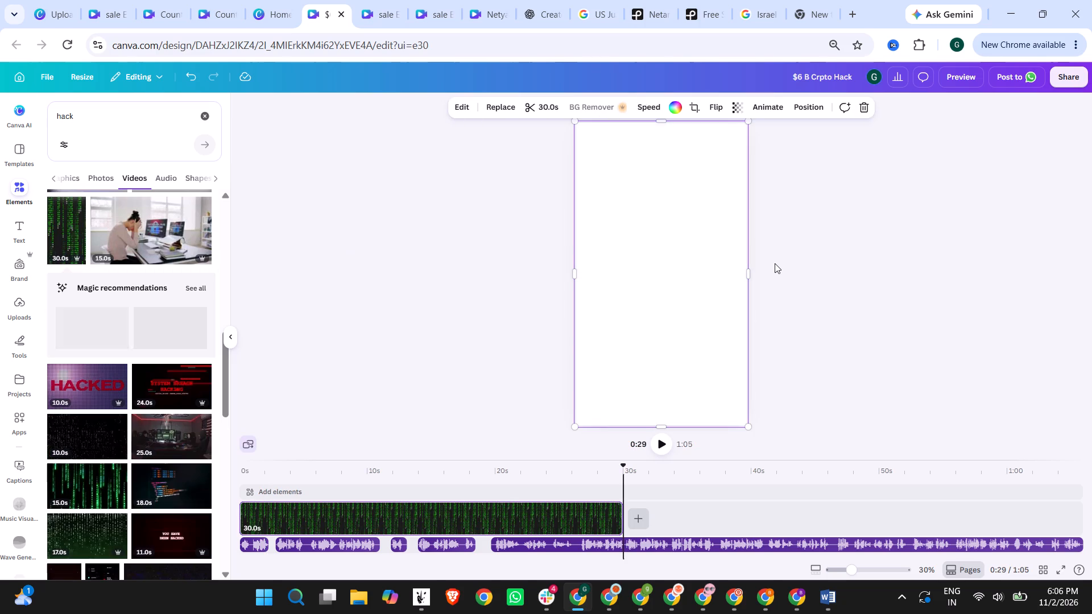
Trim the end of the green code clip so it lasts 2.8 seconds.
drag(619, 515, 264, 508)
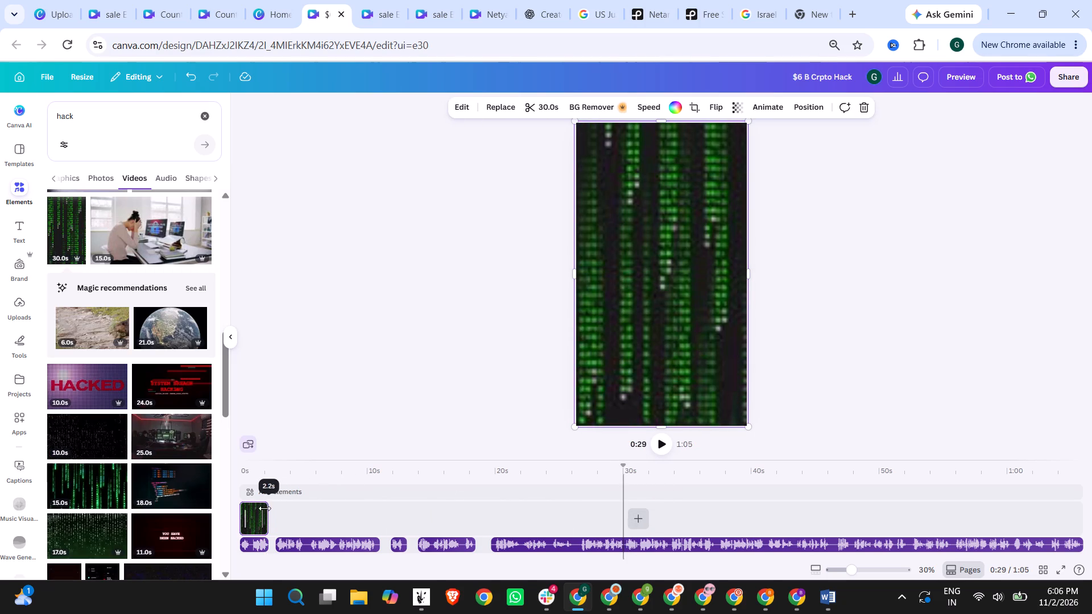
drag(264, 508, 272, 508)
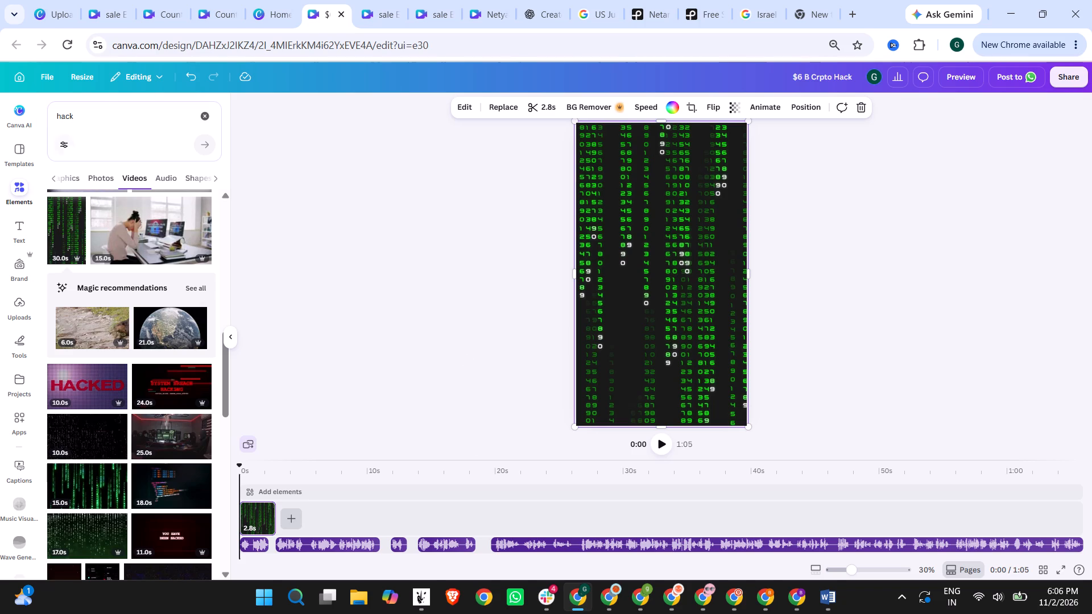
Clear the element search and play the opening of the video through to about 4 seconds.
click(205, 111)
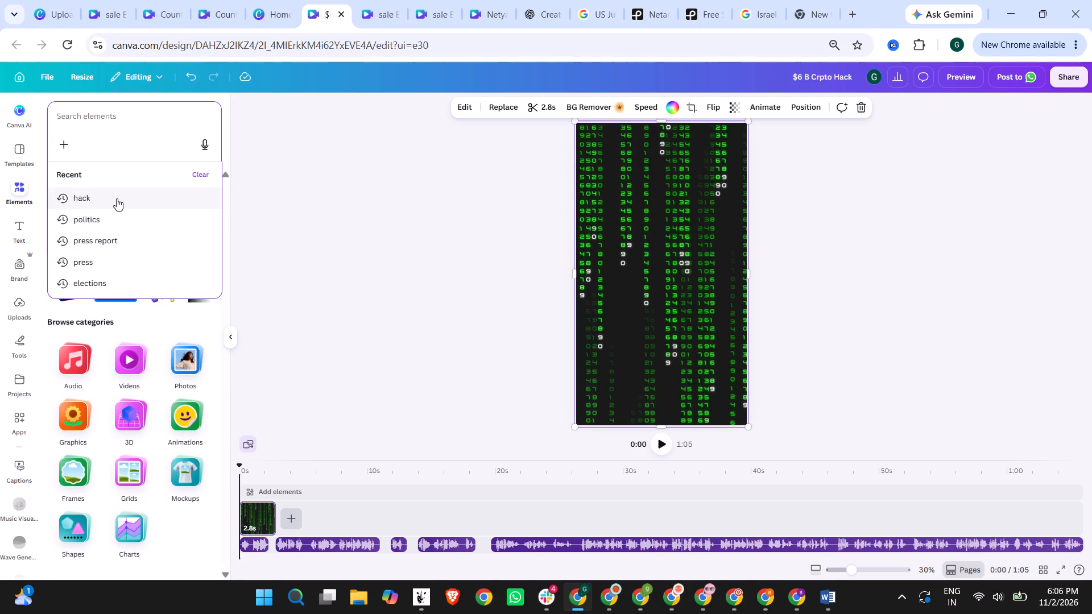
click(148, 320)
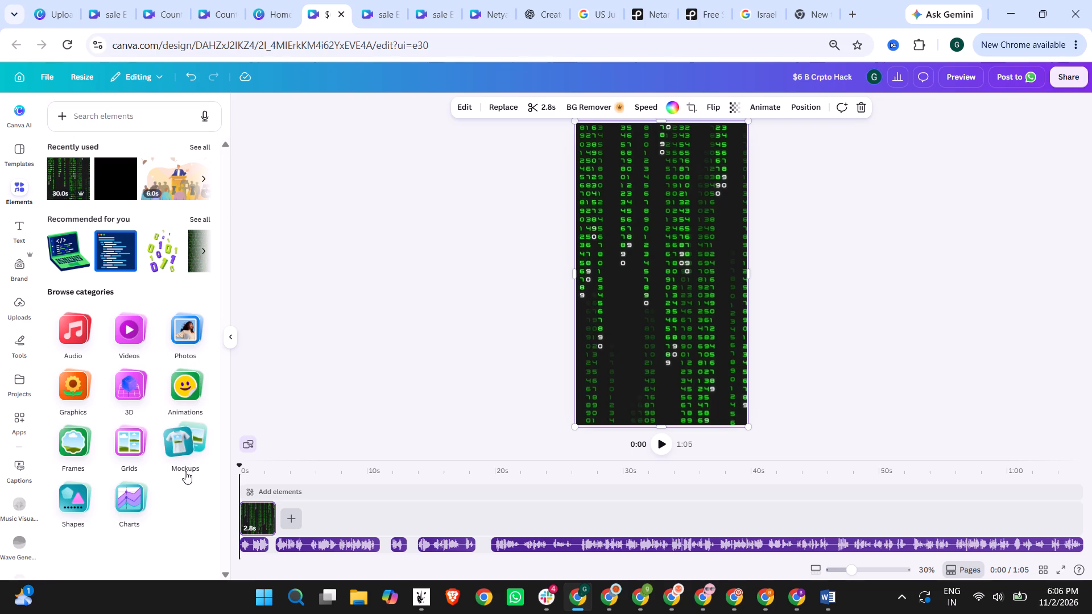
click(655, 452)
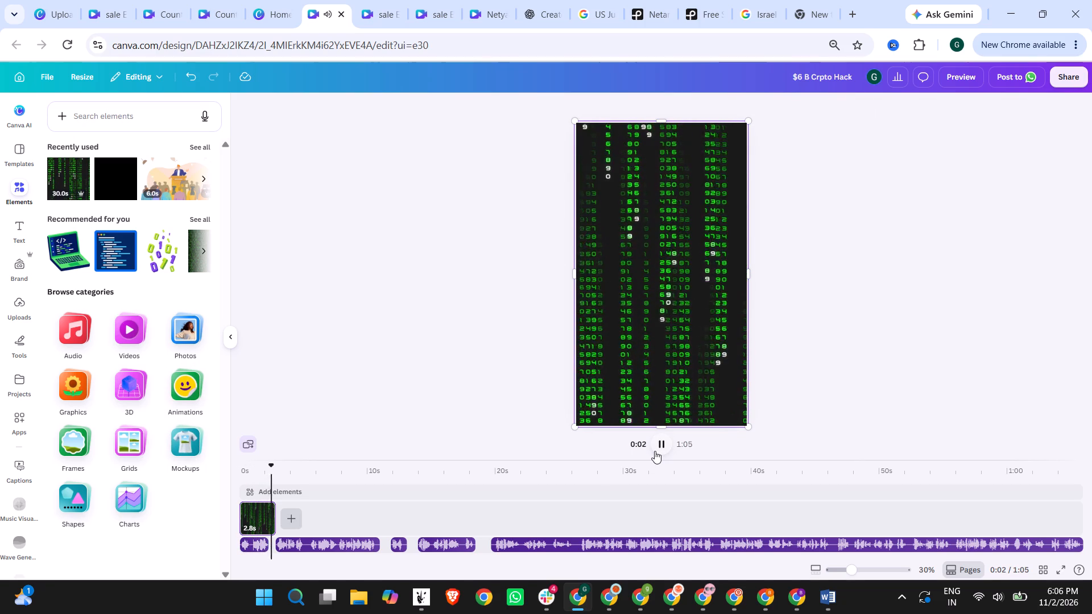
click(663, 445)
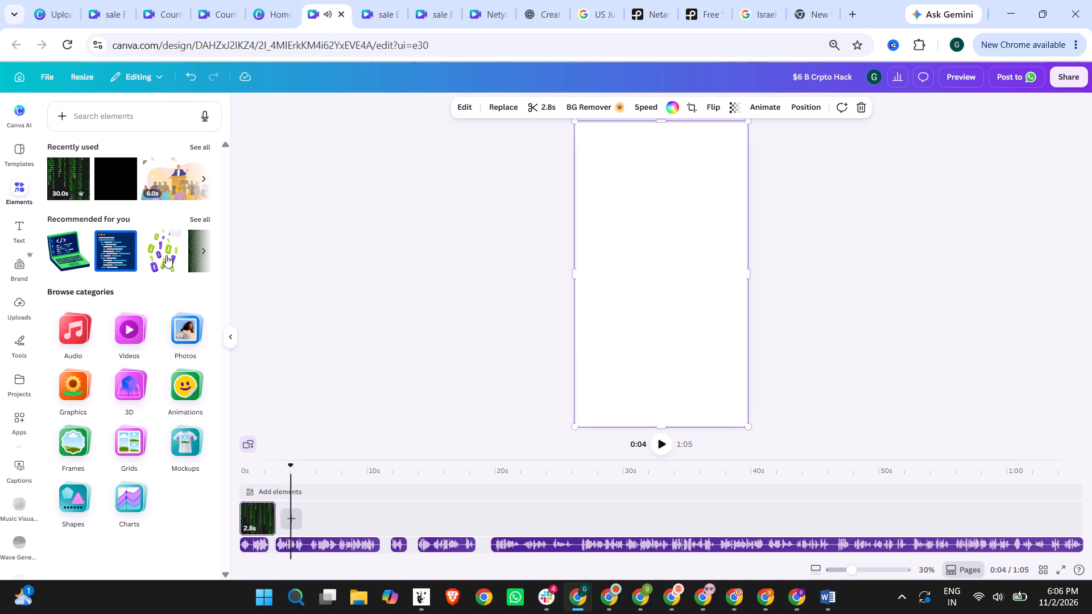
Browse the font combinations and add the "November 2019 / 1,286 / New documents created" text design at about 4 seconds.
scroll(125, 297, up, 3)
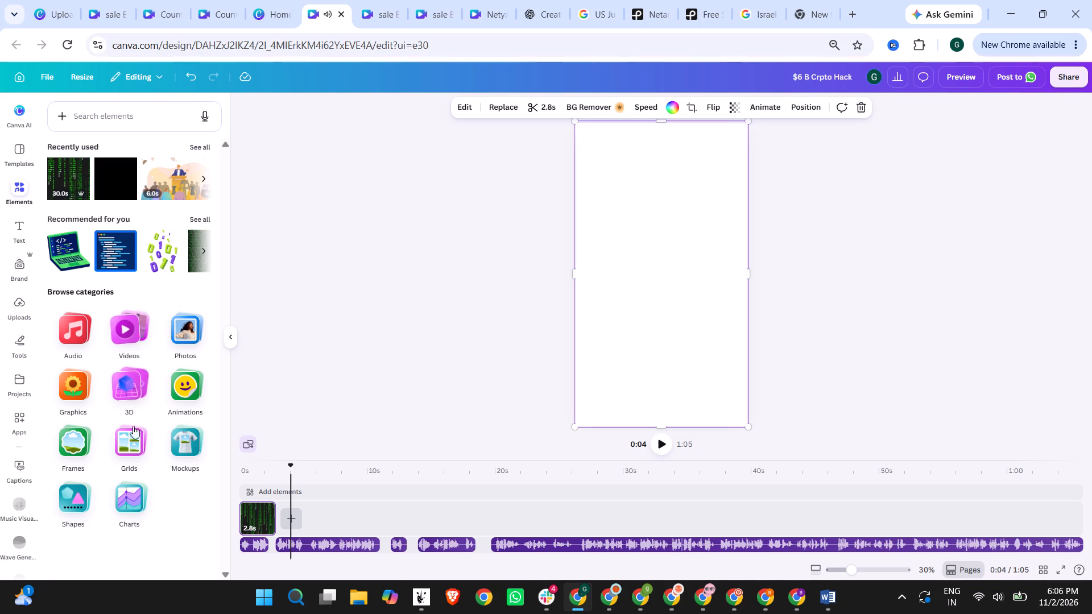
scroll(31, 345, up, 5)
click(10, 214)
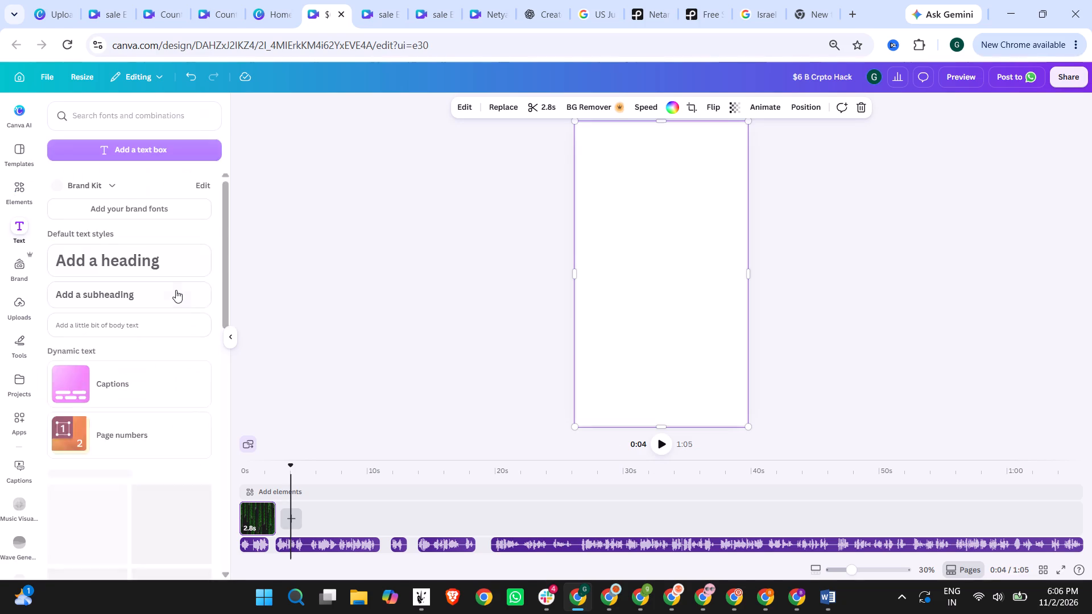
scroll(164, 375, down, 5)
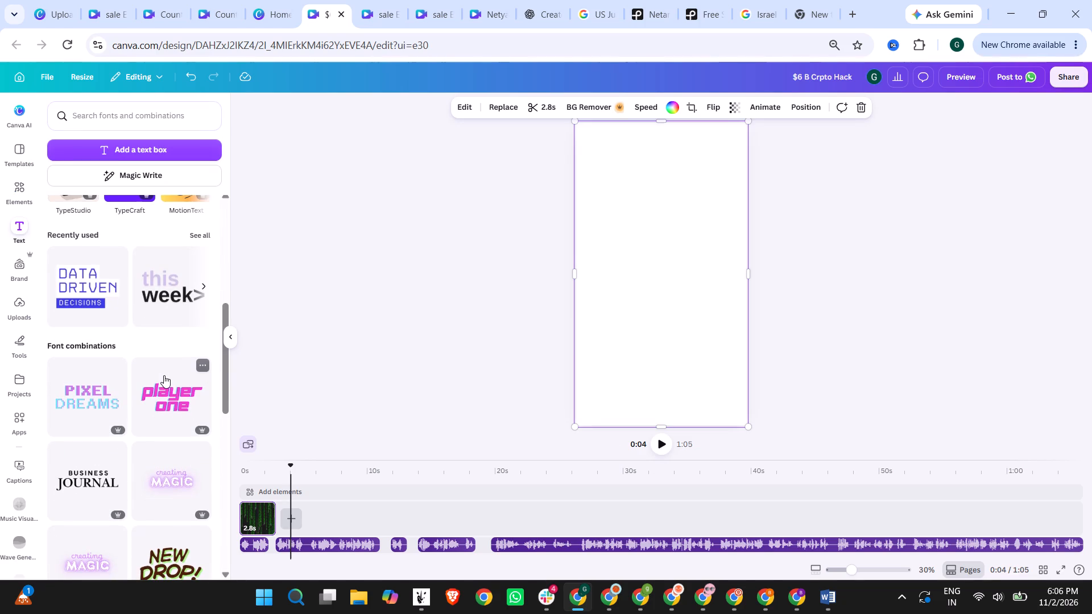
scroll(154, 383, down, 4)
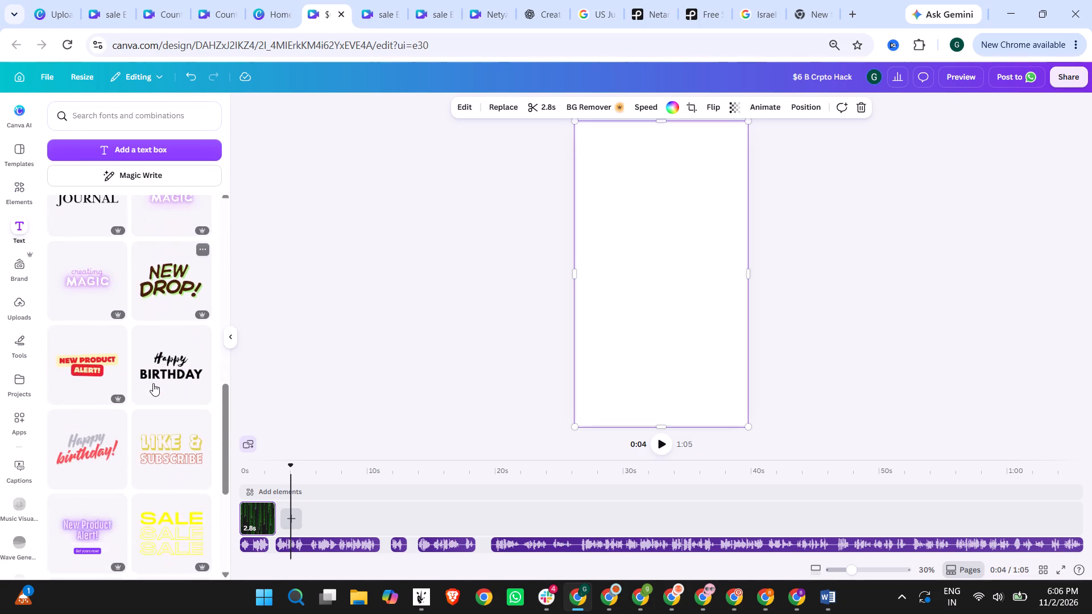
scroll(153, 383, down, 8)
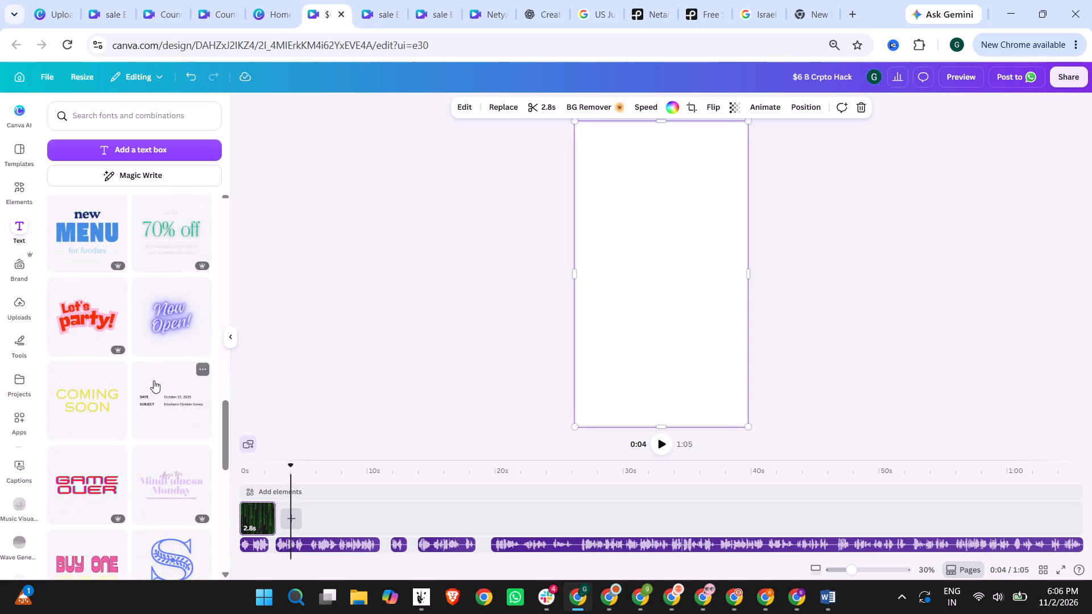
scroll(154, 379, down, 13)
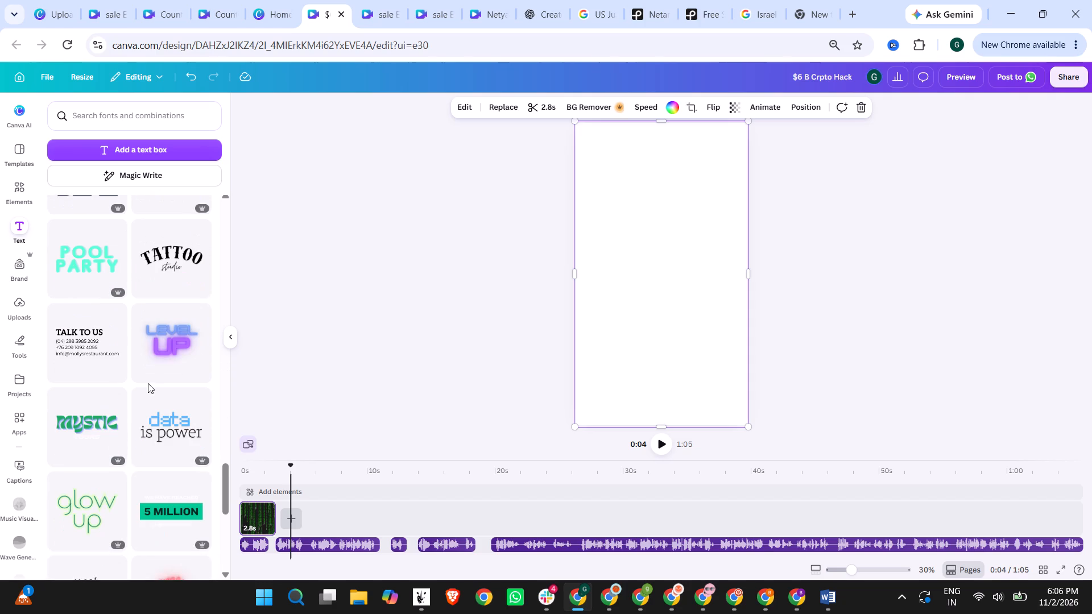
scroll(148, 383, up, 3)
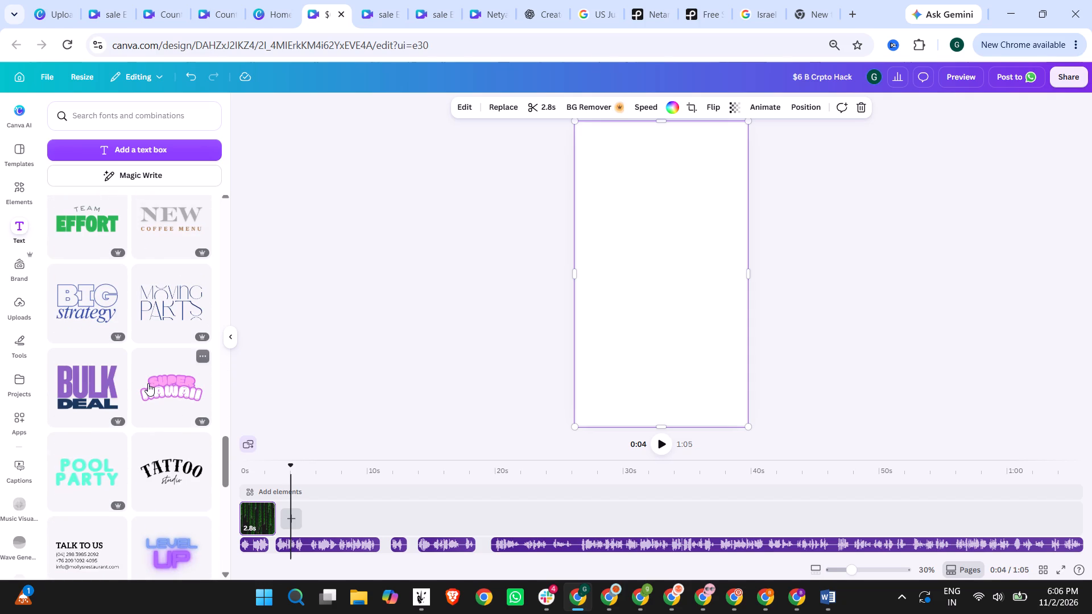
scroll(148, 383, down, 1)
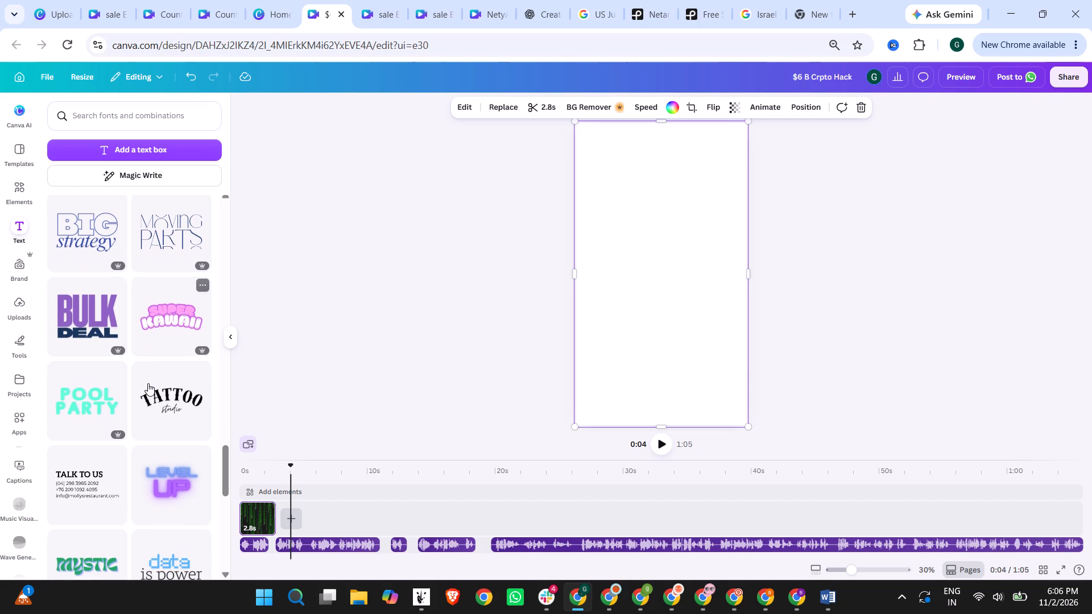
scroll(148, 383, down, 5)
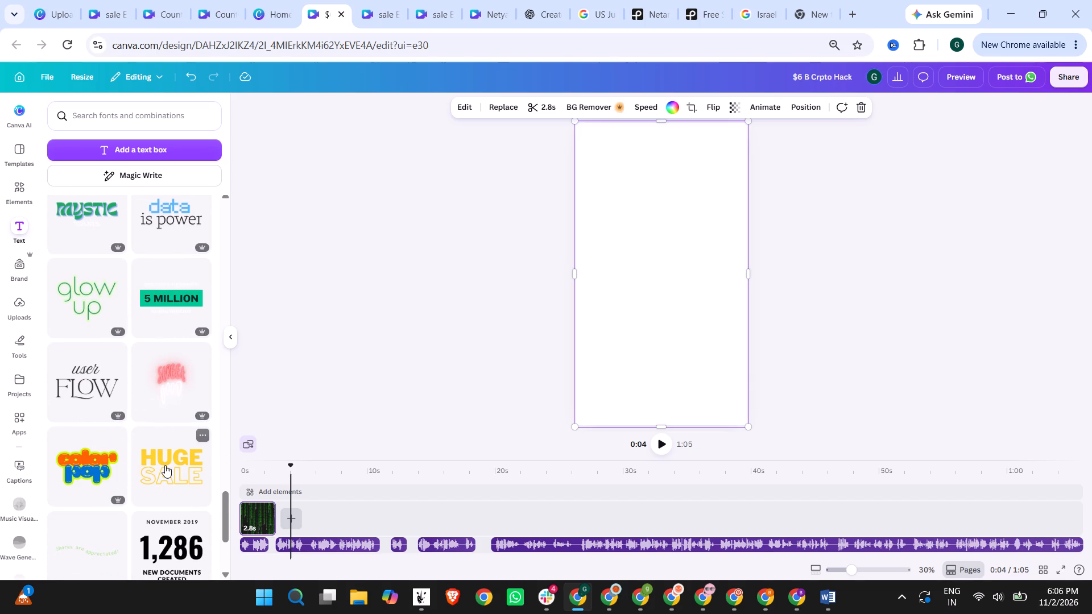
scroll(165, 465, down, 2)
click(164, 425)
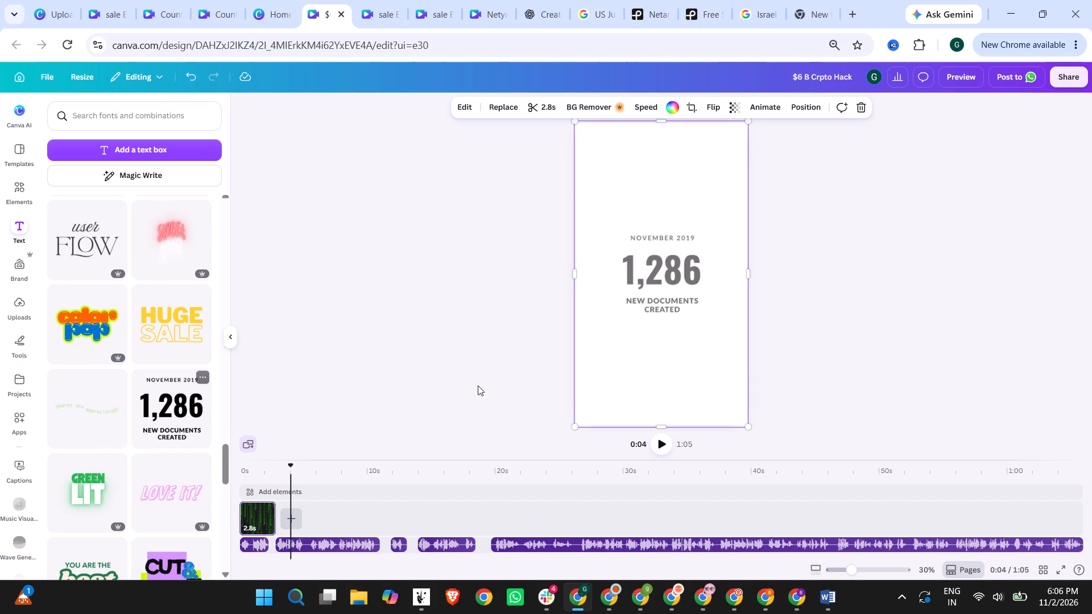
Delete the large "1,286" number from the added text group.
click(659, 273)
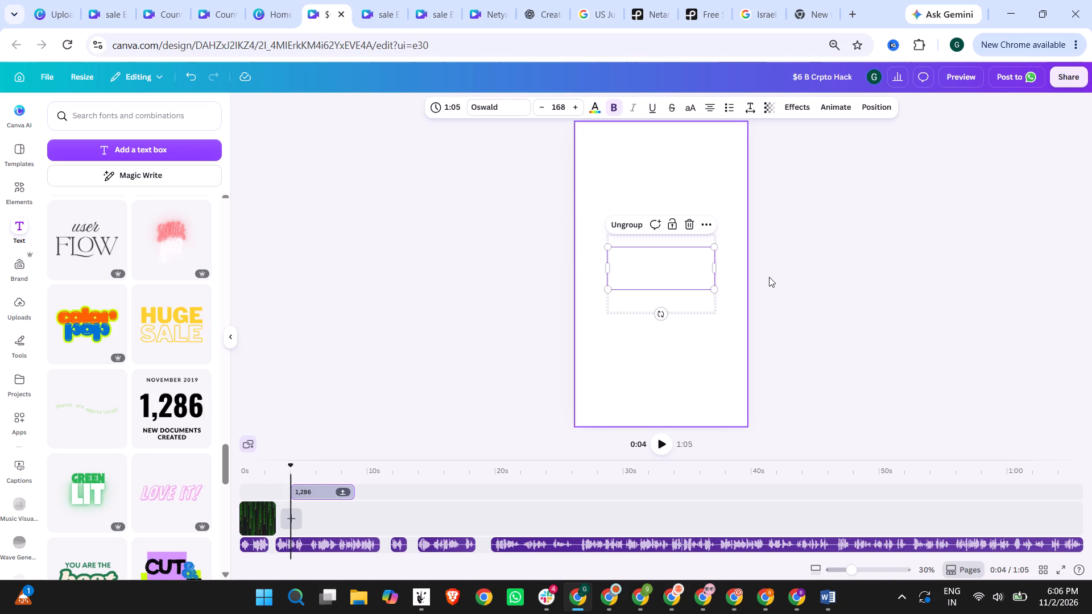
key(Delete)
Search the fonts and text combinations for "number animation", look over the designs, and clear the search.
click(180, 123)
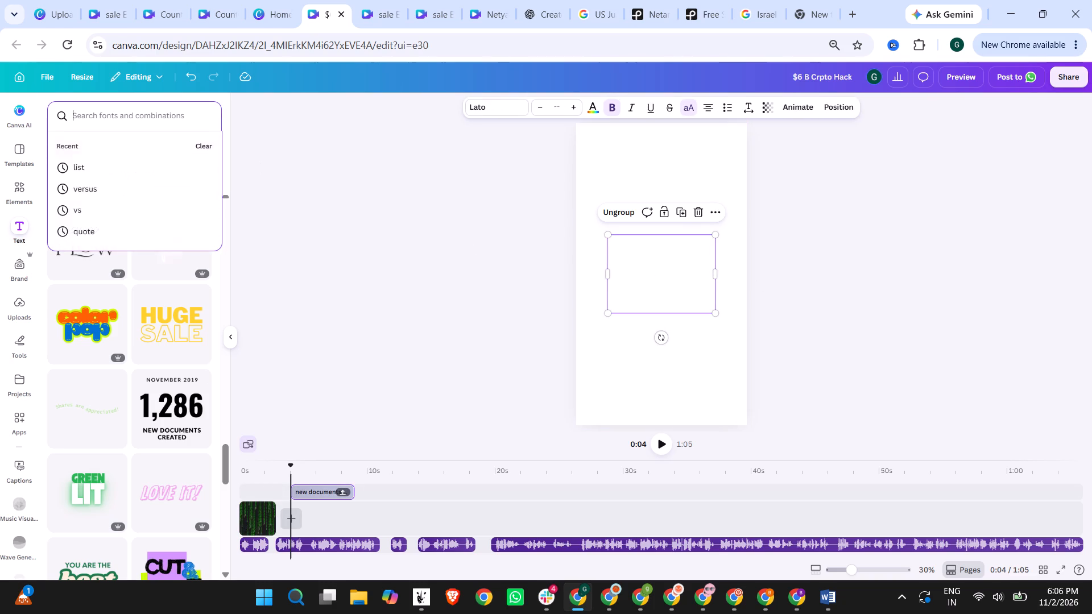
text(number anuma)
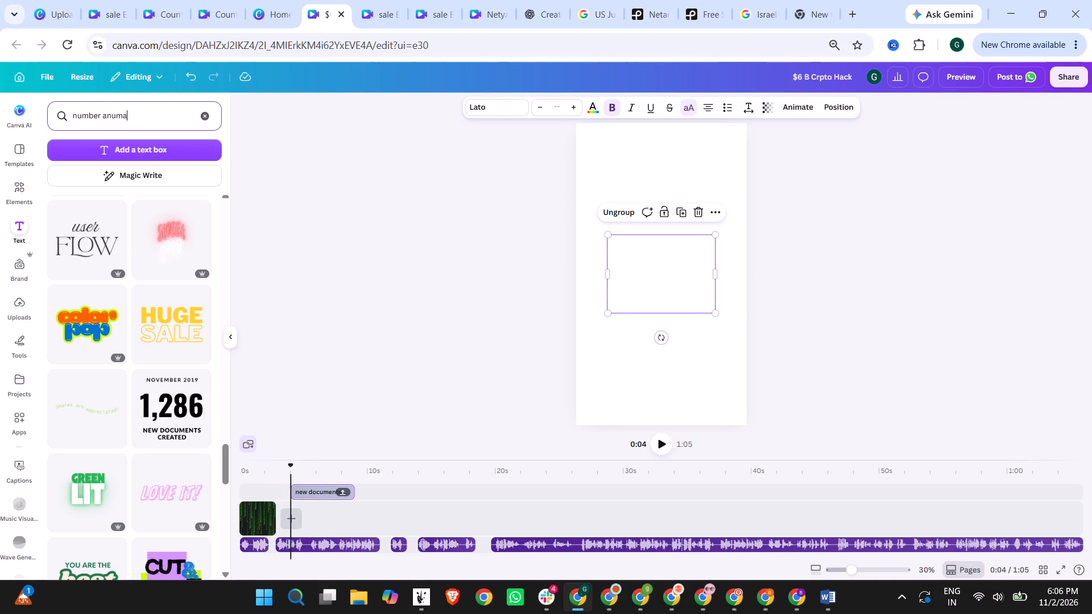
key(BackSpace)
key(BackSpace)
key(BackSpace)
text(inatin)
key(BackSpace)
key(BackSpace)
key(BackSpace)
key(BackSpace)
key(BackSpace)
text(mation)
key(Return)
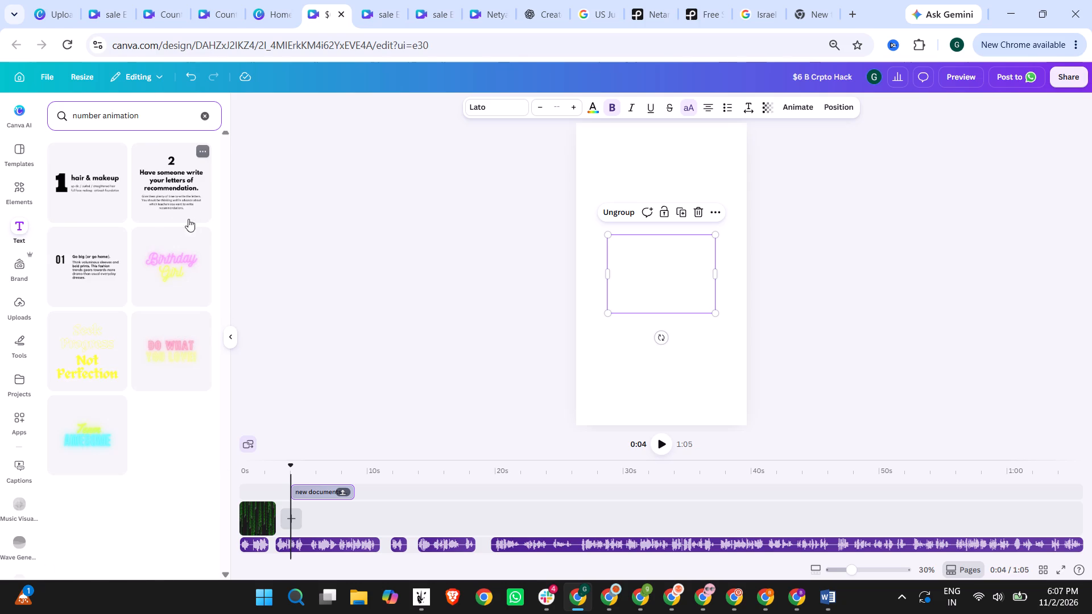
click(204, 117)
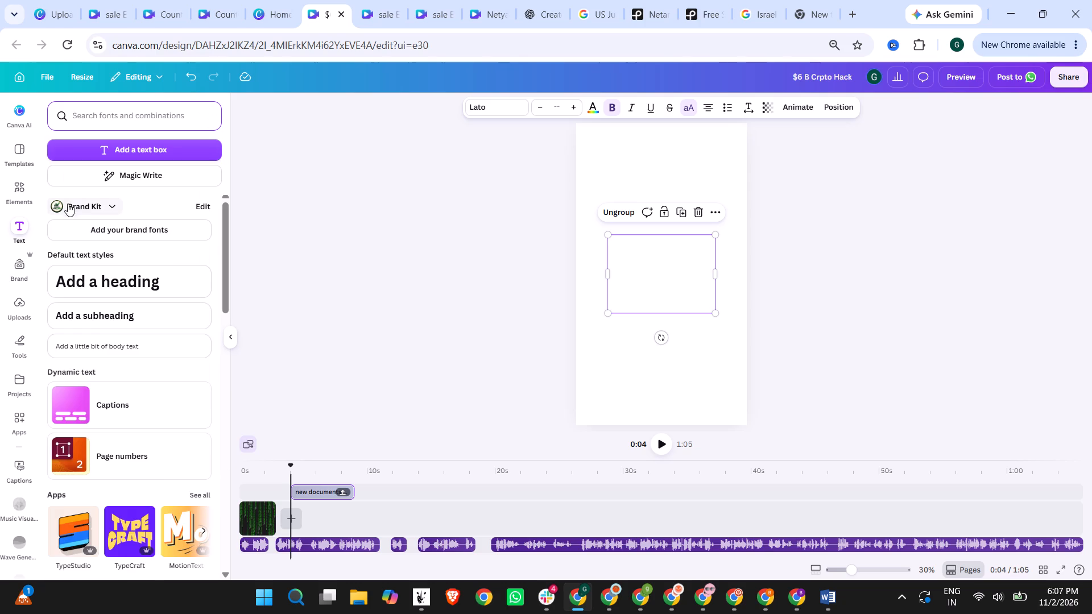
Search the elements for "numer animation" and look through the video and graphics results for a number counter.
click(16, 200)
click(181, 114)
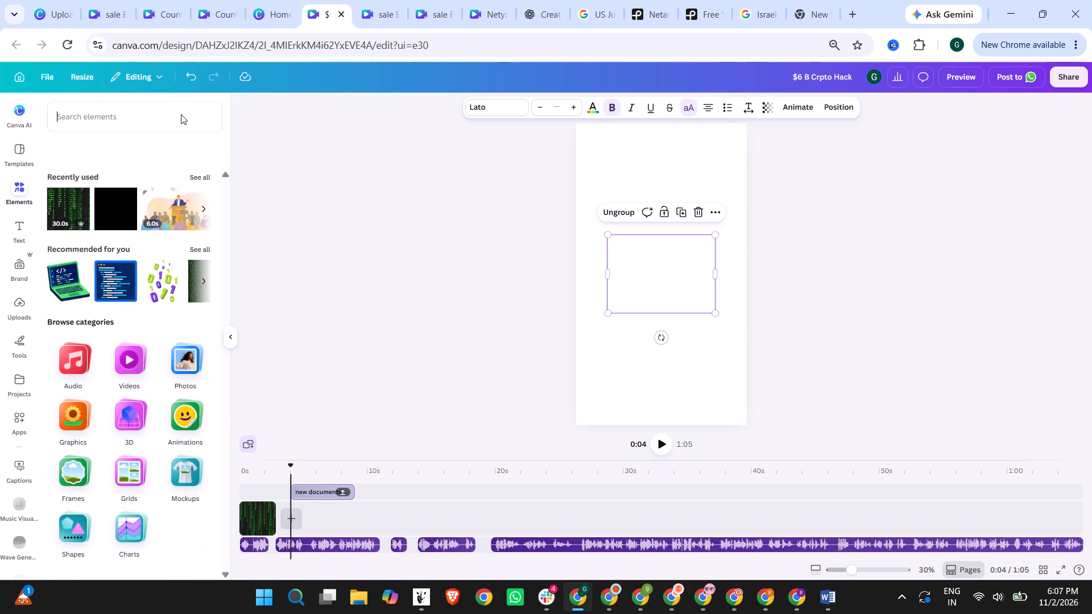
text(numer animation)
key(Return)
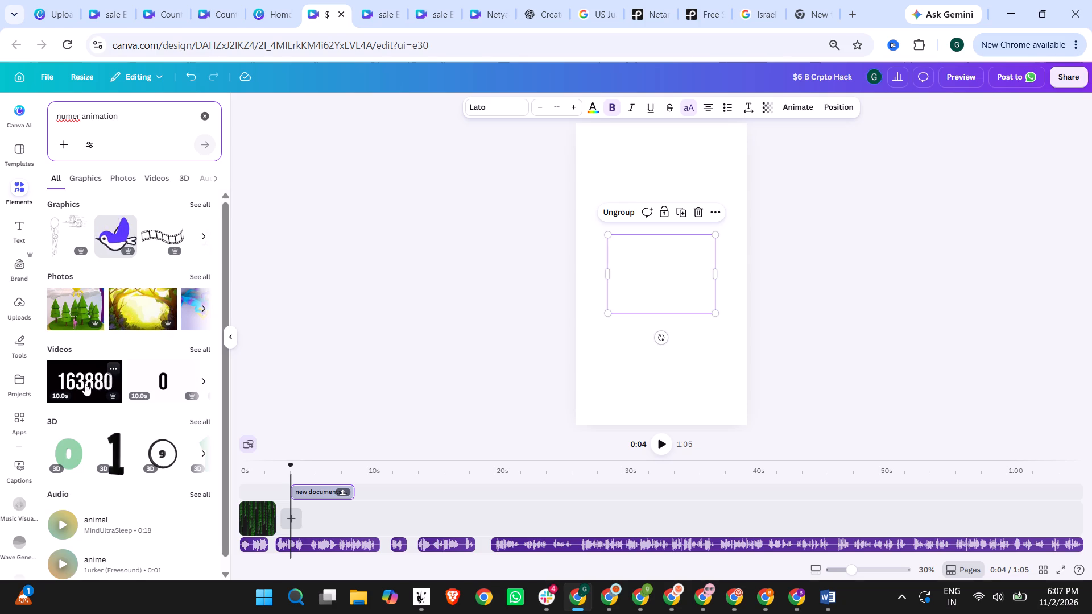
scroll(110, 418, down, 2)
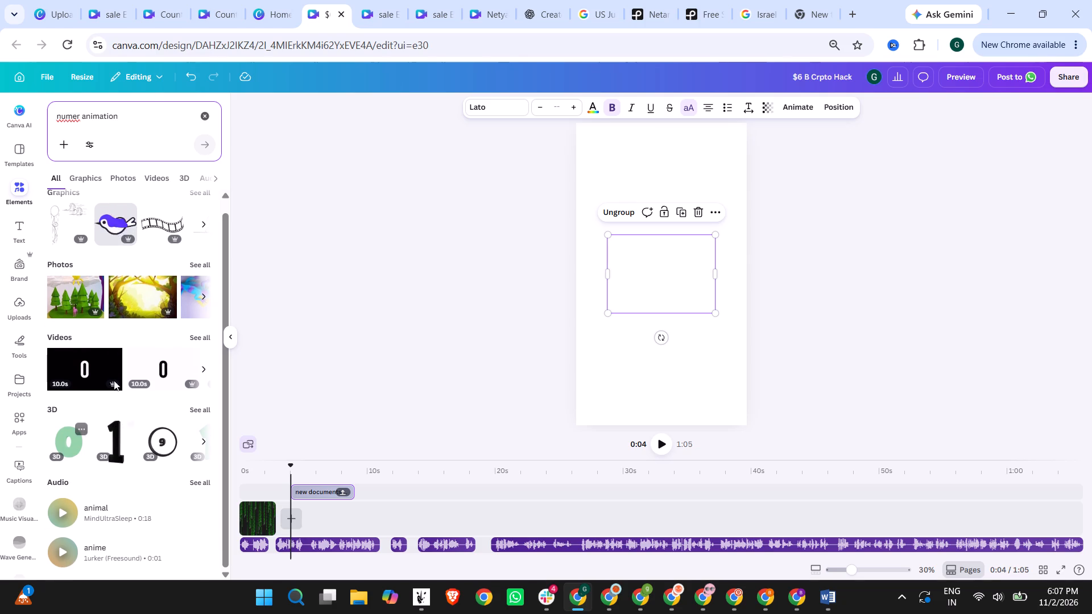
scroll(130, 274, up, 4)
click(204, 200)
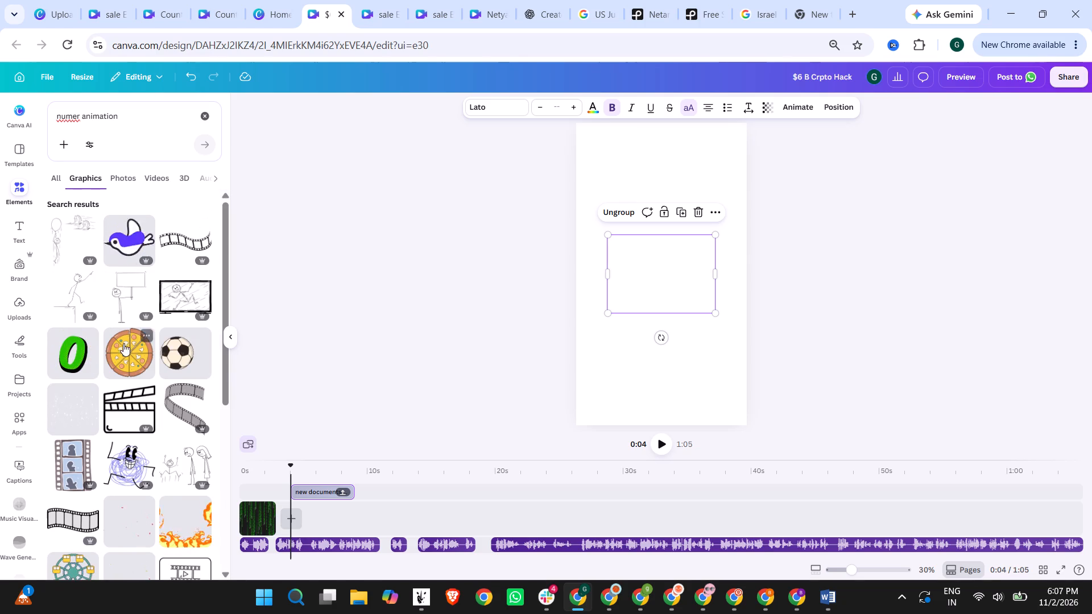
Search Google in a new browser tab for "number animation 0 to 6 billion".
click(852, 7)
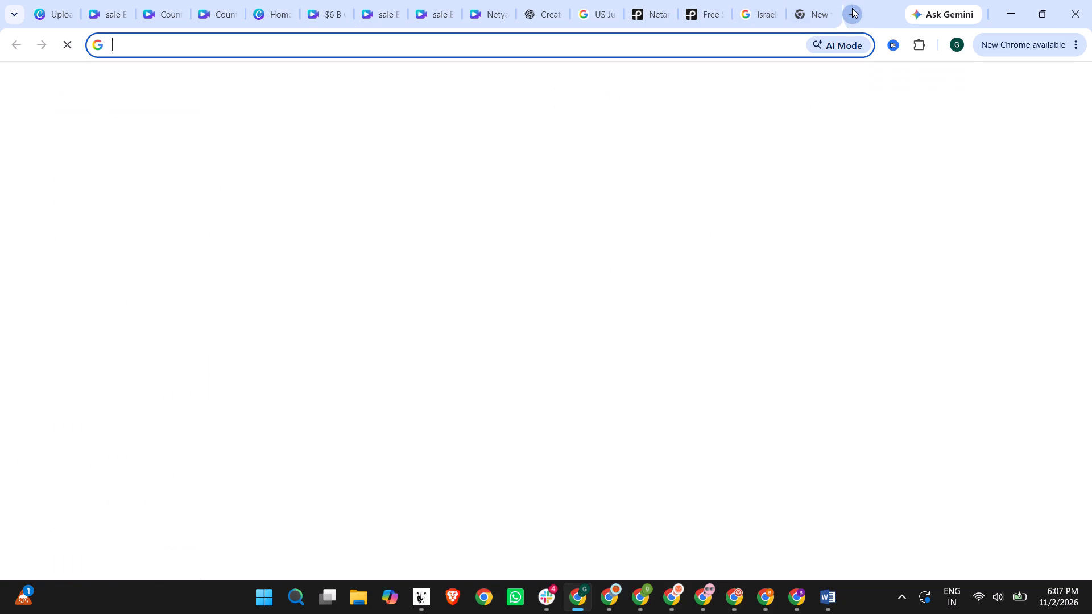
text(number animation)
key(space)
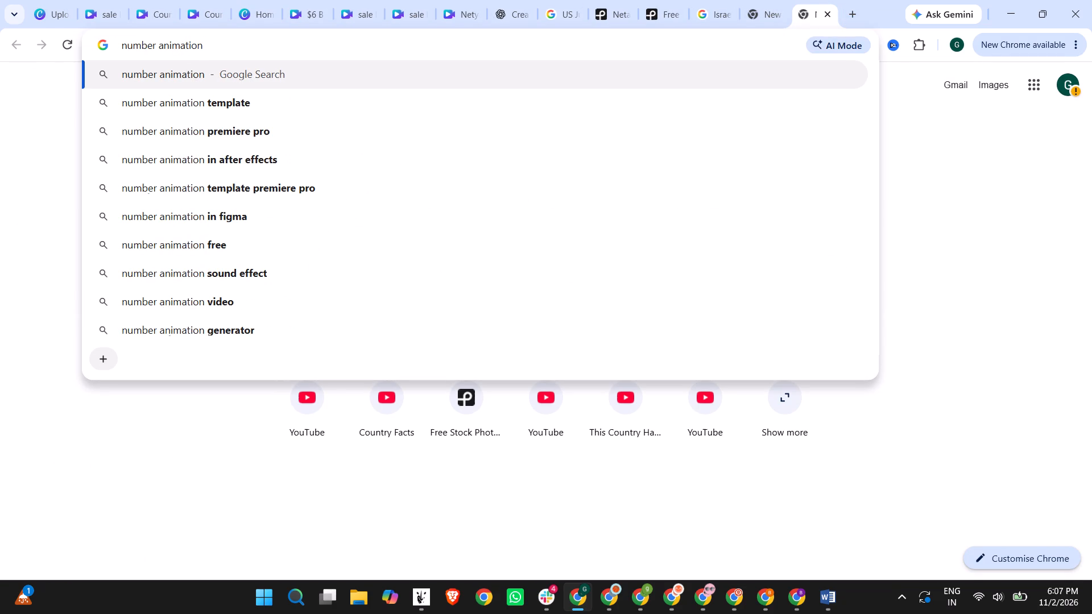
key(6)
key(BackSpace)
text(- to b)
key(BackSpace)
text(6)
key(space)
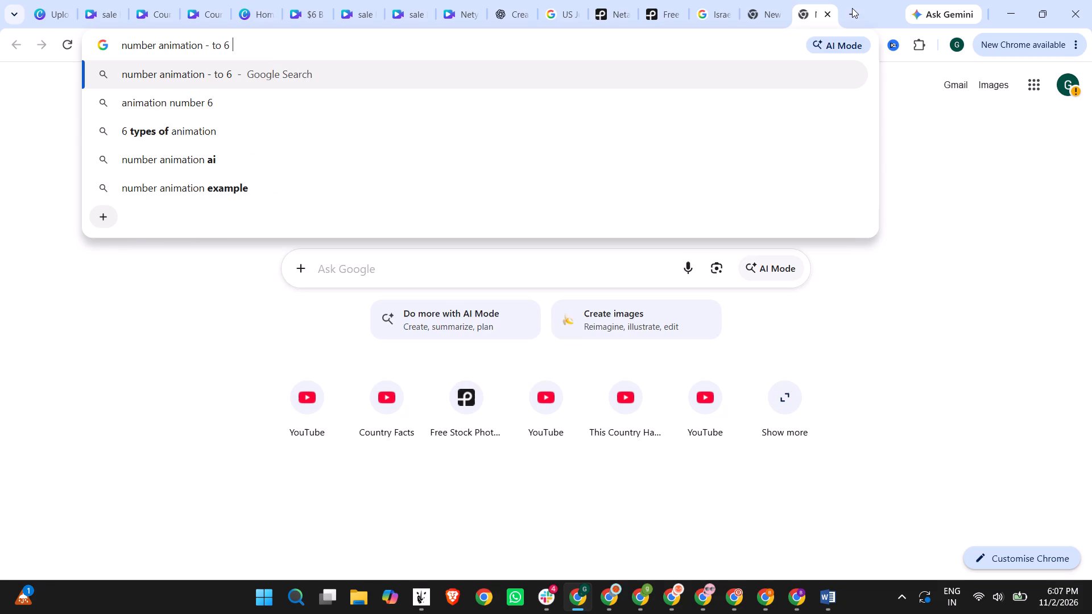
key(BackSpace)
key(BackSpace)
key(BackSpace)
key(BackSpace)
key(BackSpace)
key(BackSpace)
key(BackSpace)
text(0 to 6 billion)
key(Return)
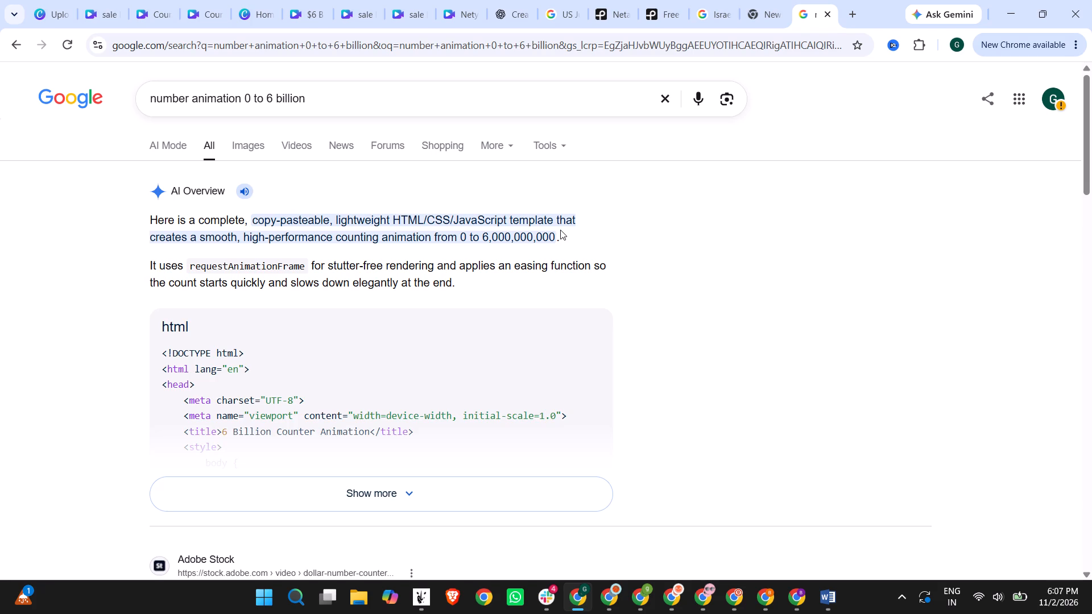
Open the Pixabay free numbers videos and the Envato number animation videos from the search results in separate tabs.
scroll(378, 240, down, 2)
scroll(363, 331, down, 3)
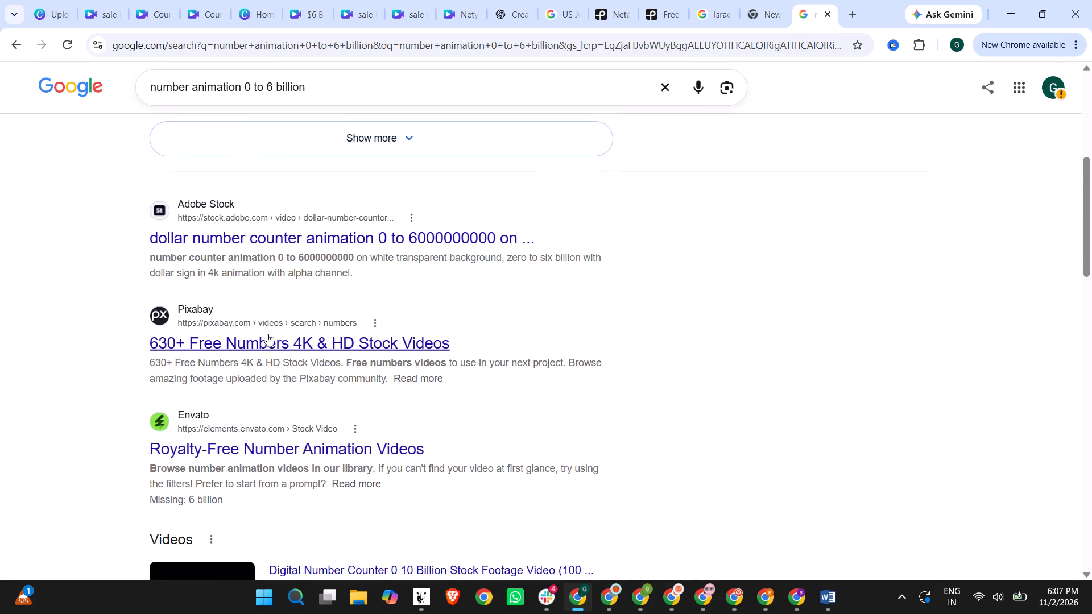
right_click(266, 342)
click(311, 358)
scroll(266, 395, down, 2)
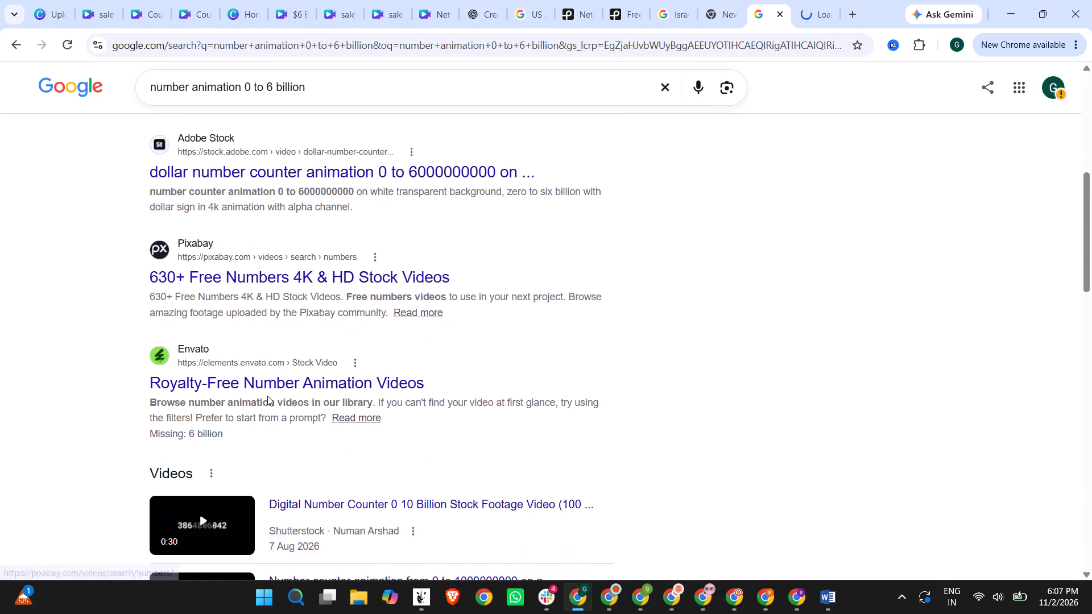
right_click(311, 313)
click(346, 336)
scroll(247, 365, down, 2)
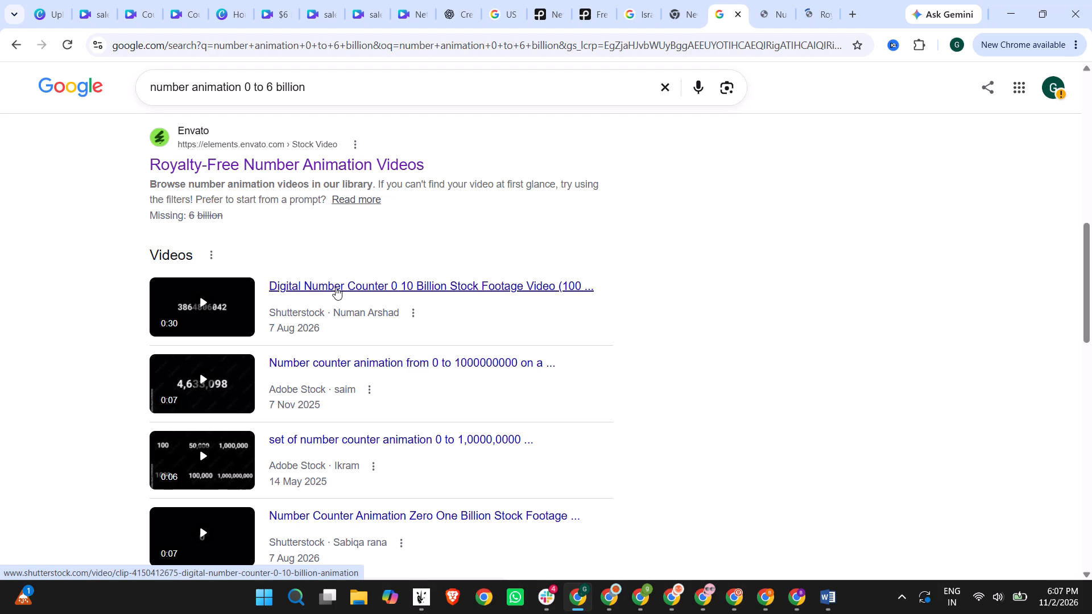
scroll(334, 287, down, 5)
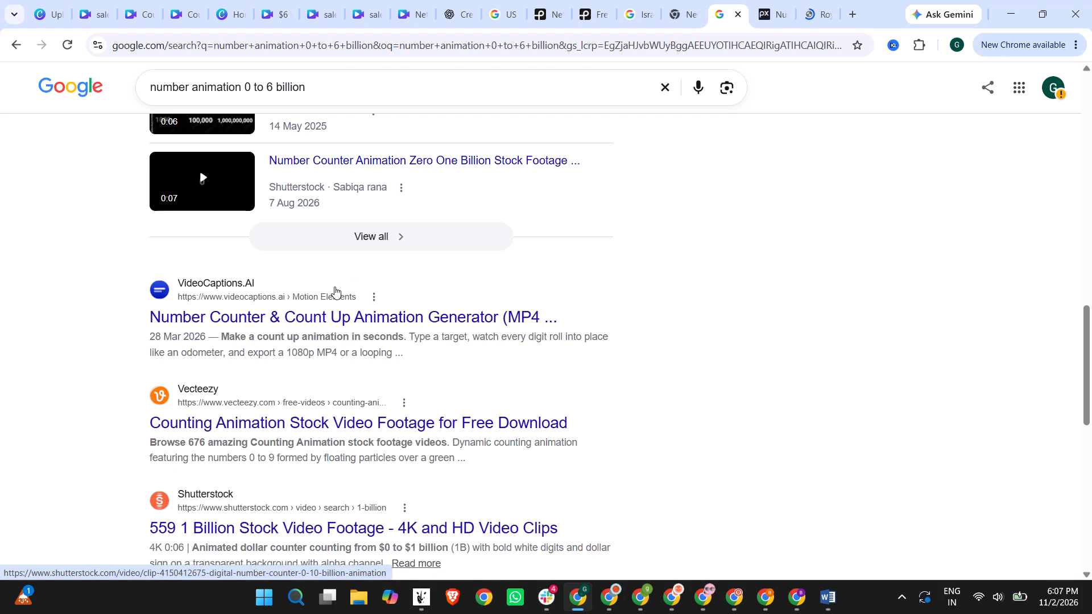
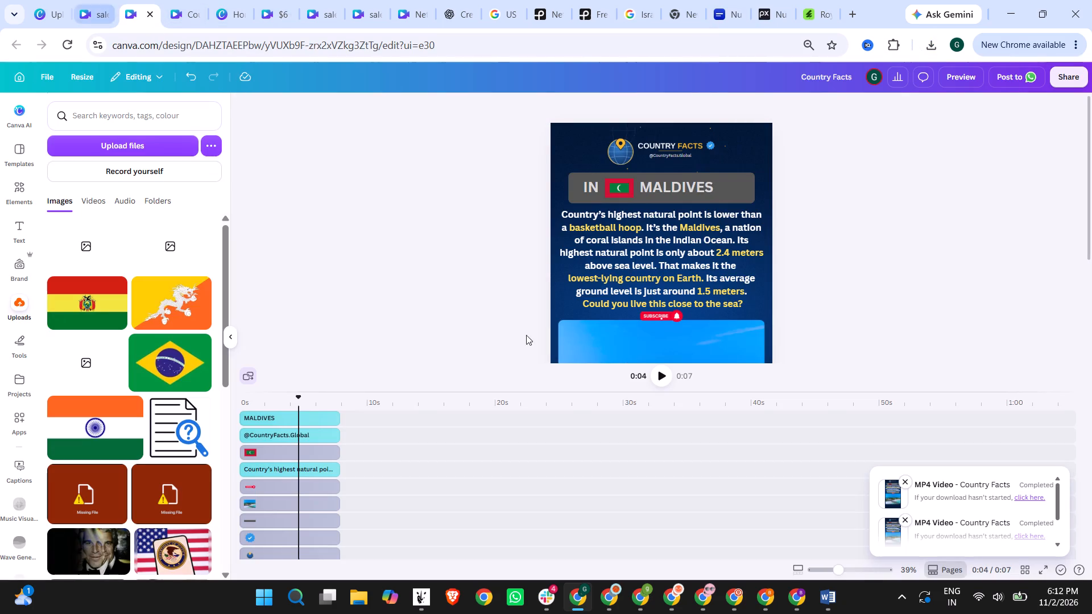
click(282, 0)
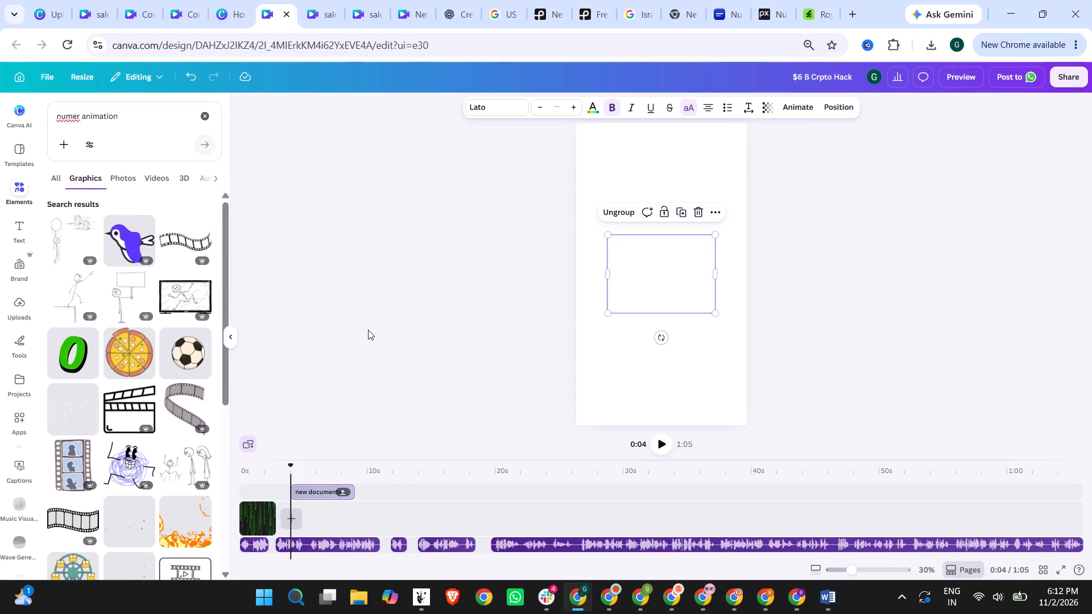
click(633, 285)
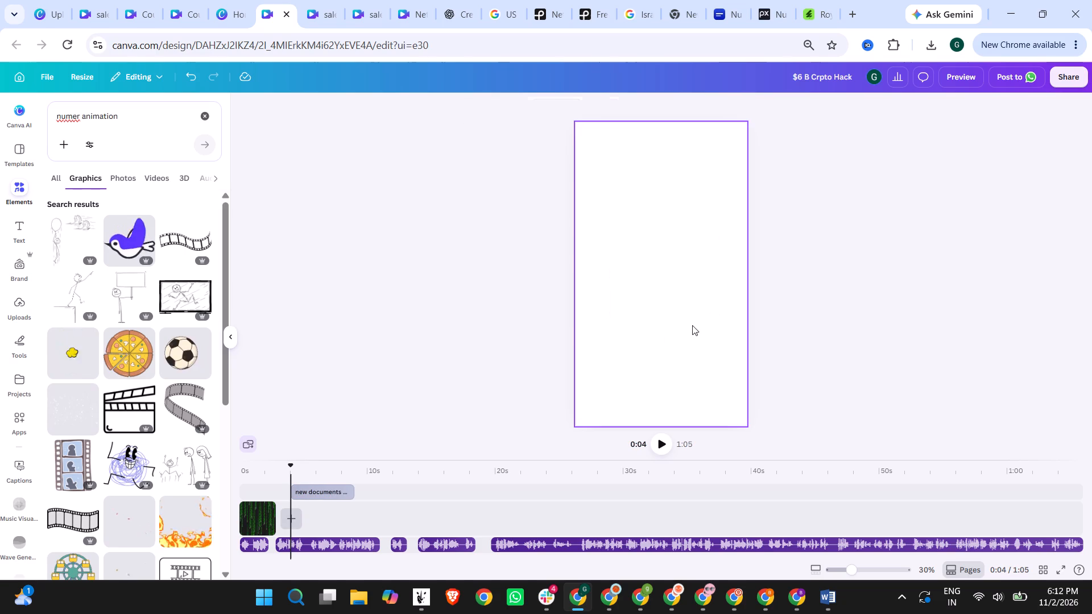
key(Delete)
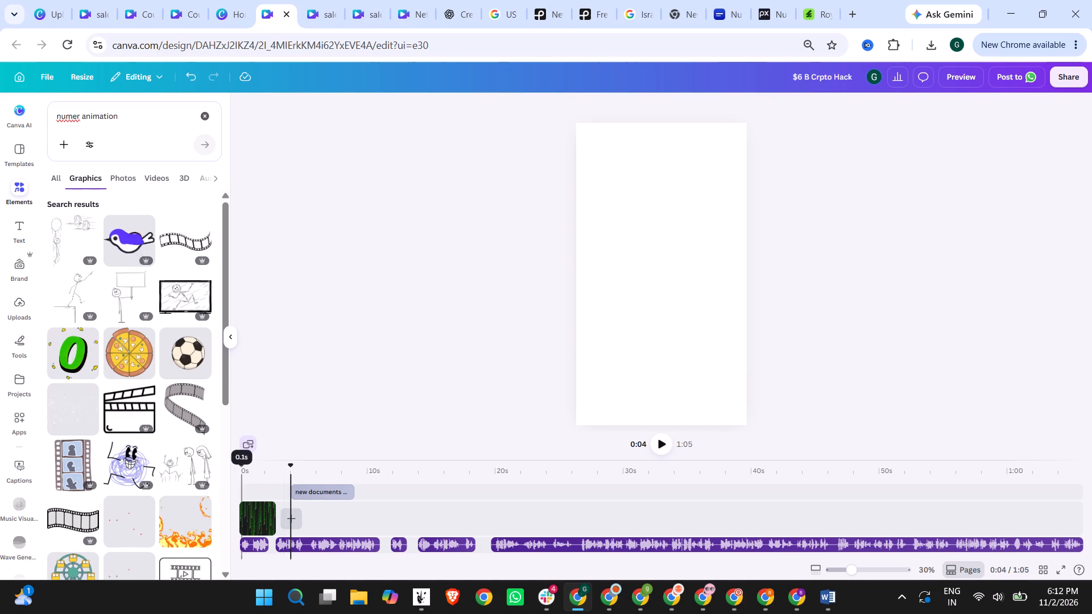
click(241, 470)
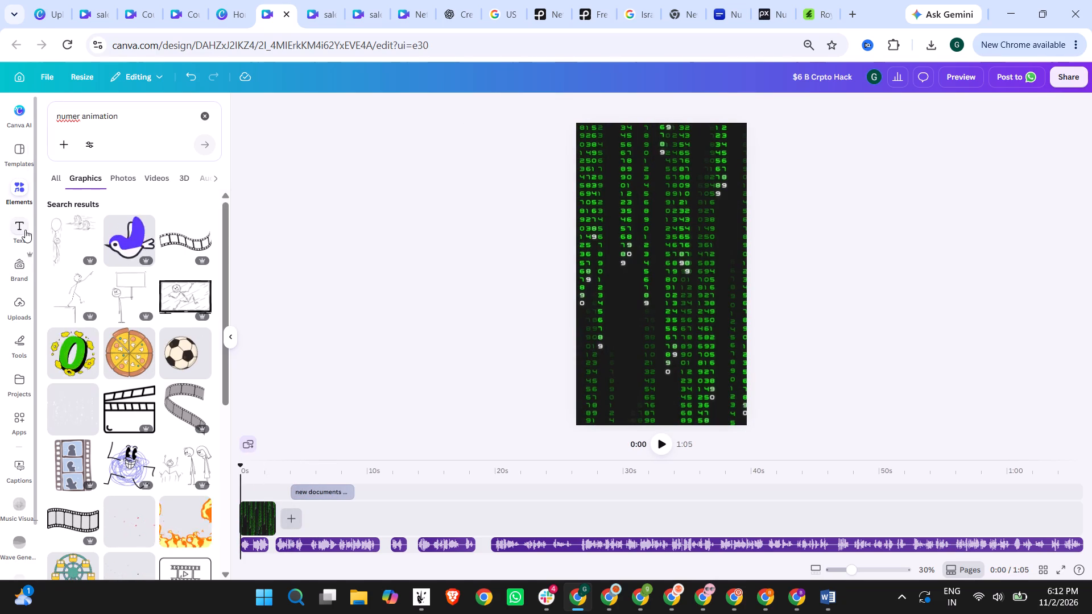
click(17, 300)
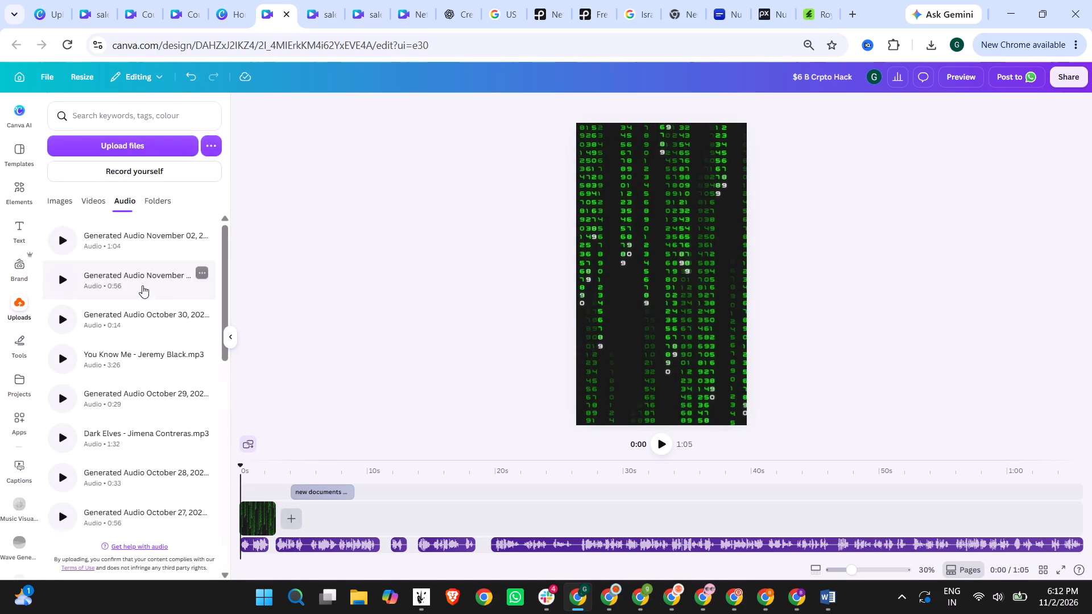
click(93, 154)
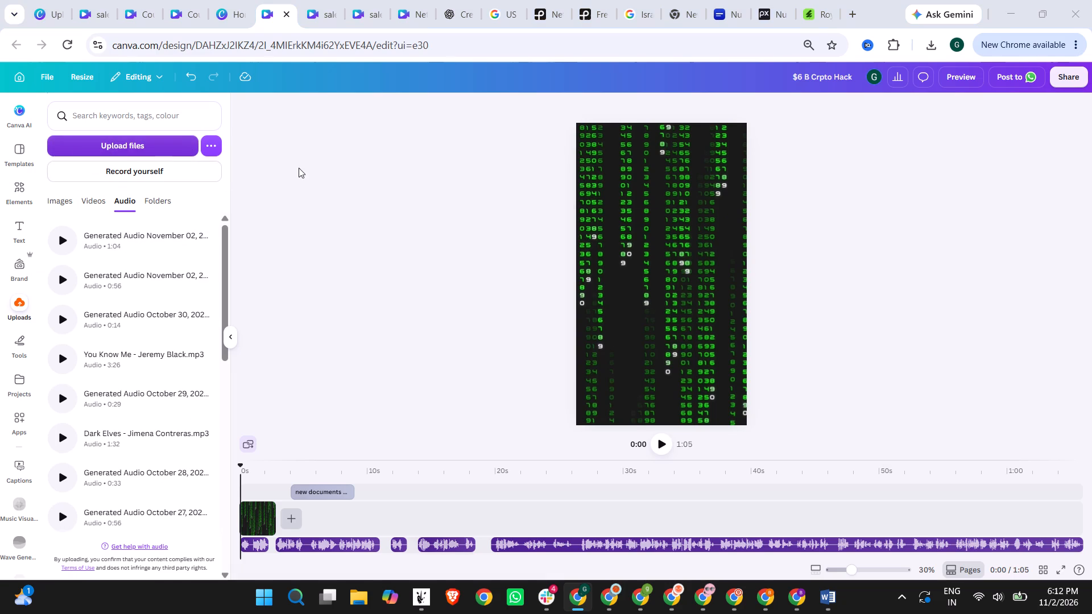
double_click(573, 347)
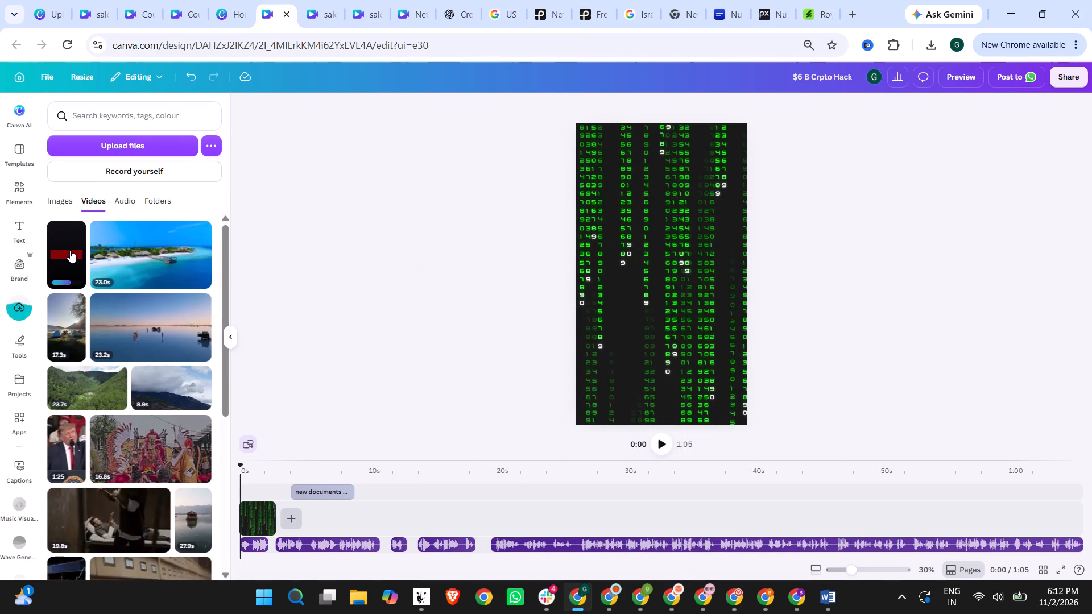
drag(68, 256, 263, 487)
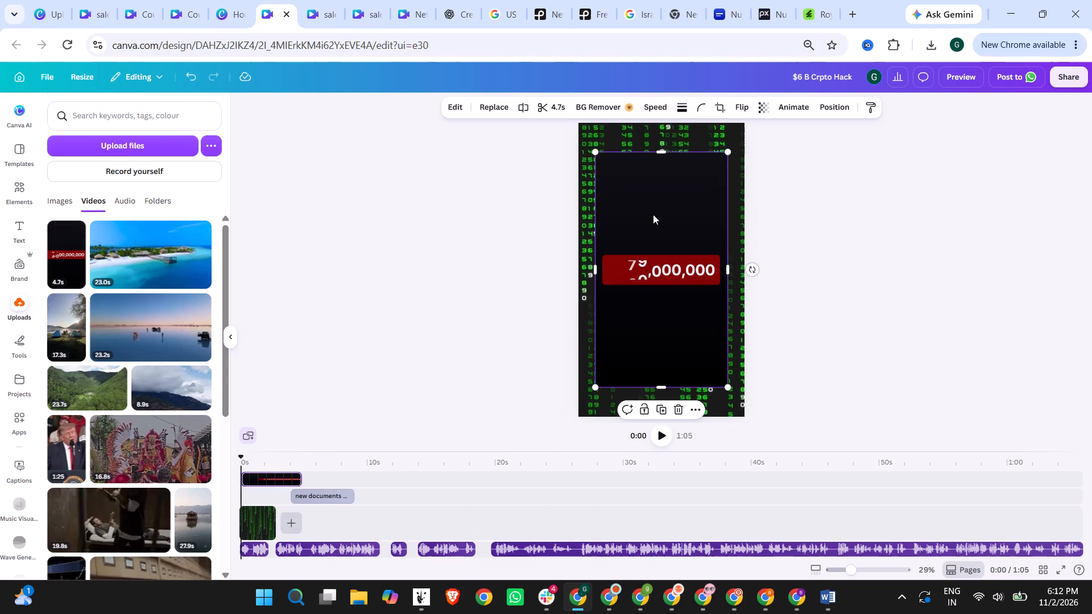
Remove the background from the counter video.
click(591, 109)
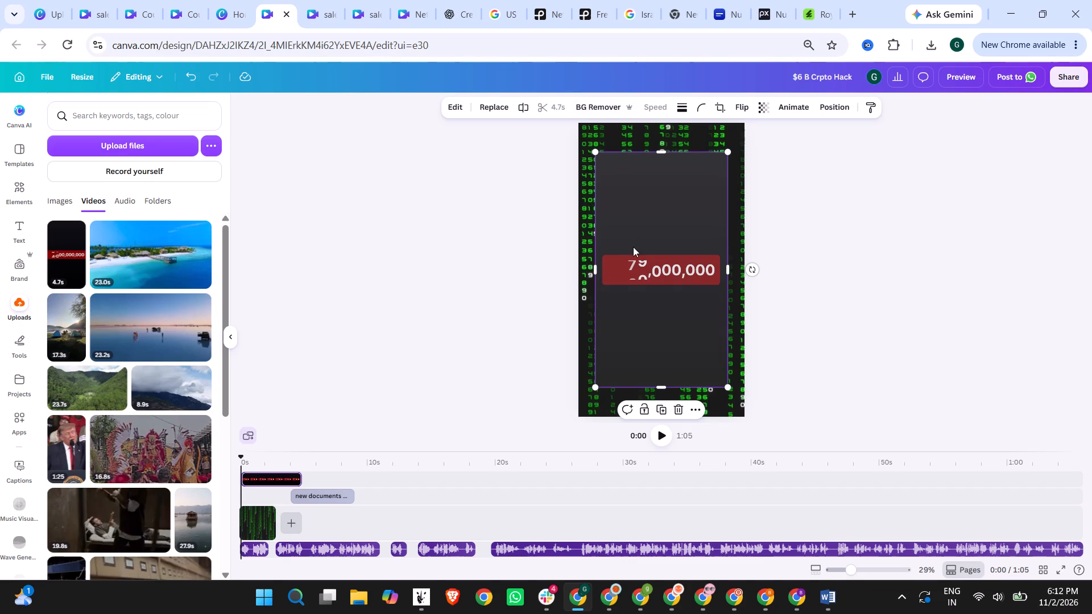
click(839, 244)
click(623, 306)
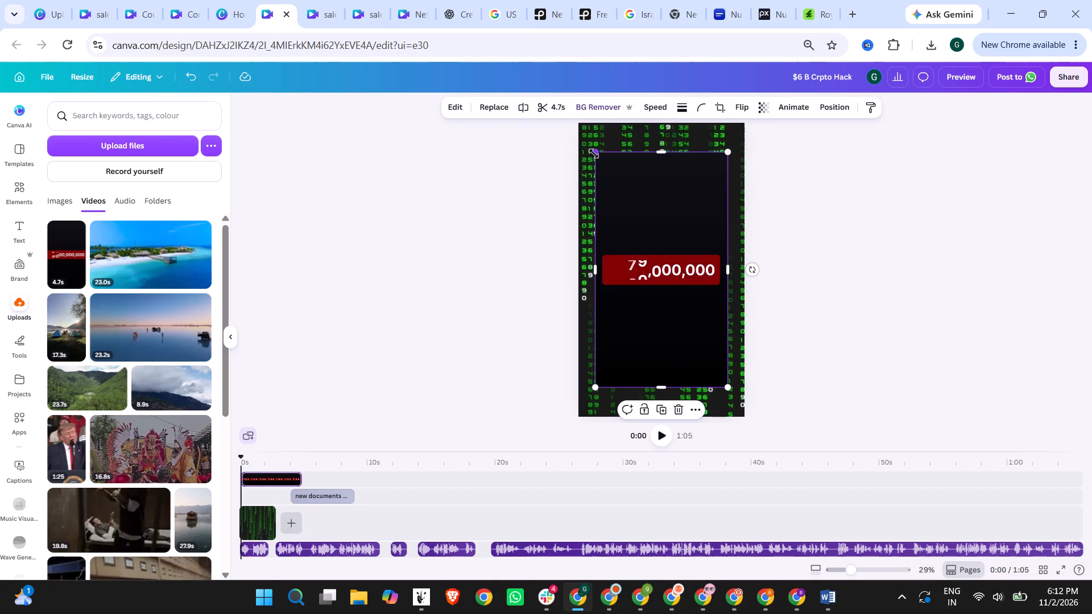
click(814, 267)
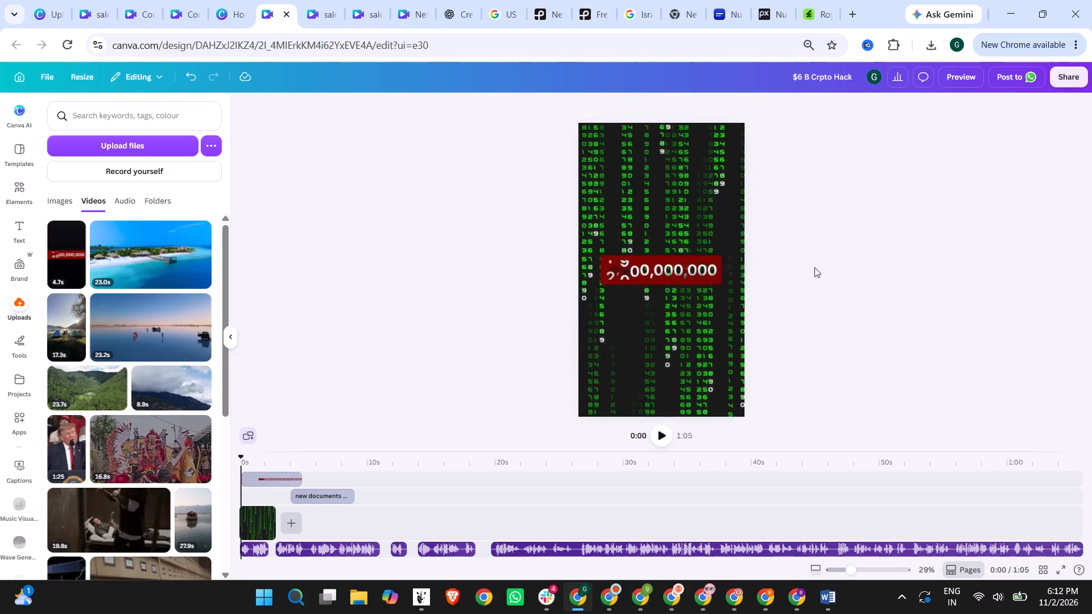
Enlarge the counter video to about the page's full width and position the counter centred horizontally, slightly above mid-page.
drag(682, 272, 661, 257)
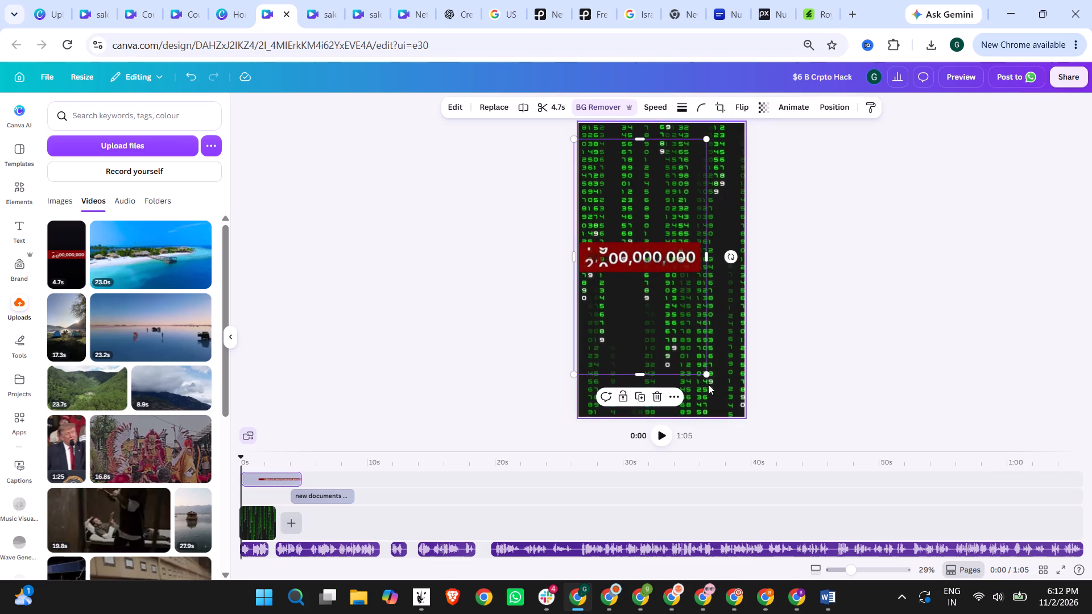
drag(706, 372, 783, 435)
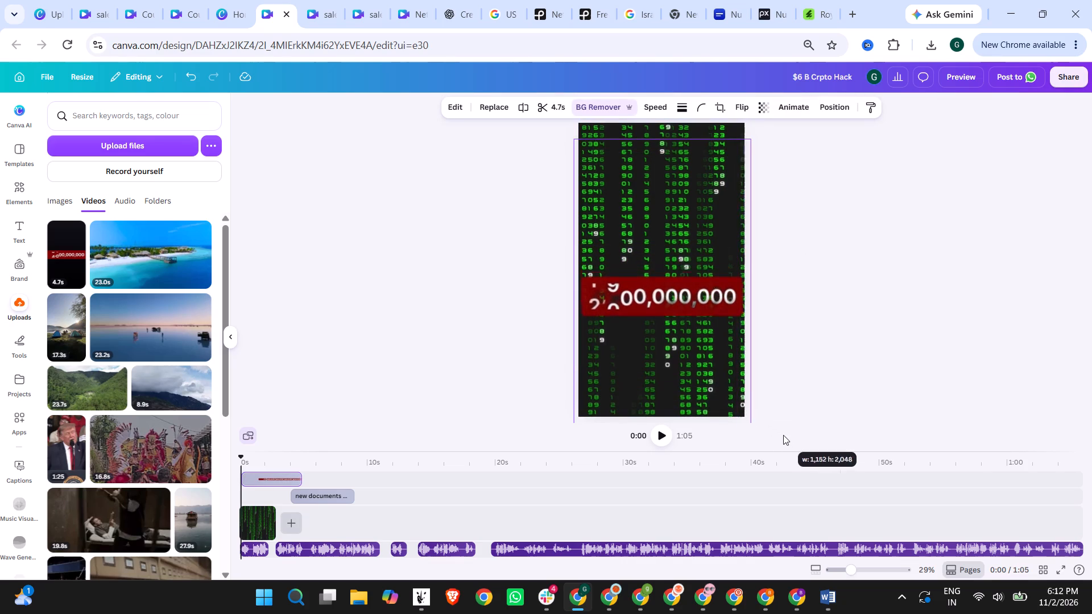
drag(783, 435, 770, 417)
drag(696, 334, 694, 286)
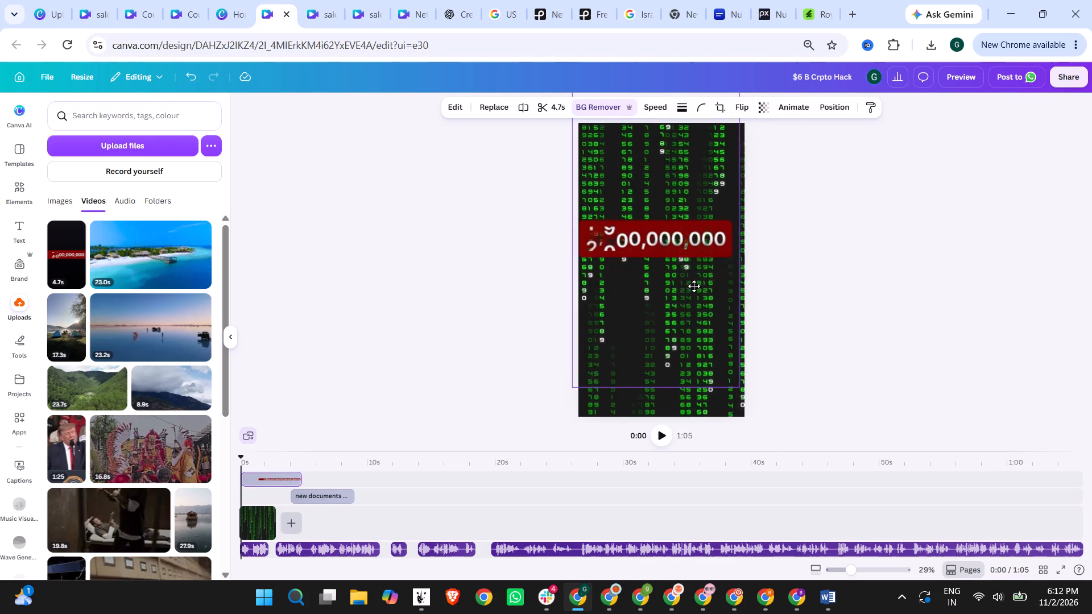
drag(694, 286, 698, 289)
click(830, 287)
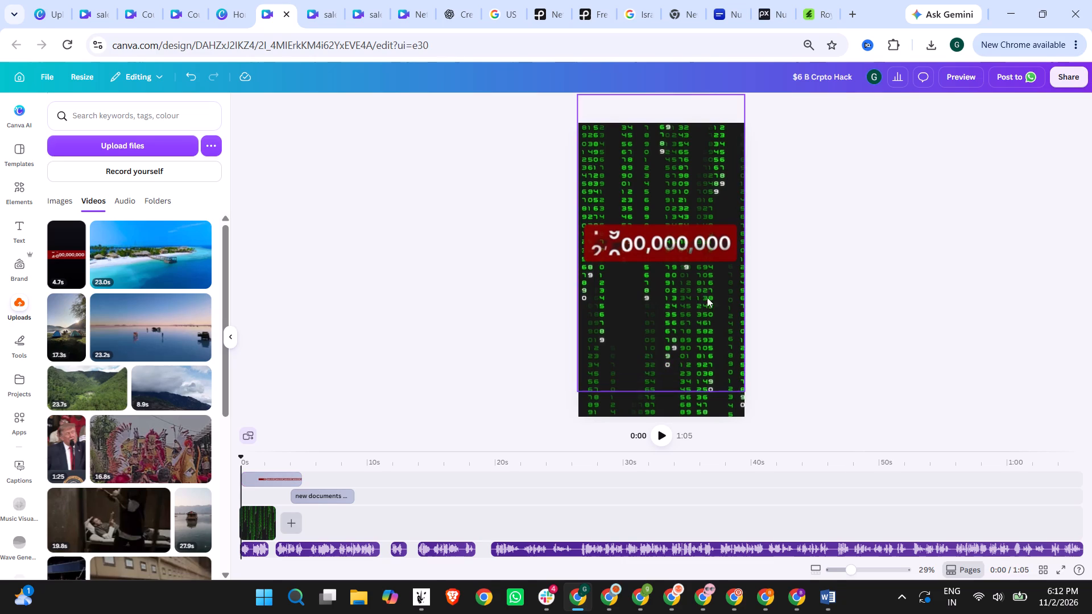
click(396, 399)
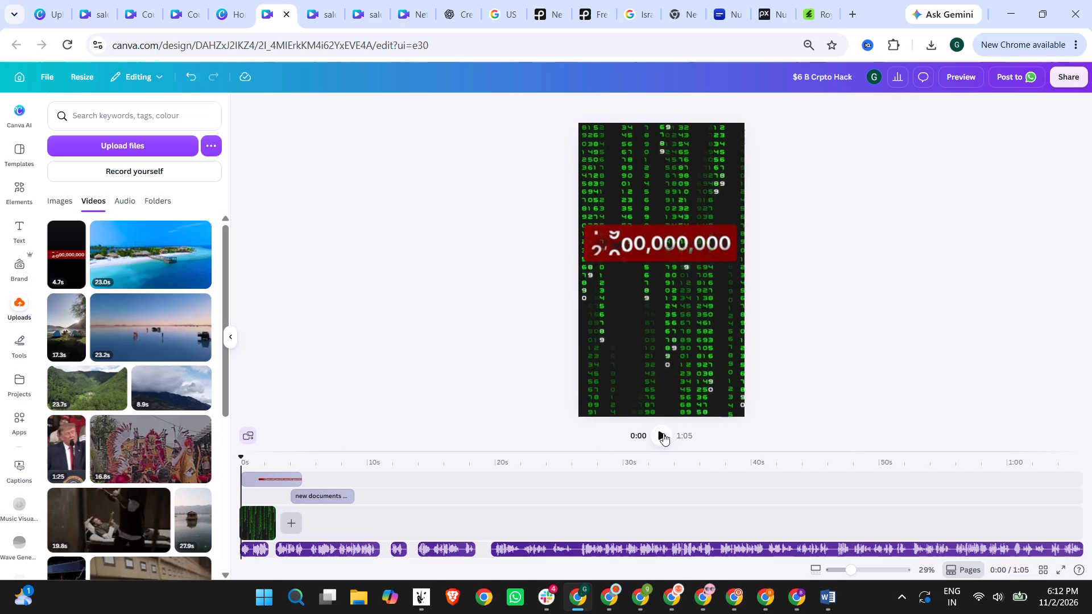
Play the opening seconds repeatedly from the start to check how the counter animates over the green code footage.
click(661, 433)
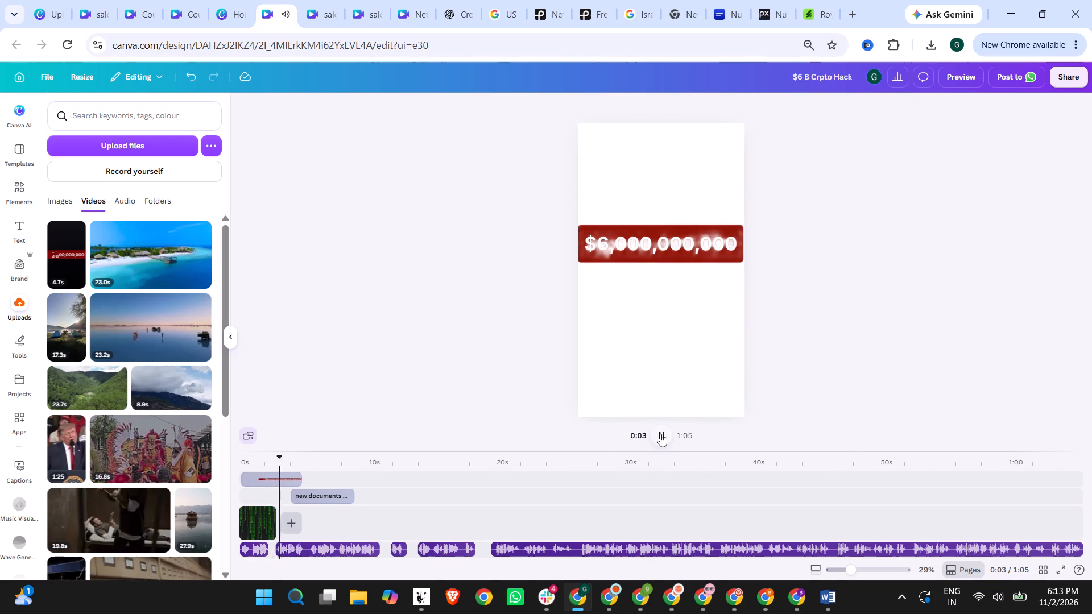
click(660, 434)
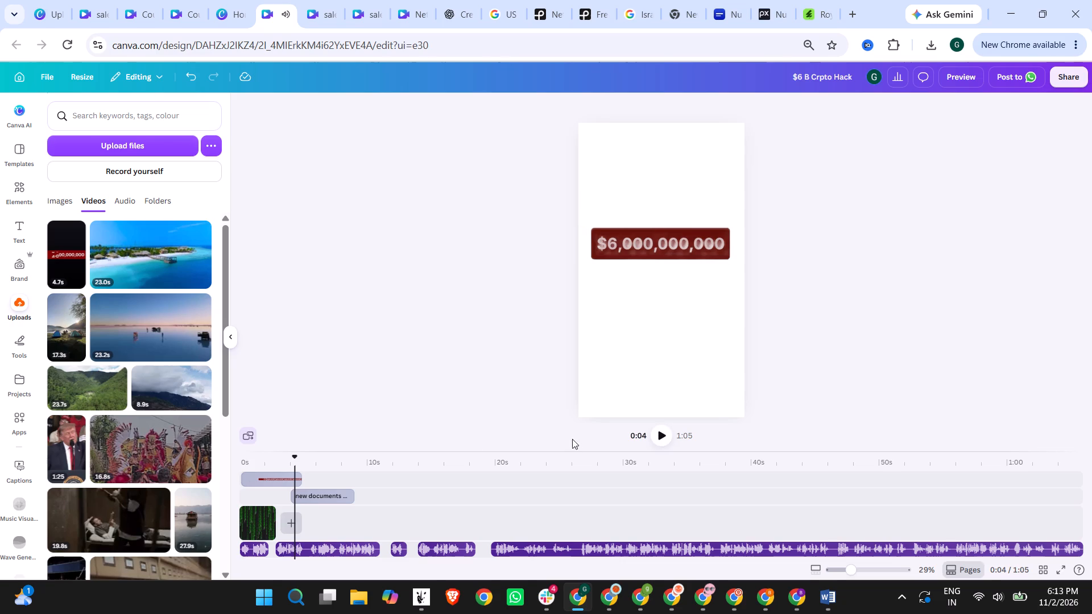
drag(255, 464, 232, 465)
click(665, 430)
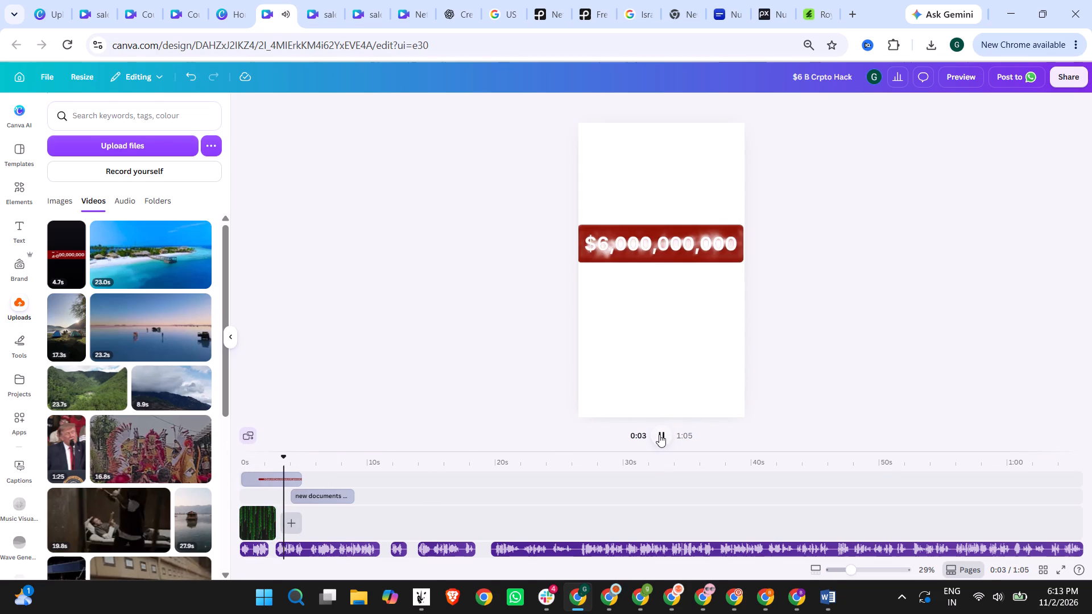
click(659, 434)
click(659, 434)
click(659, 434)
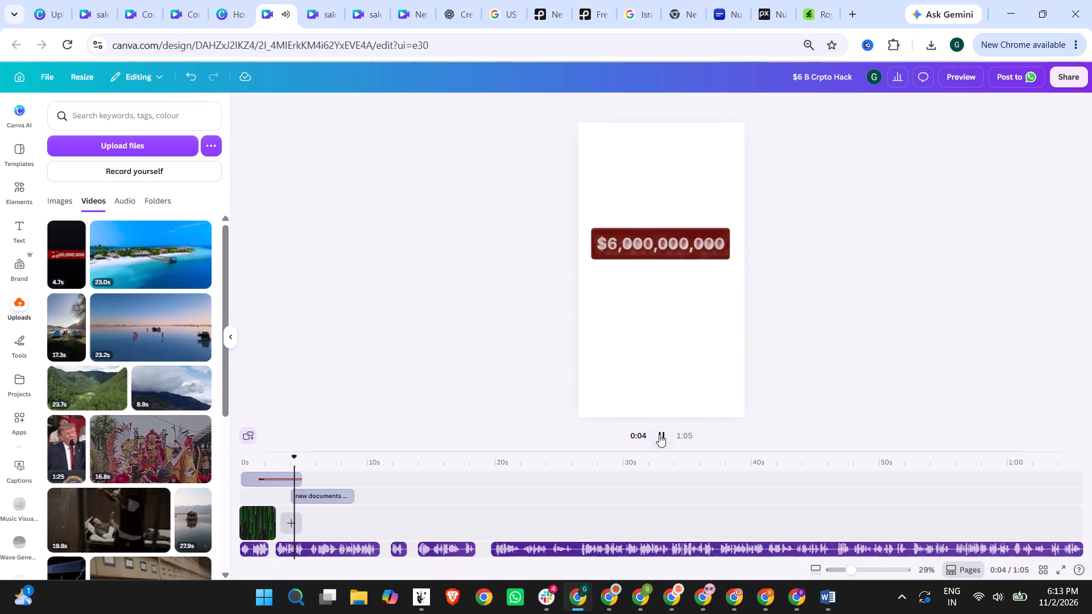
click(247, 462)
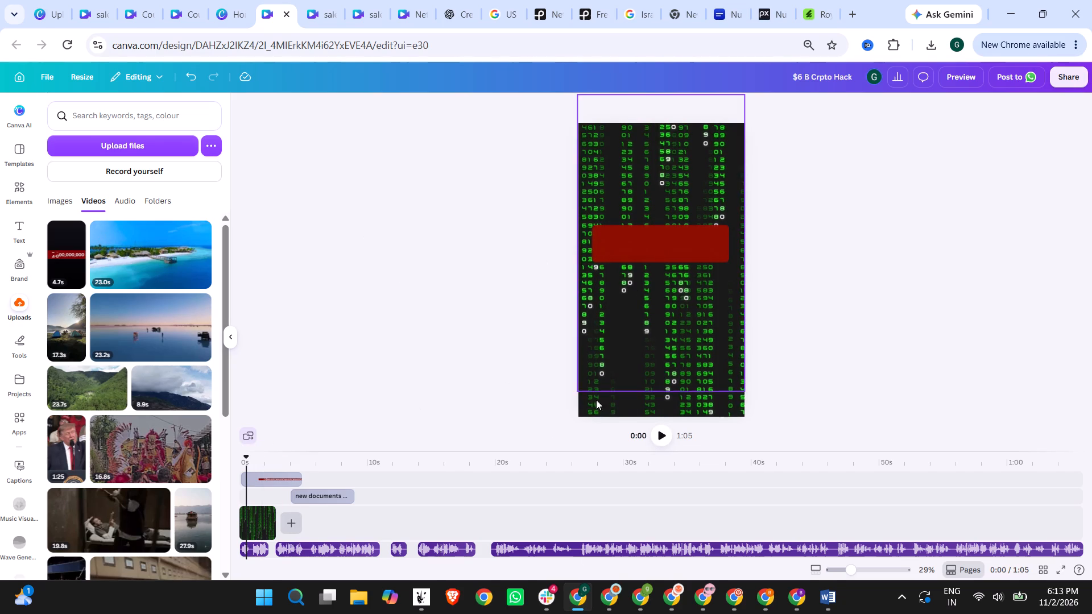
click(659, 430)
click(658, 430)
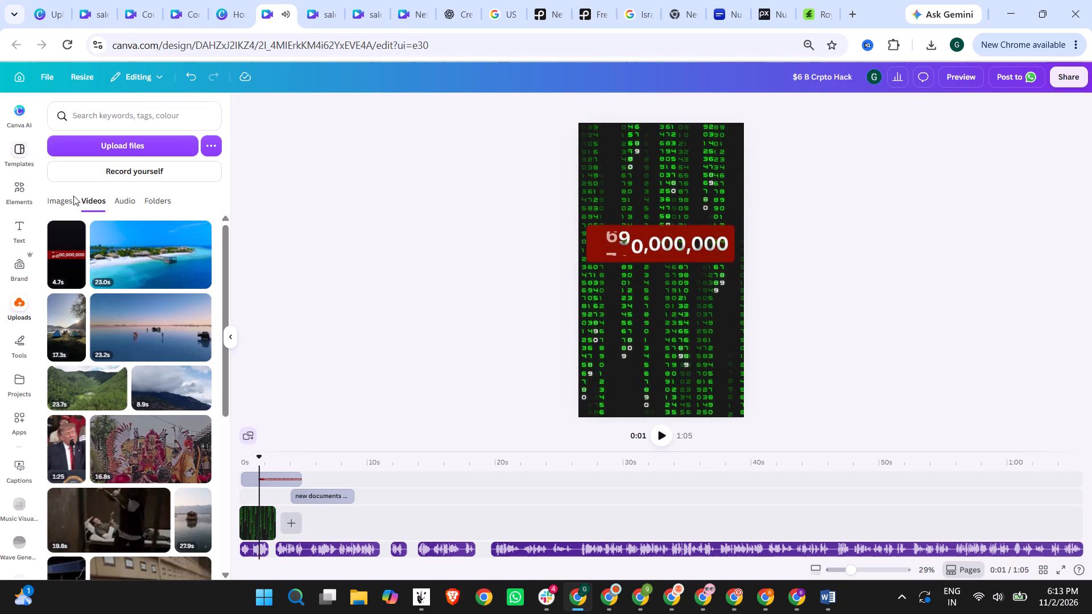
Add the recently used square shape and stretch it into a rectangle covering the counter's red box.
click(19, 200)
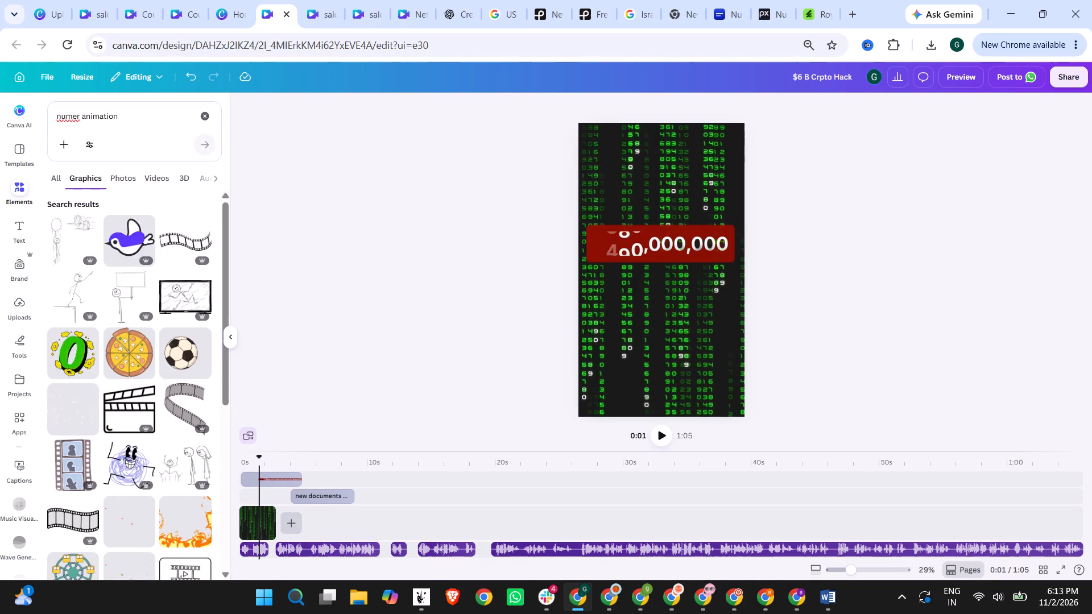
click(205, 113)
click(305, 219)
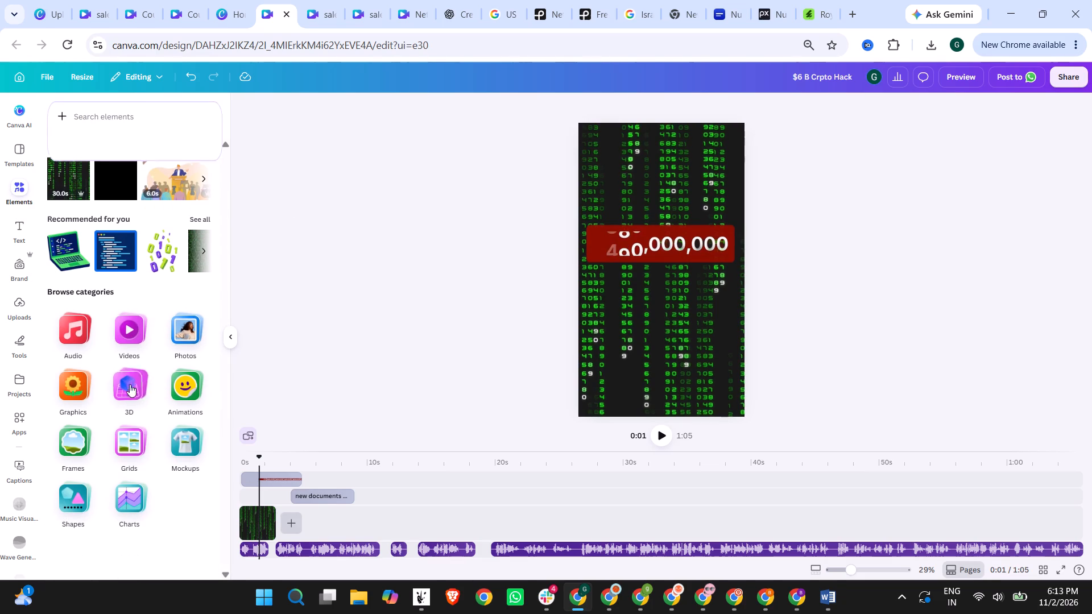
click(71, 506)
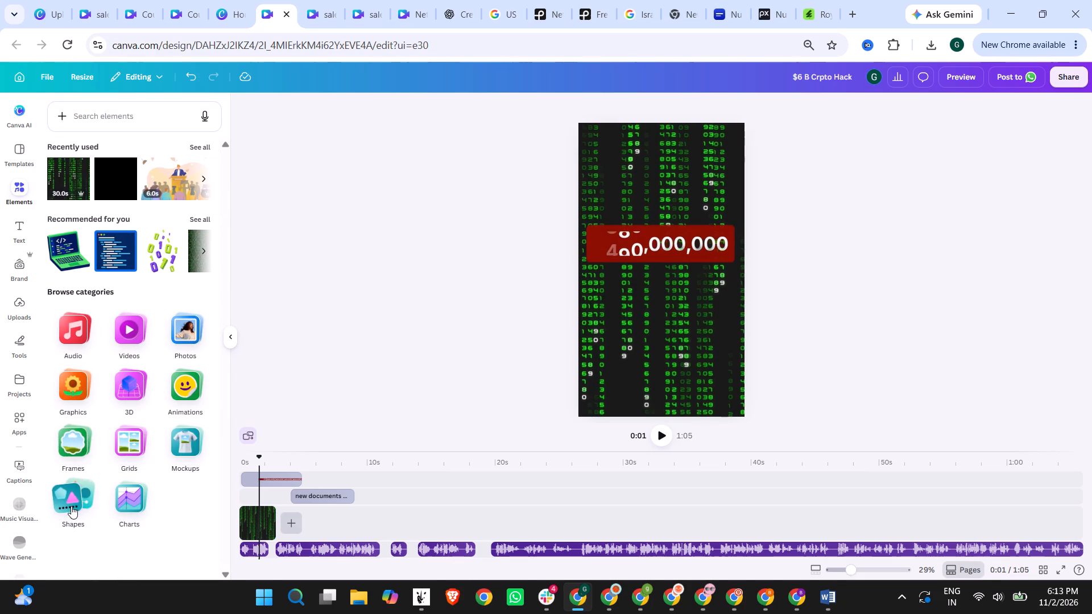
click(92, 203)
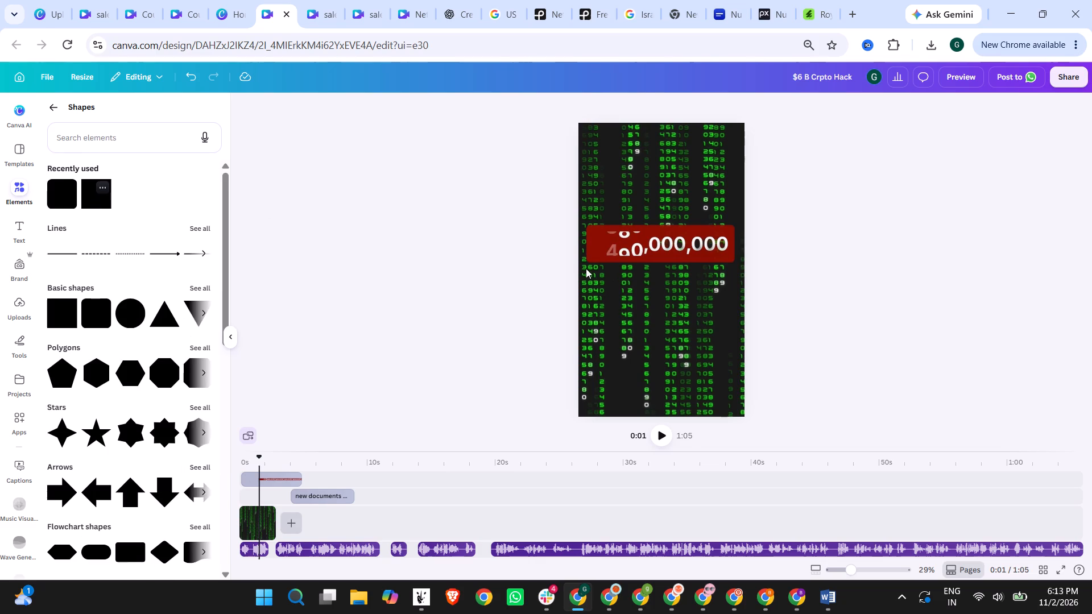
drag(641, 239, 610, 228)
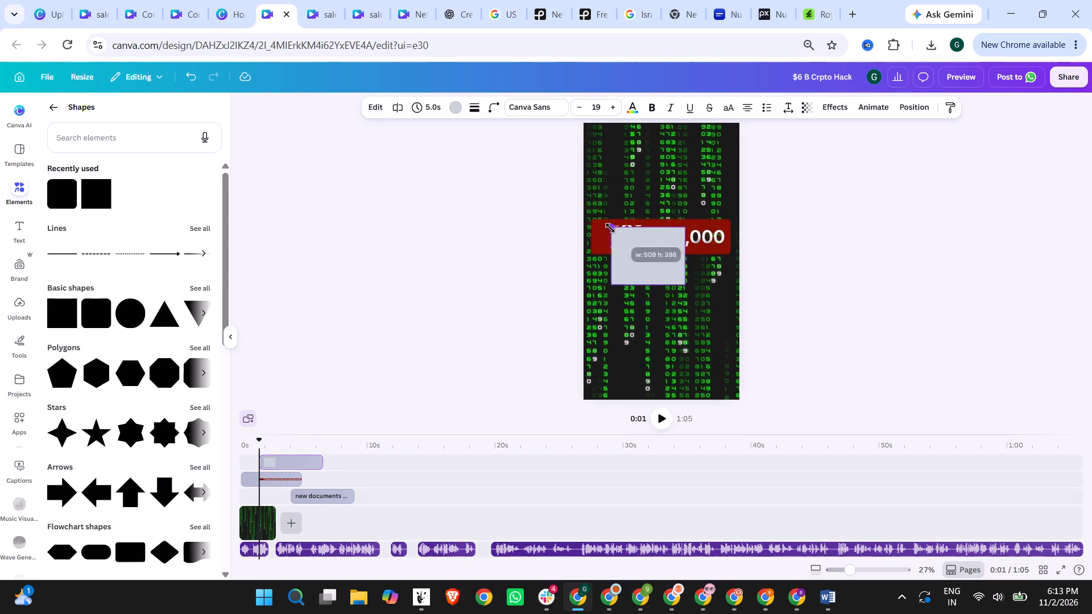
drag(610, 228, 595, 222)
drag(686, 283, 718, 255)
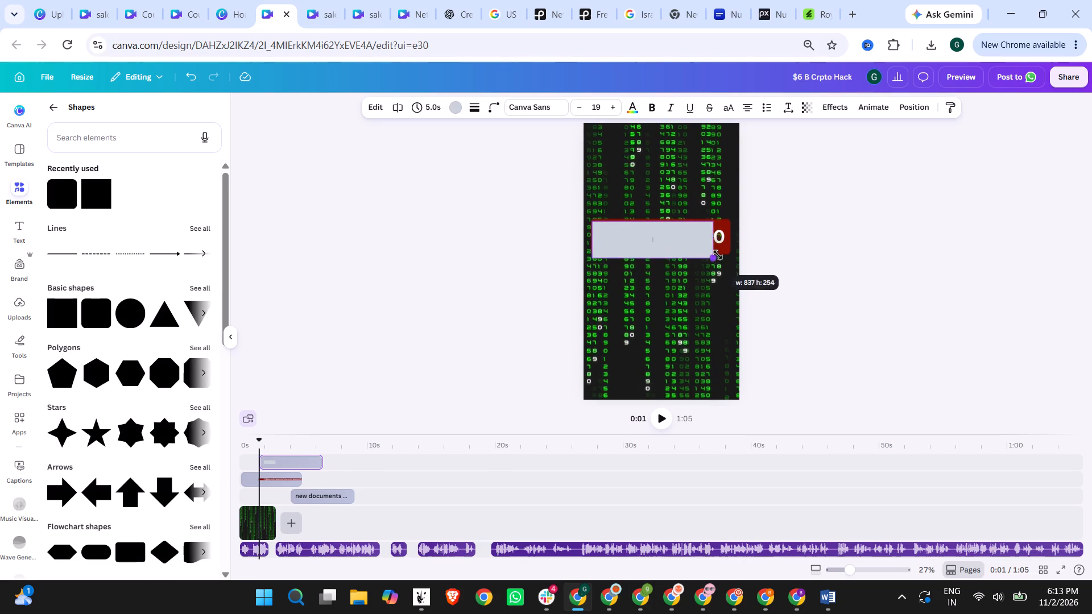
drag(718, 255, 729, 249)
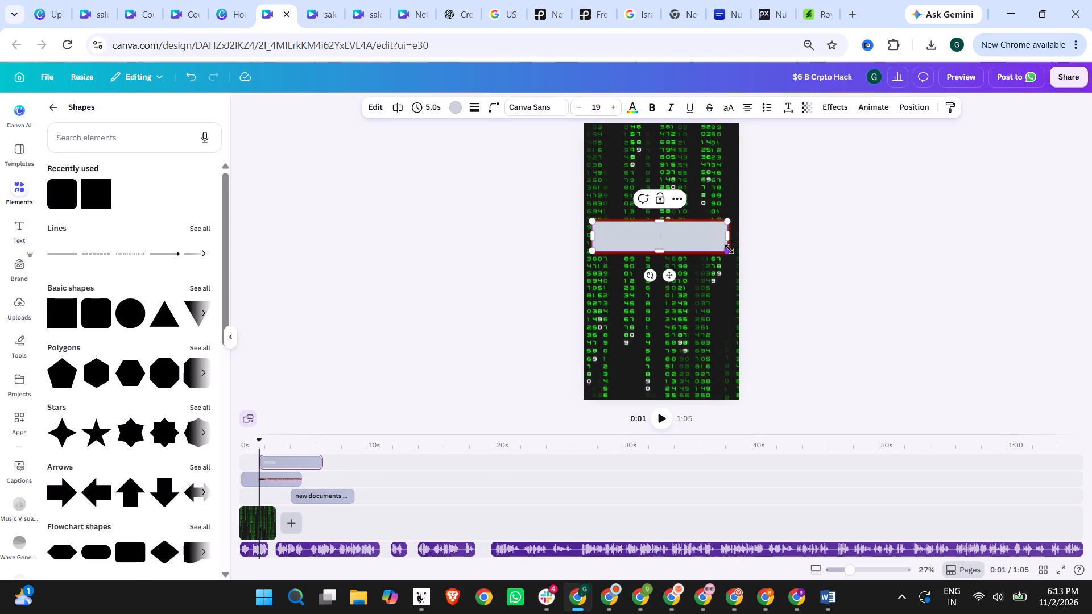
Move the rectangle's timeline layer beneath the counter video, near the start of the timeline.
drag(300, 457, 280, 478)
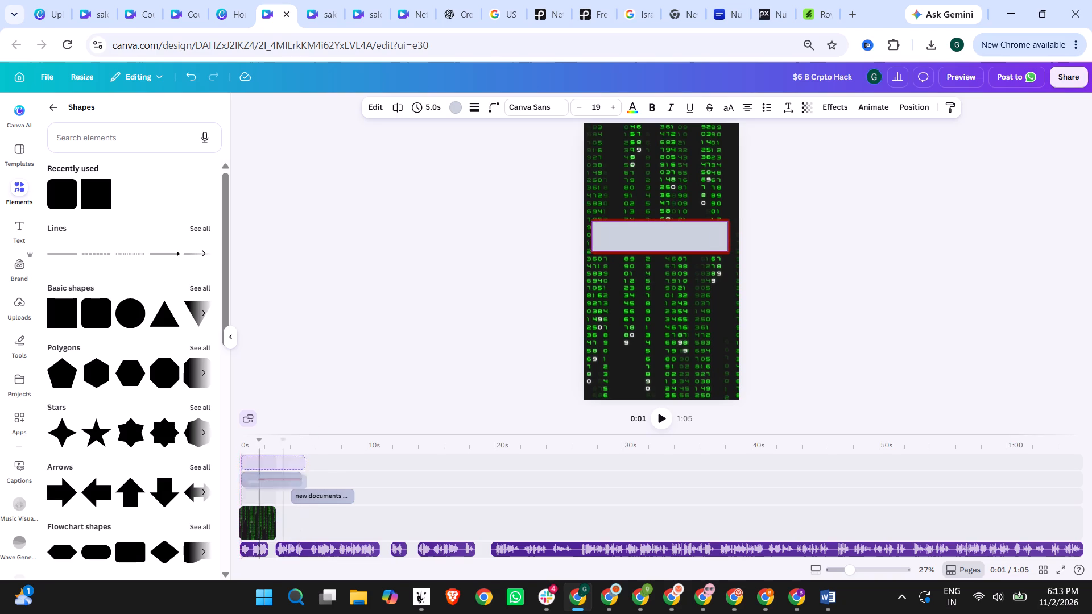
drag(280, 478, 283, 482)
drag(288, 478, 280, 479)
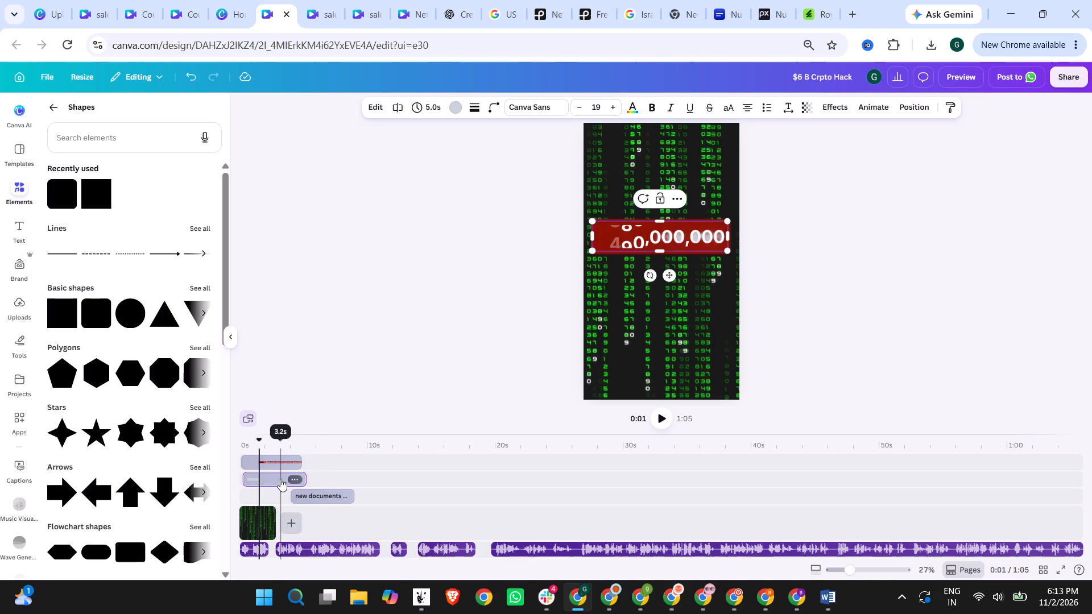
drag(280, 479, 278, 479)
Adjust the rectangle's timeline clip to start at 0 s and last 4.7 s, matching the counter video.
click(245, 475)
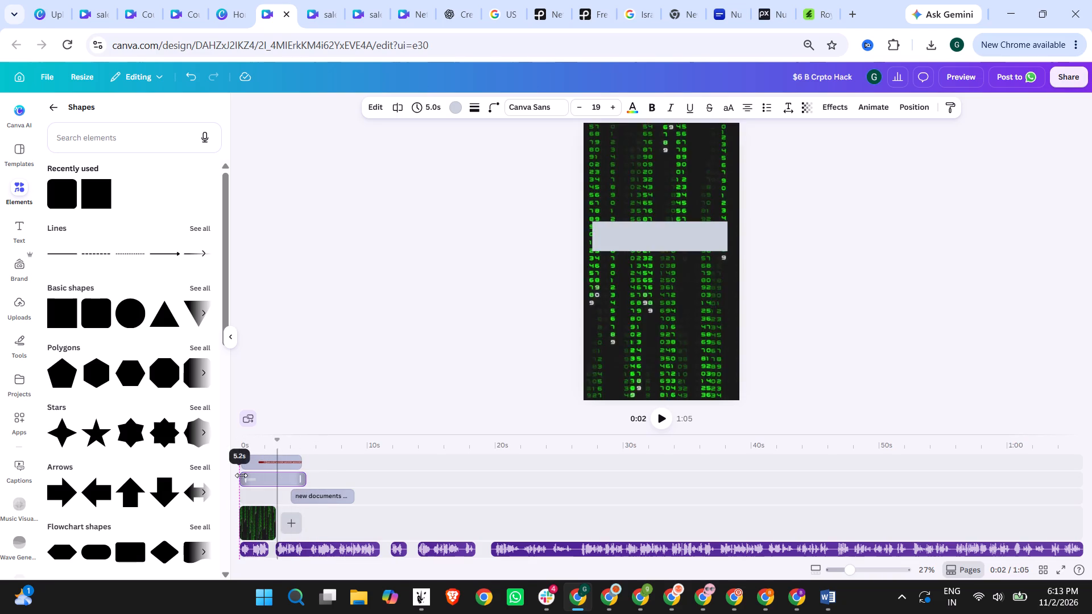
drag(305, 478, 298, 478)
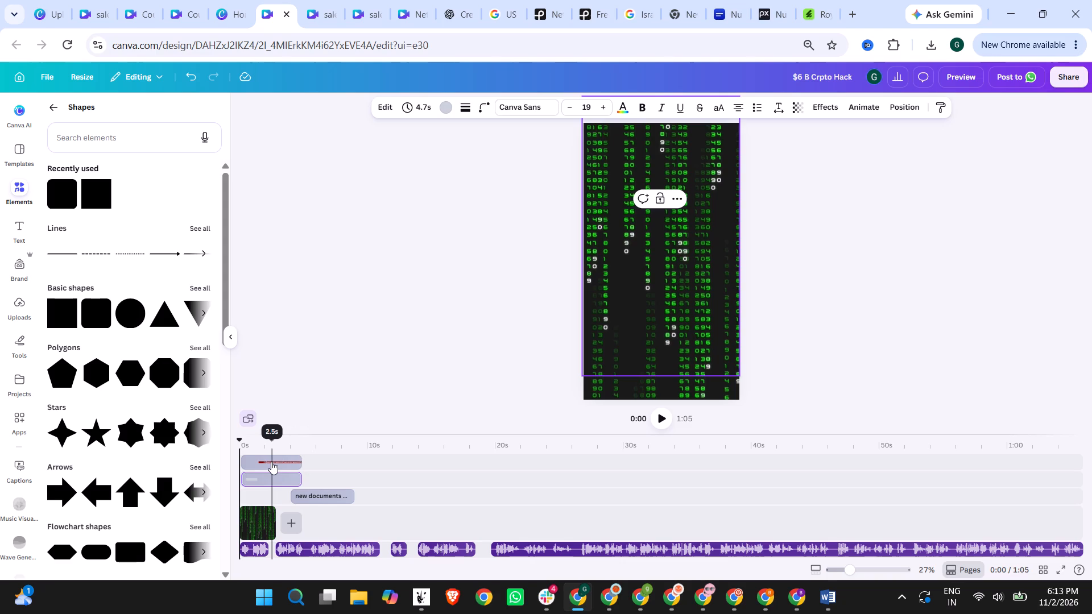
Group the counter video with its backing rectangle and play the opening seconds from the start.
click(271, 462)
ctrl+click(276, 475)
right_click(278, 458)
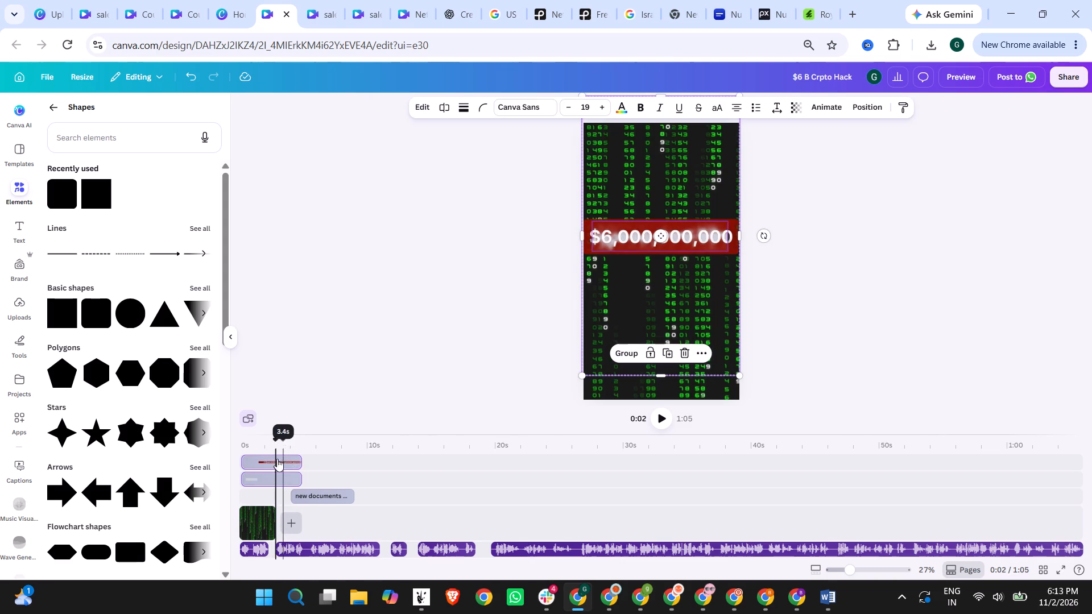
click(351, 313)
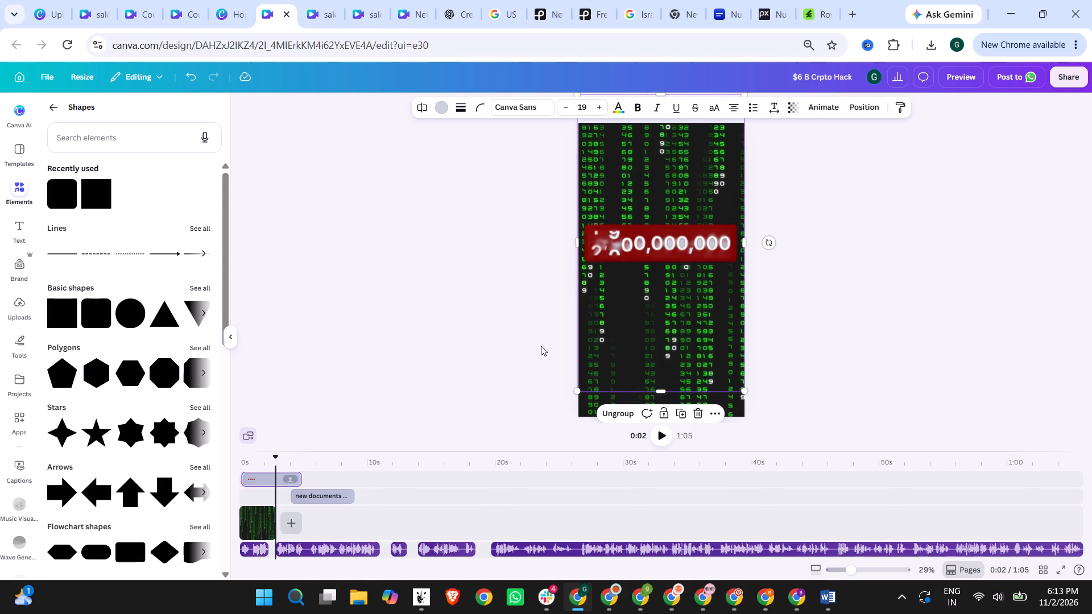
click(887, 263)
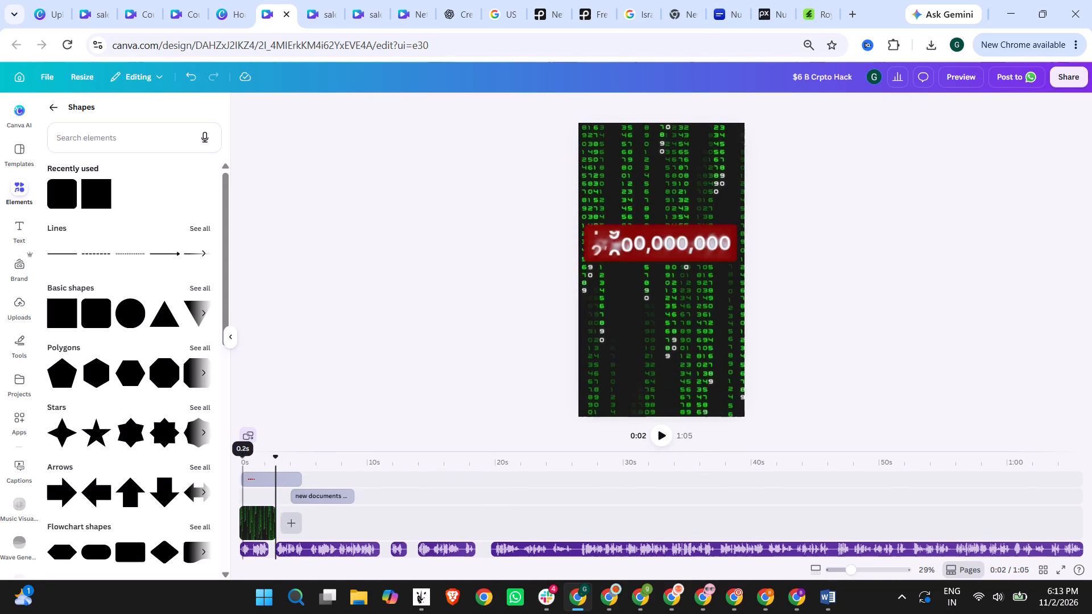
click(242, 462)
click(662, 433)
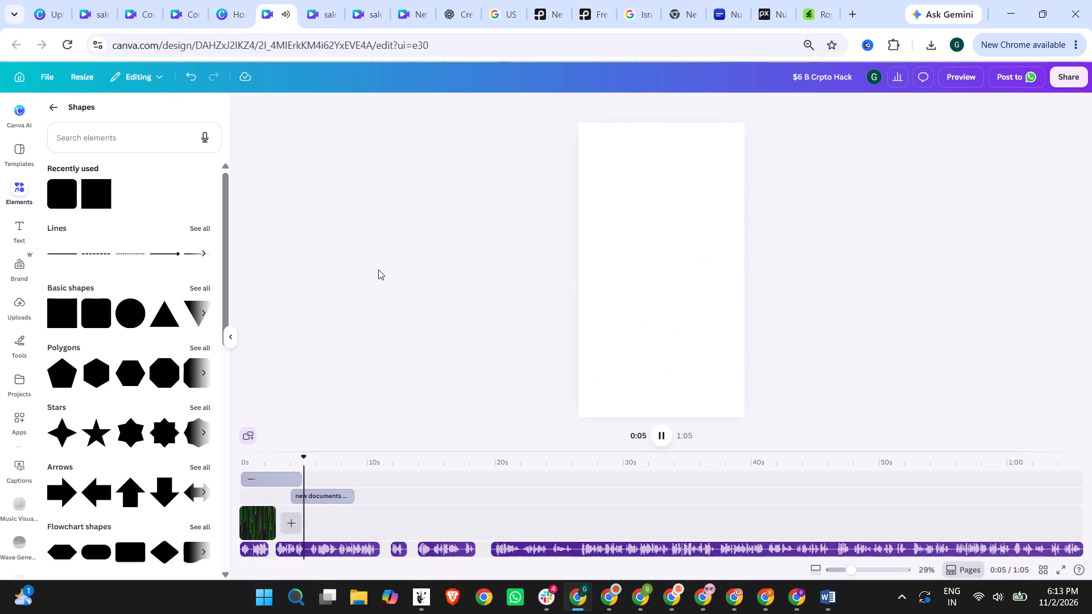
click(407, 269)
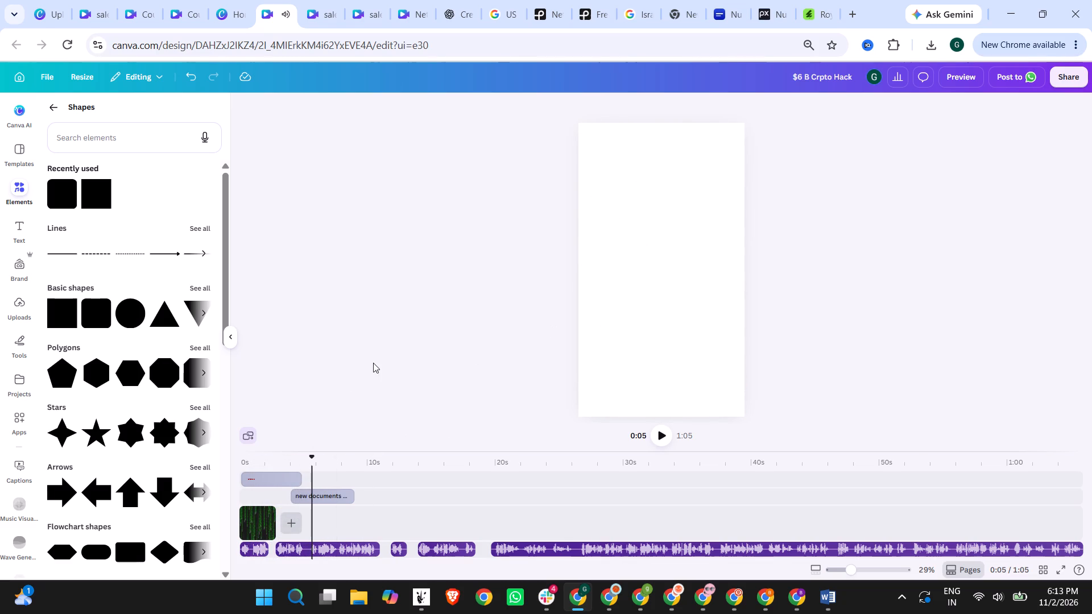
Delete the grouped counter video and rectangle from the start of the timeline.
click(293, 480)
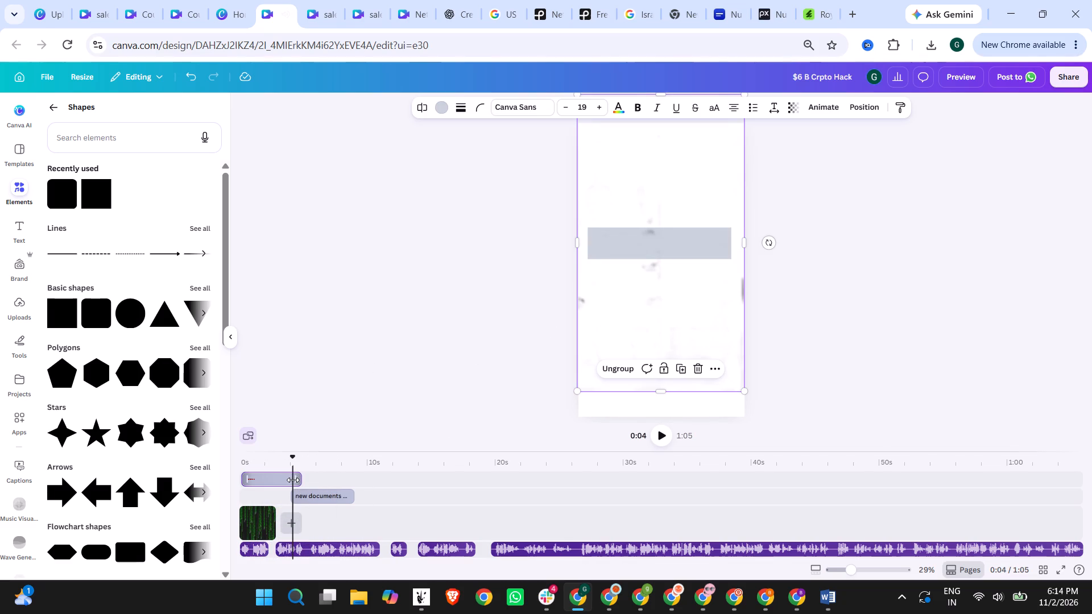
key(Delete)
Add the uploaded 4.7 s counter video to its own timeline layer above the green code clip, starting at 0 s.
click(52, 97)
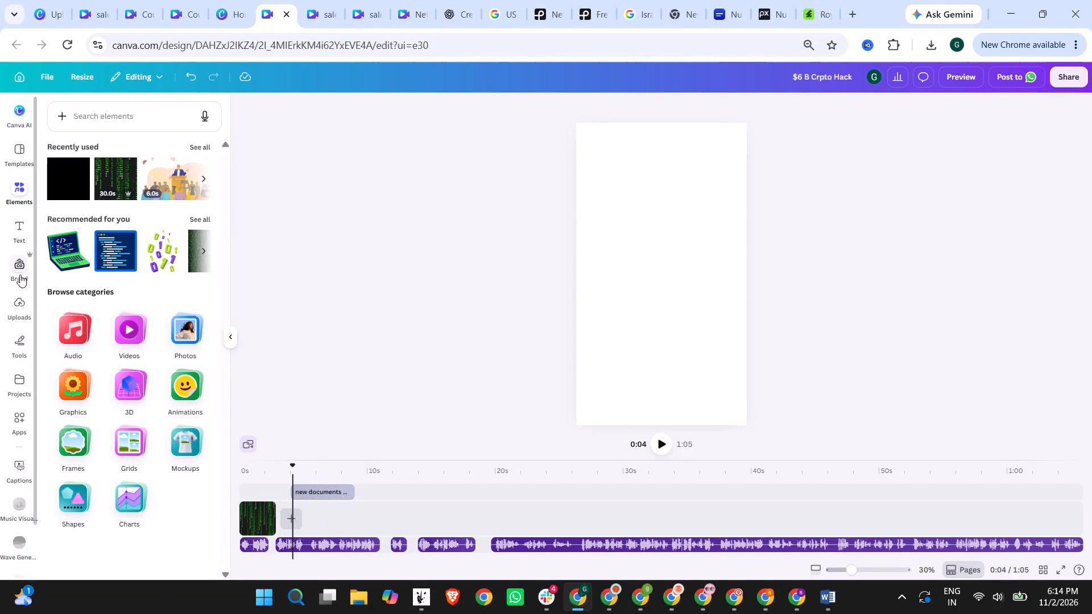
click(17, 310)
drag(67, 263, 246, 503)
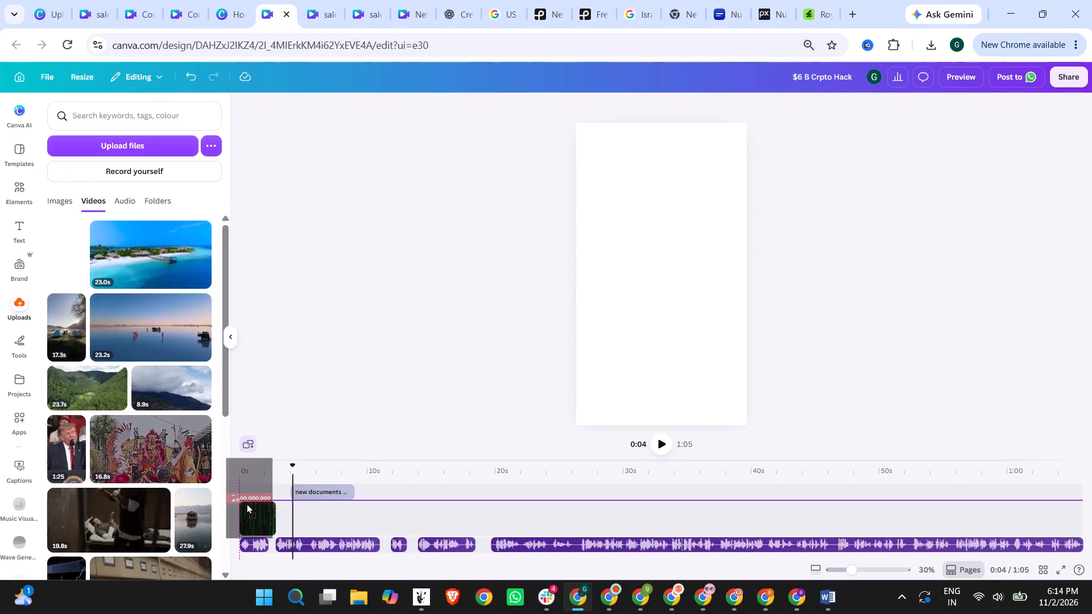
drag(246, 503, 259, 487)
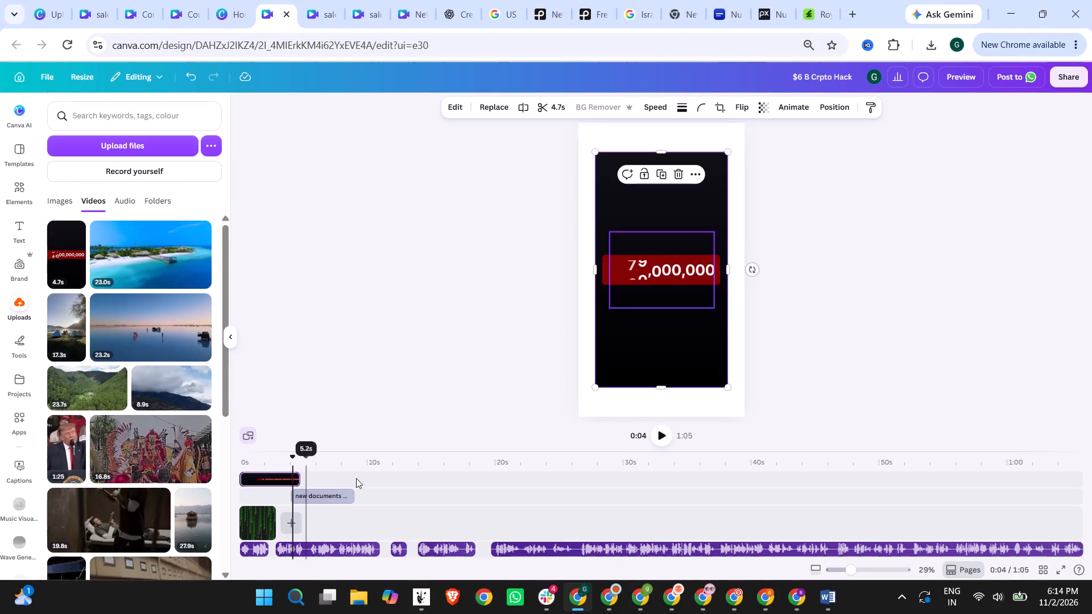
Enlarge the counter video to cover the whole canvas and centre it horizontally over the green code footage.
click(258, 463)
click(651, 218)
drag(636, 225, 617, 208)
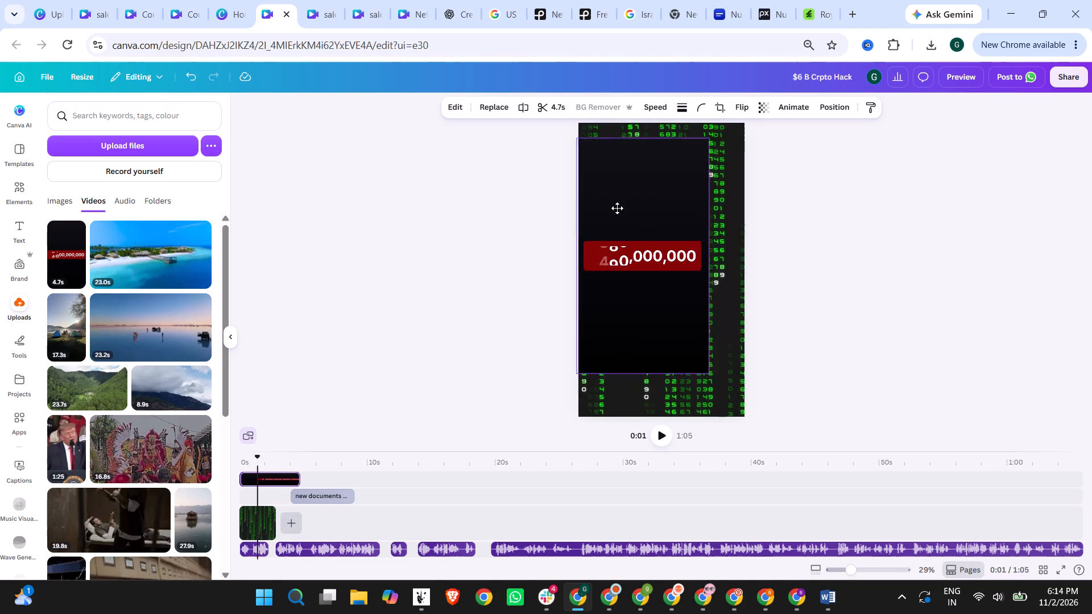
drag(617, 208, 610, 199)
drag(701, 364, 756, 412)
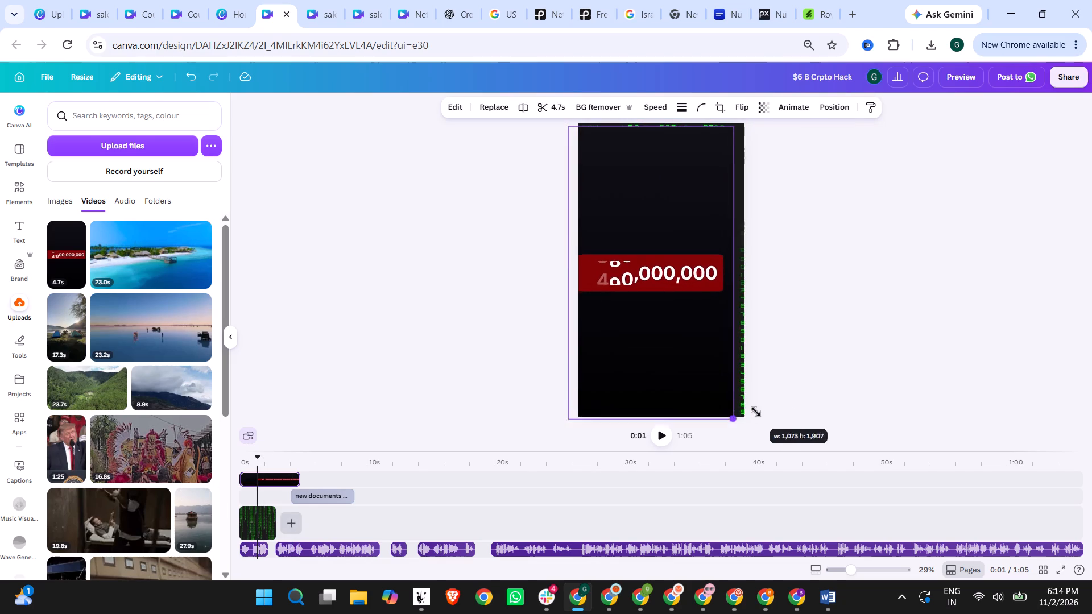
drag(756, 412, 772, 426)
drag(672, 360, 677, 334)
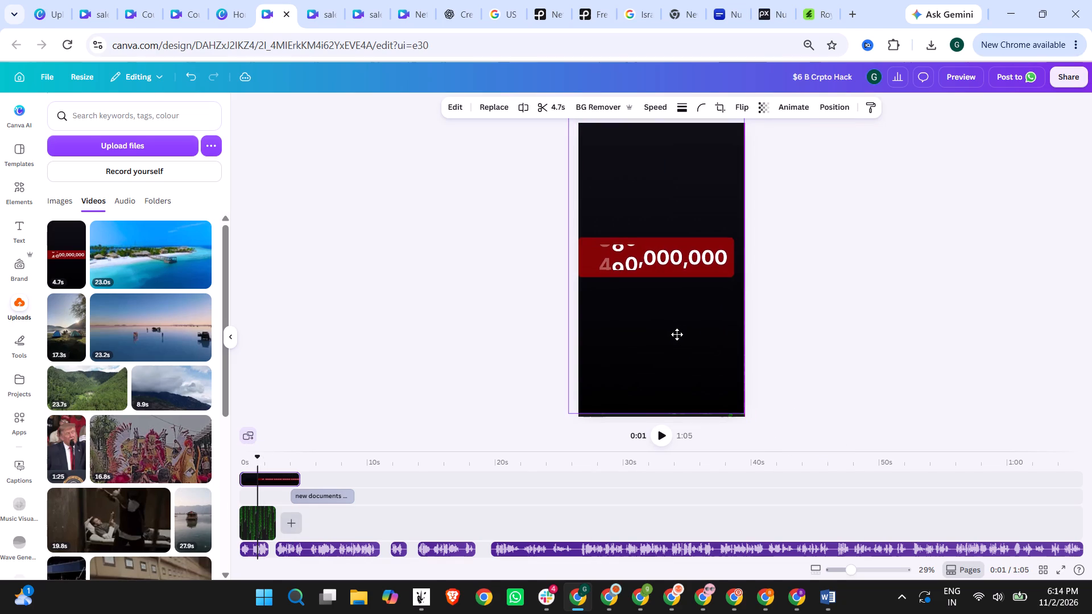
drag(677, 334, 678, 335)
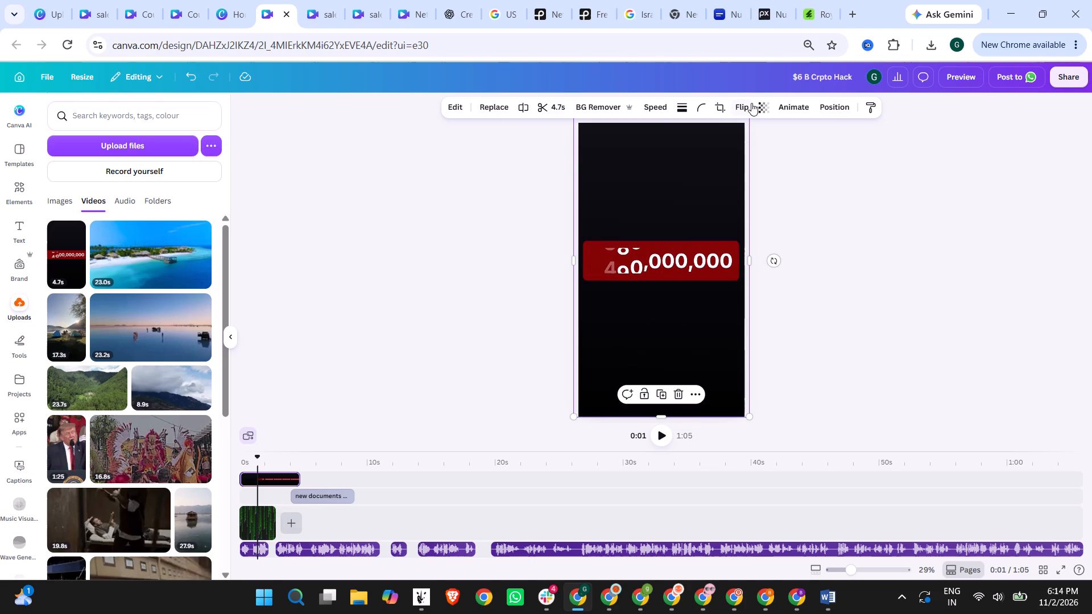
Crop the counter video freeform down to its red number box and play the clip to check the result.
click(717, 103)
drag(576, 412, 580, 281)
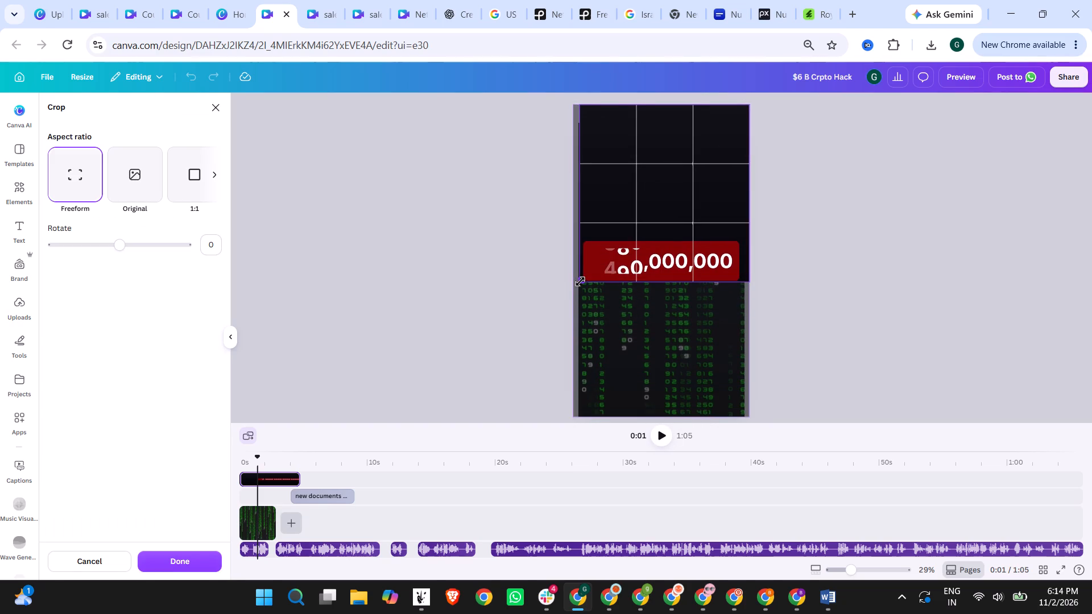
drag(580, 281, 583, 281)
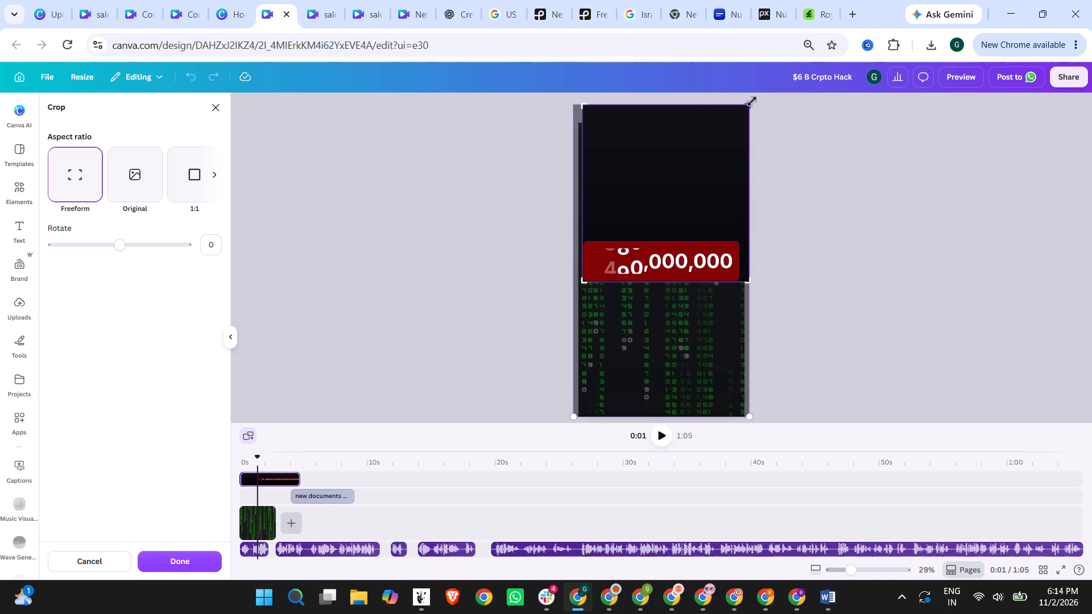
drag(752, 101, 738, 237)
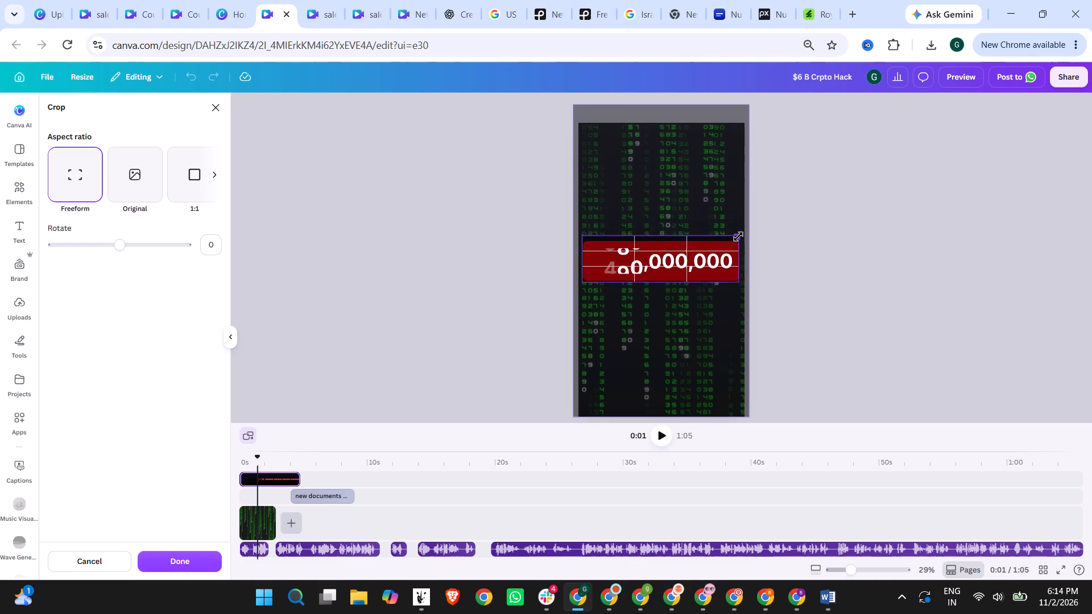
drag(738, 237, 739, 242)
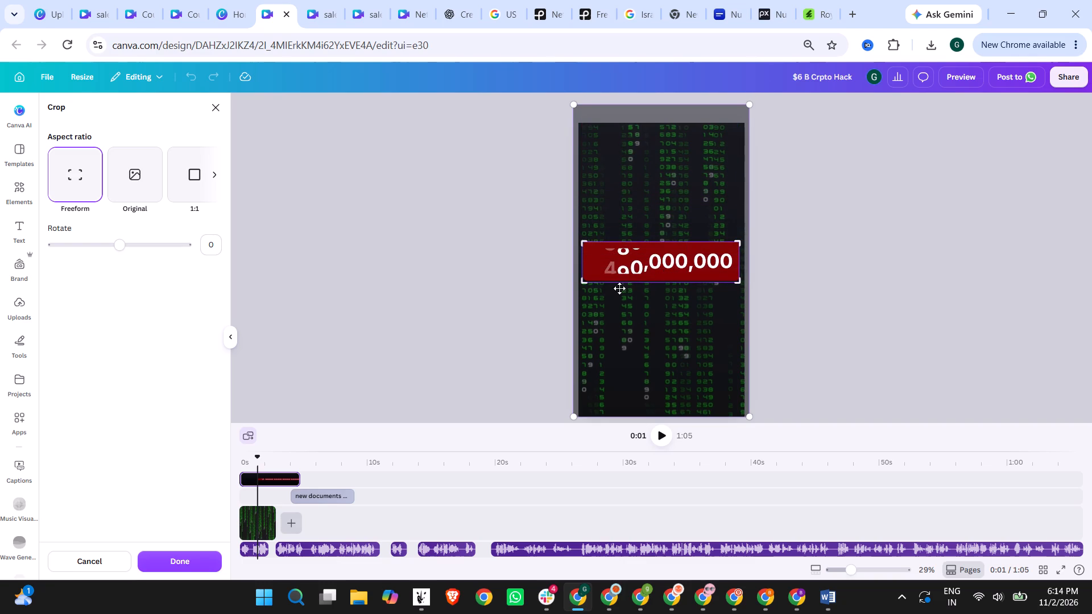
click(587, 281)
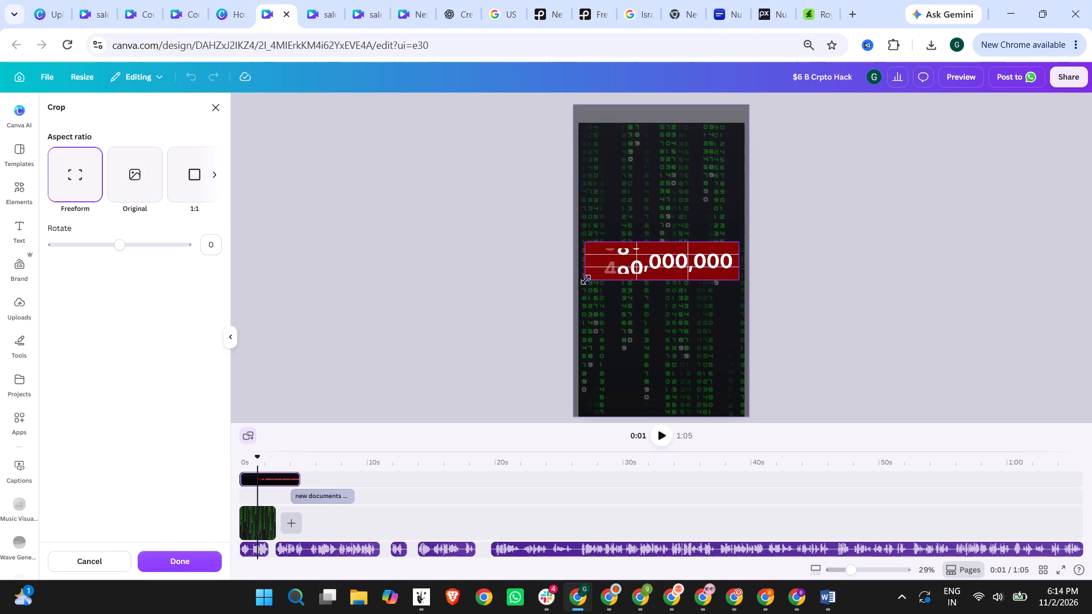
click(984, 263)
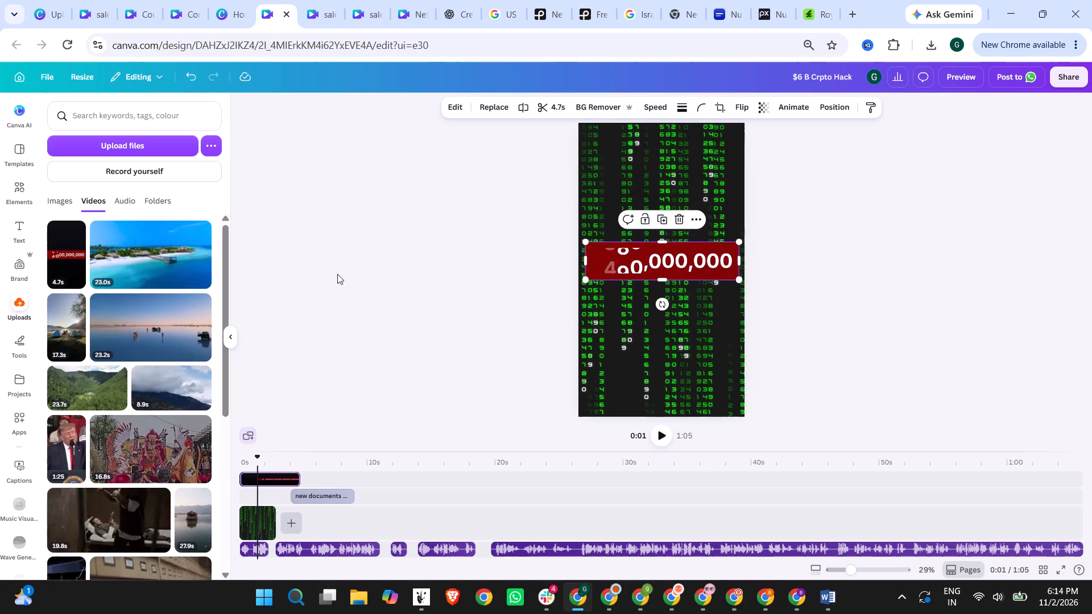
click(663, 437)
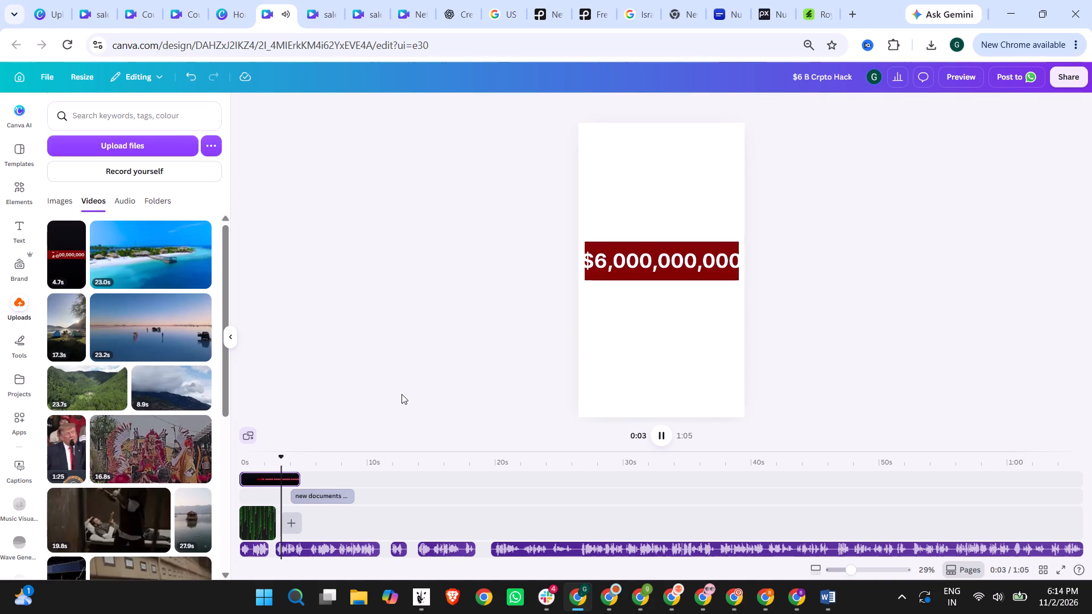
Widen the counter video's crop on both sides to fit the full $6,000,000,000 figure, and replay it.
double_click(272, 480)
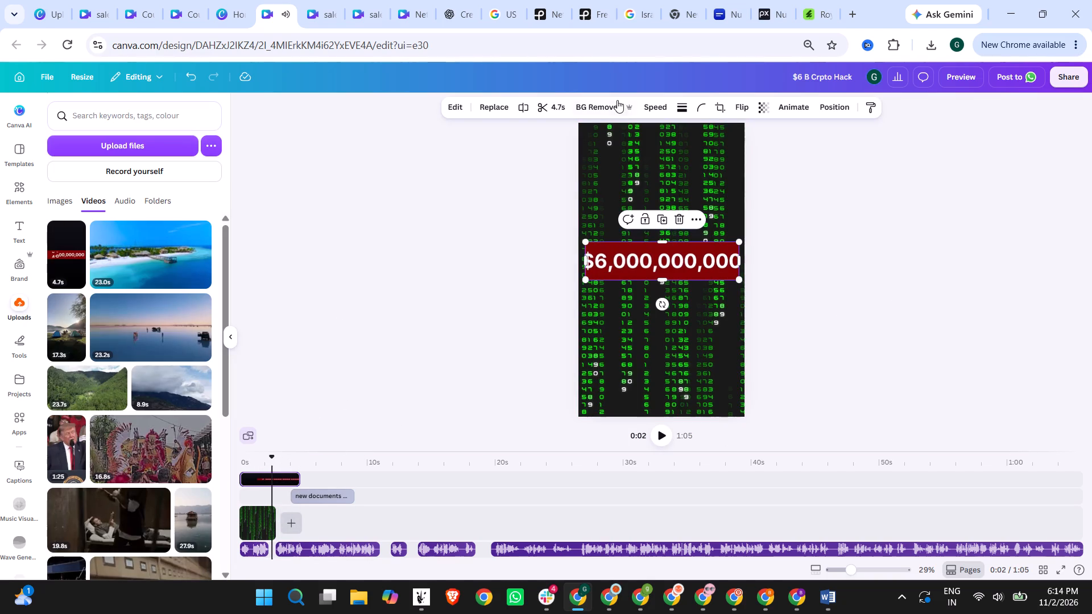
click(725, 105)
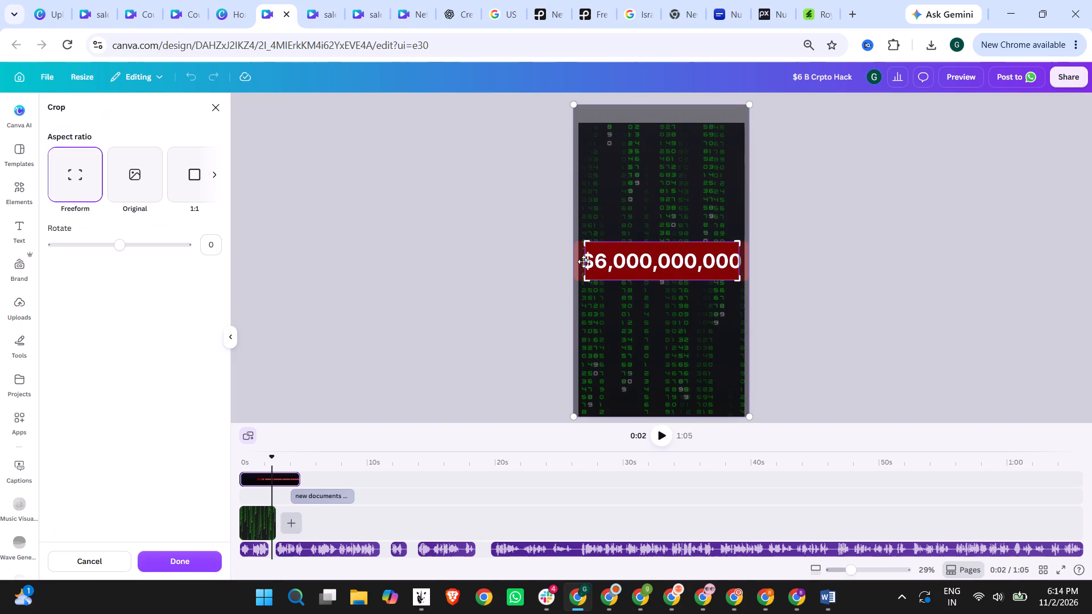
click(584, 244)
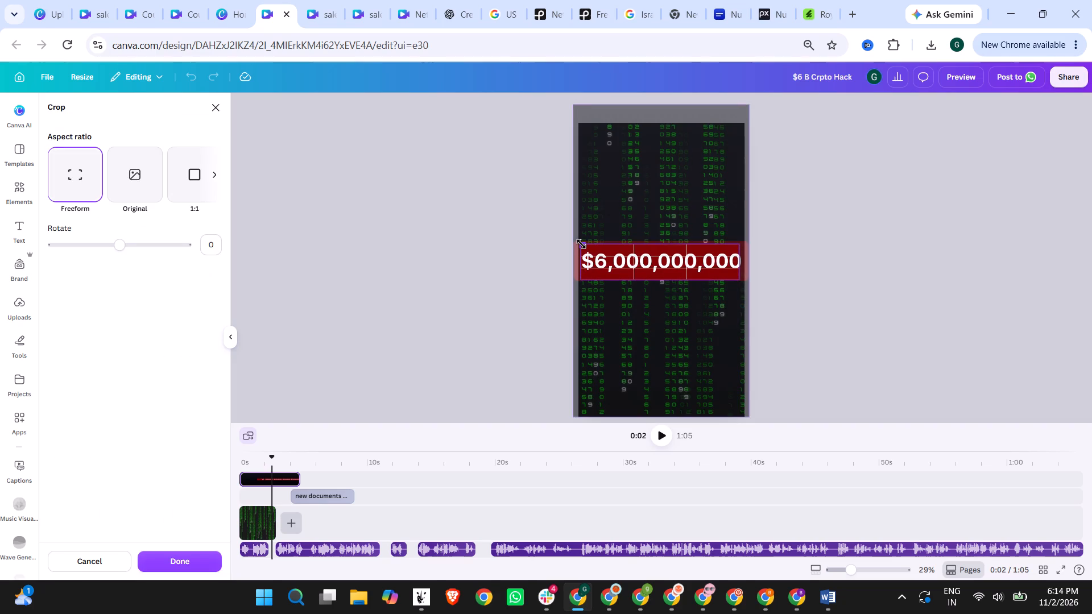
drag(737, 278, 742, 277)
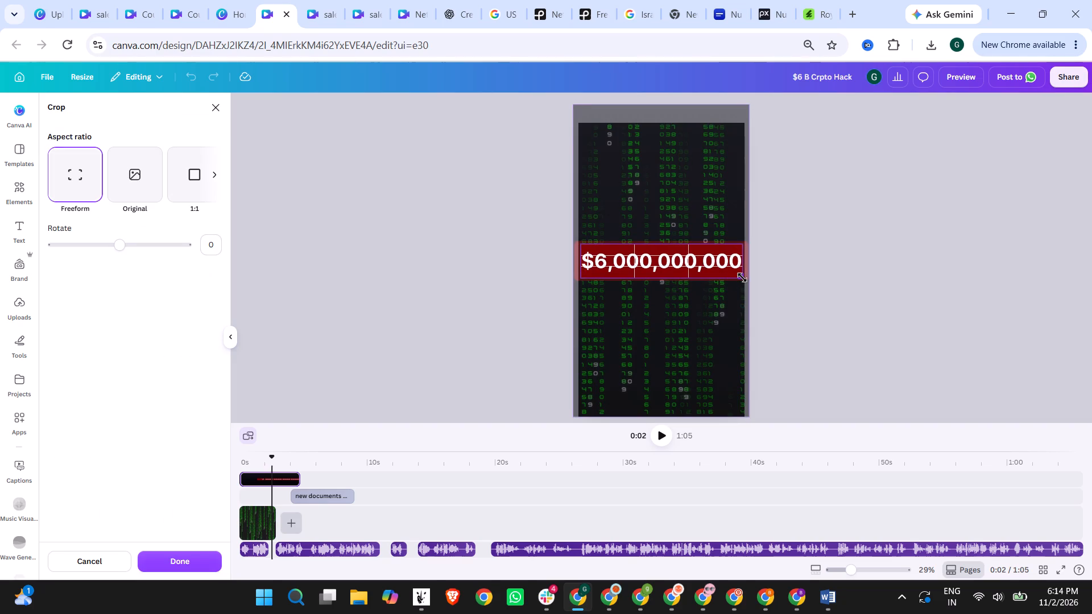
drag(742, 277, 743, 277)
click(820, 254)
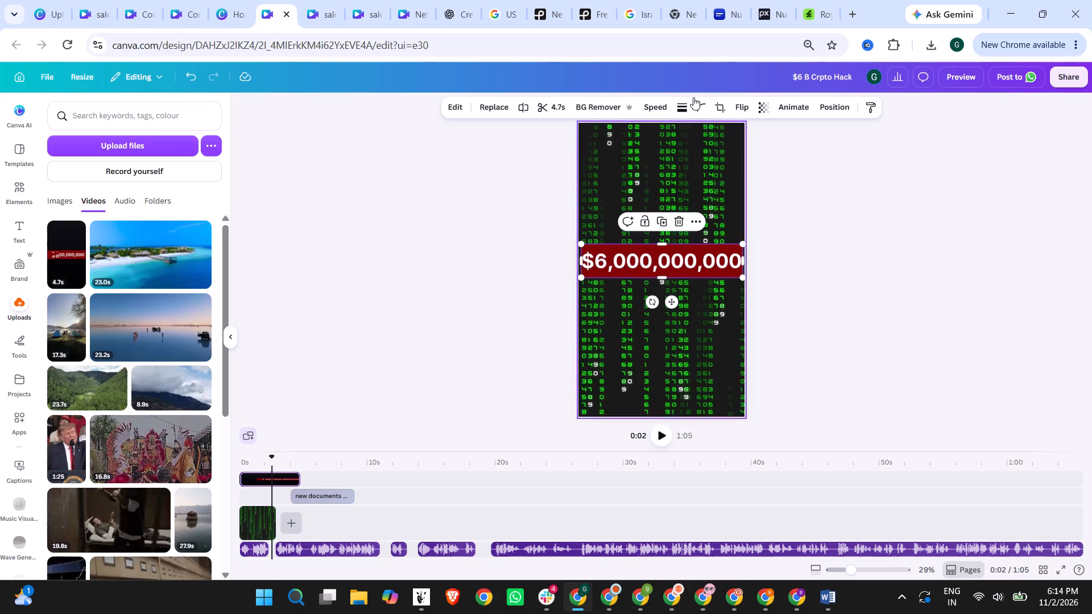
click(440, 218)
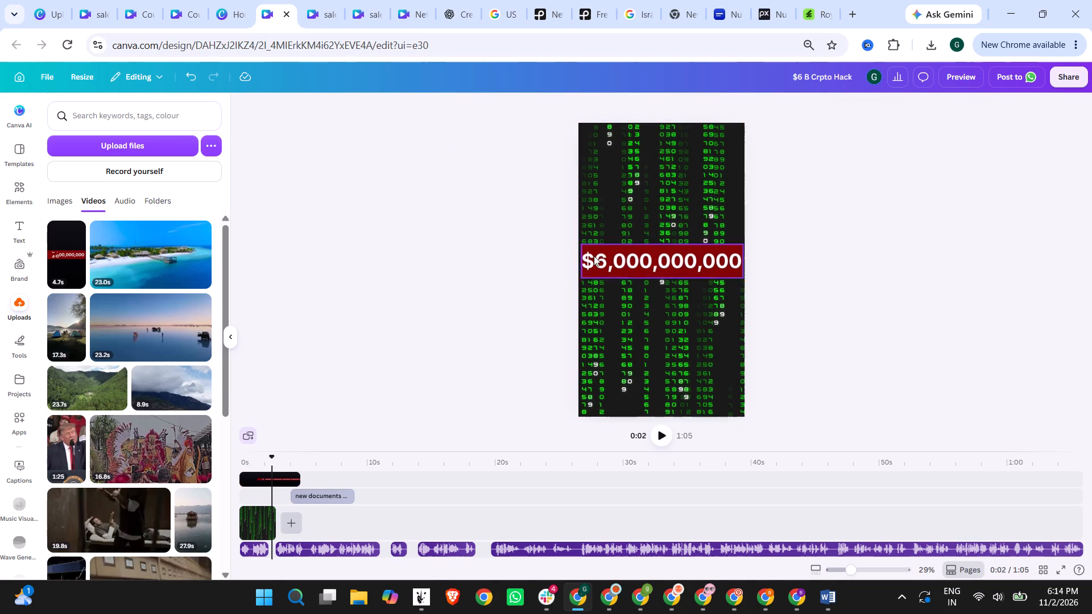
click(659, 437)
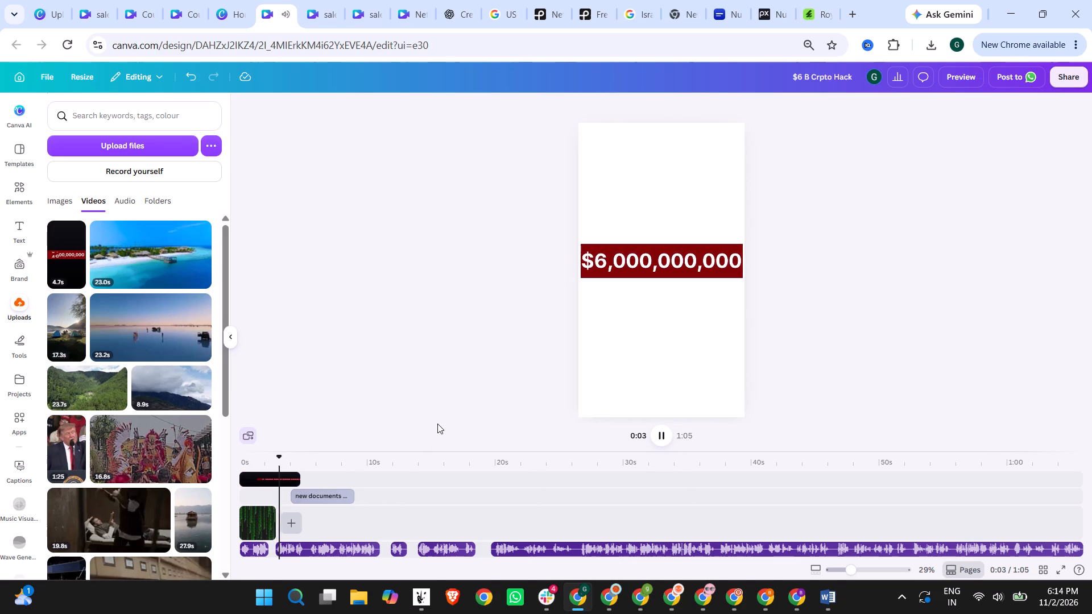
click(242, 467)
Increase the counter video's playback speed until its timeline clip lasts 3.1 s.
click(255, 480)
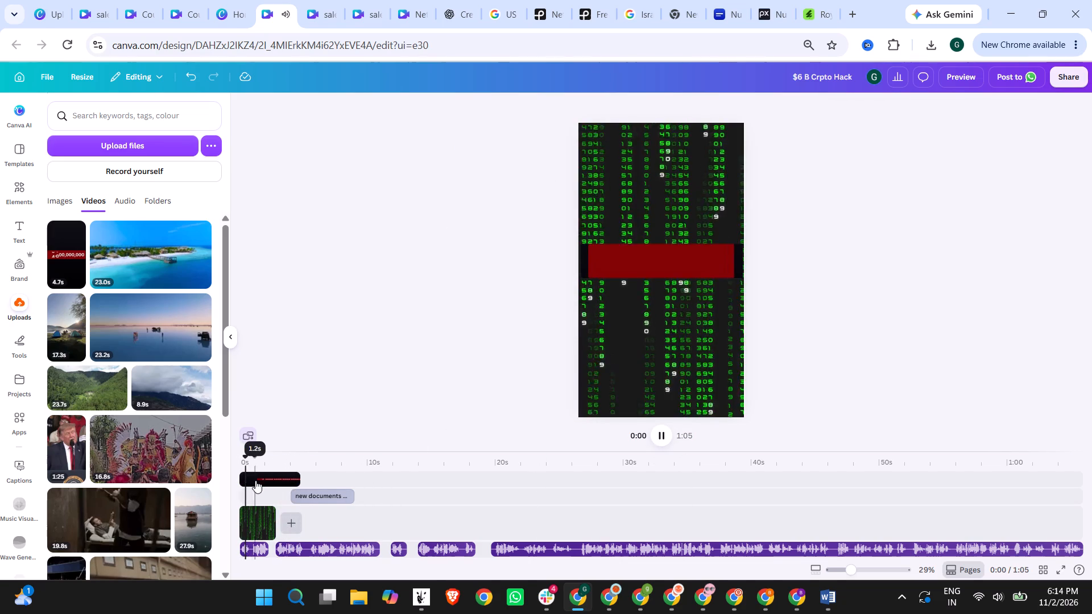
right_click(269, 480)
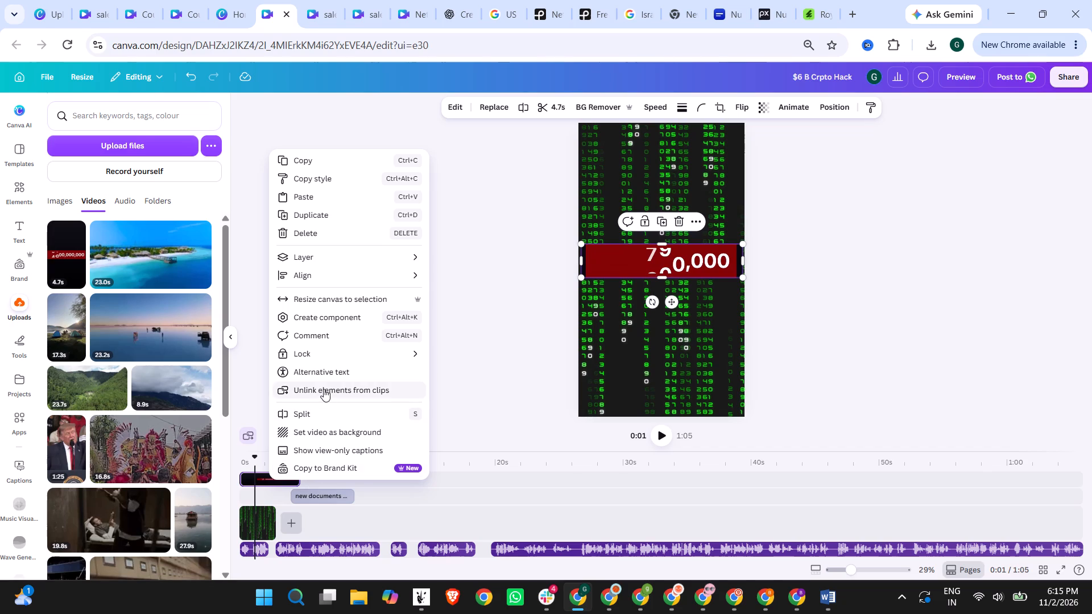
click(653, 99)
click(652, 106)
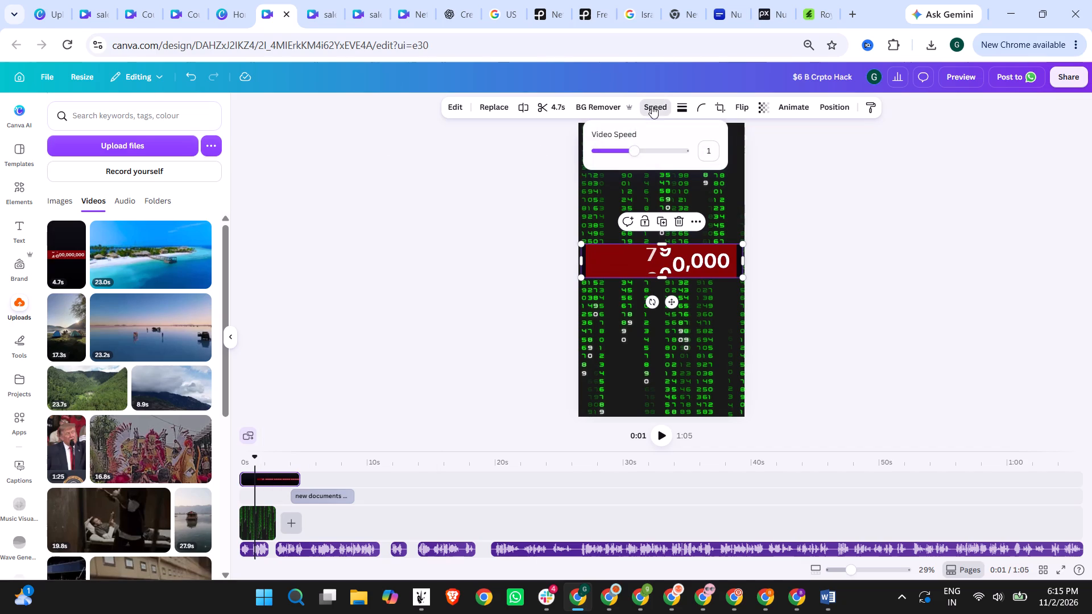
drag(630, 153, 651, 150)
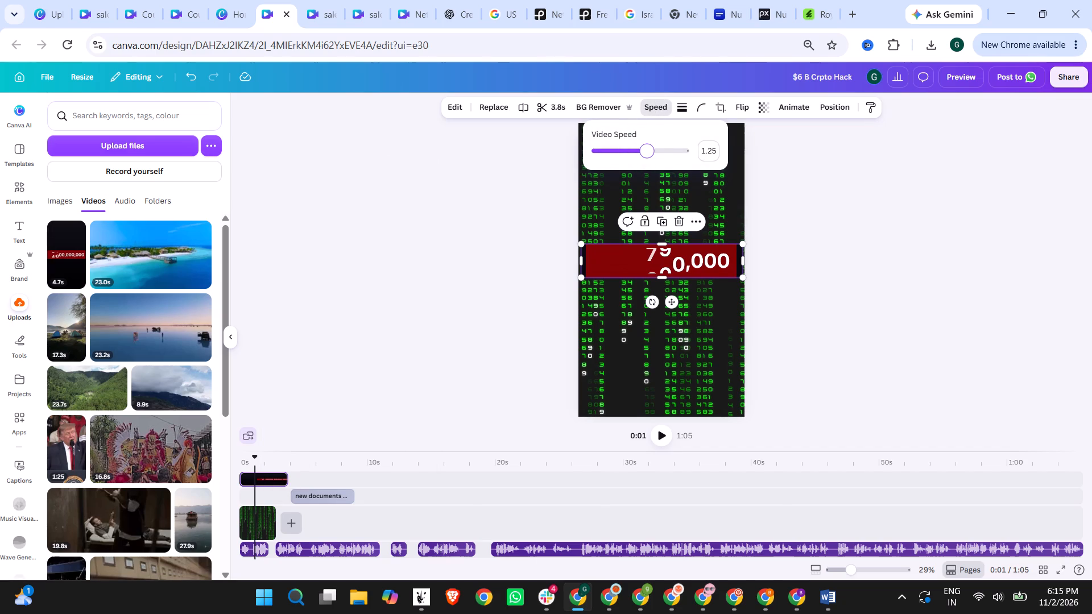
drag(651, 150, 659, 150)
click(913, 213)
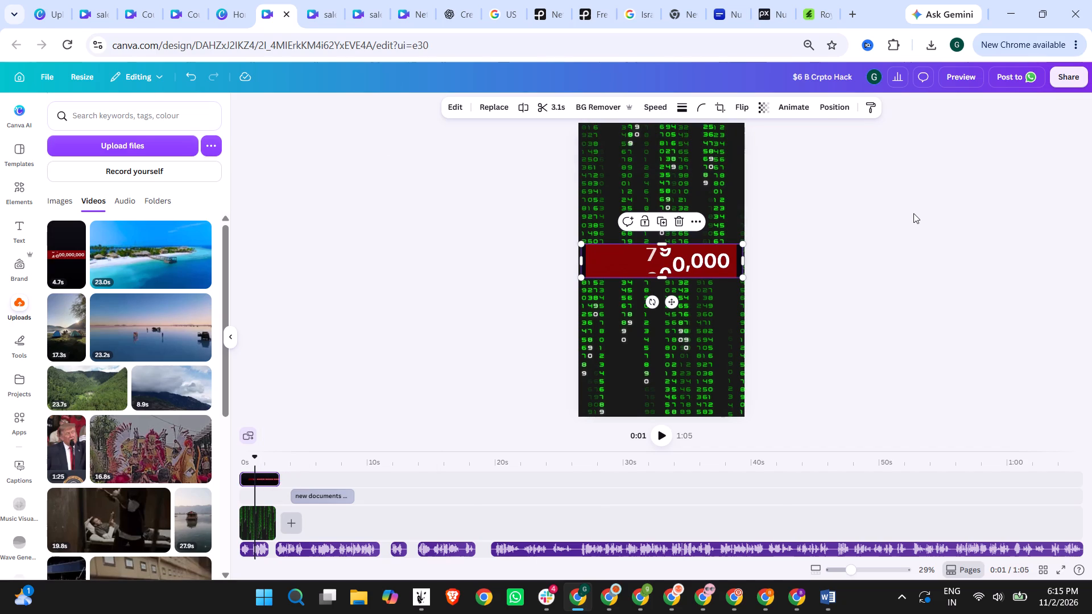
Play the opening from the start to check the sped-up counter against the green code clip.
click(243, 460)
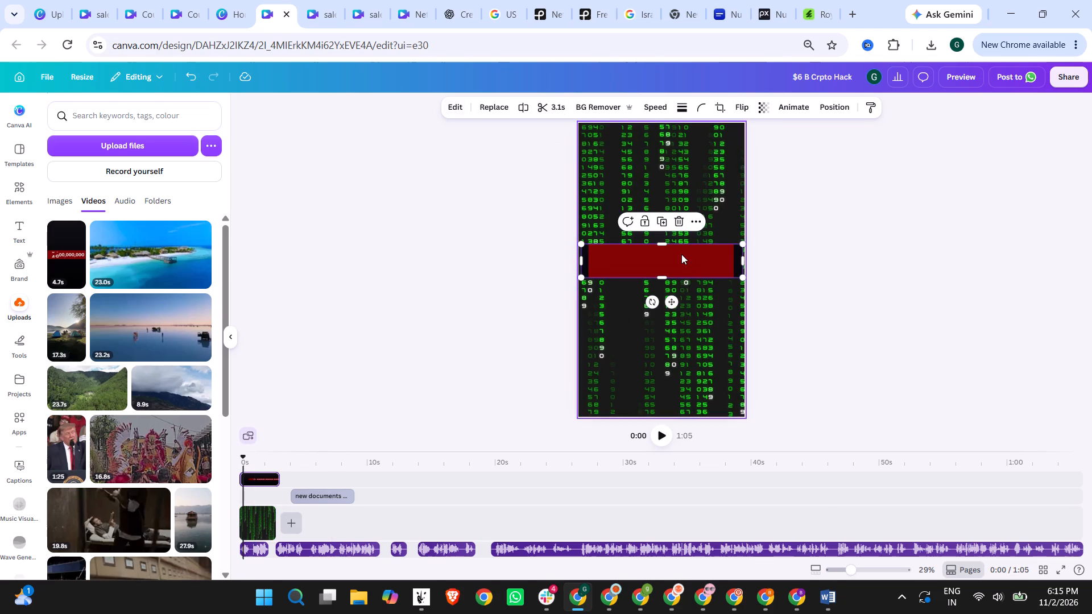
click(870, 267)
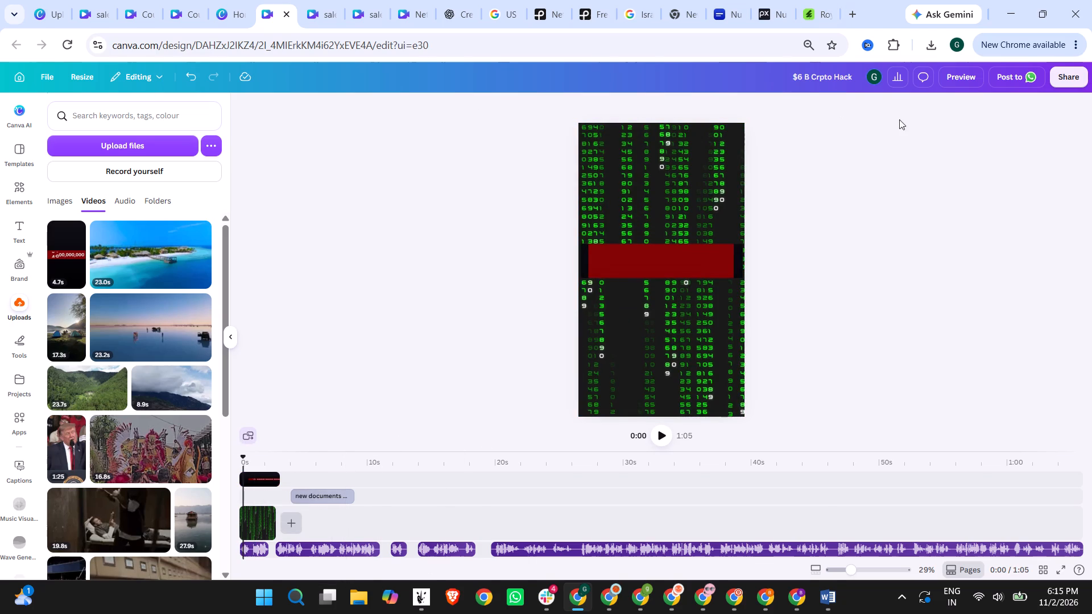
click(663, 434)
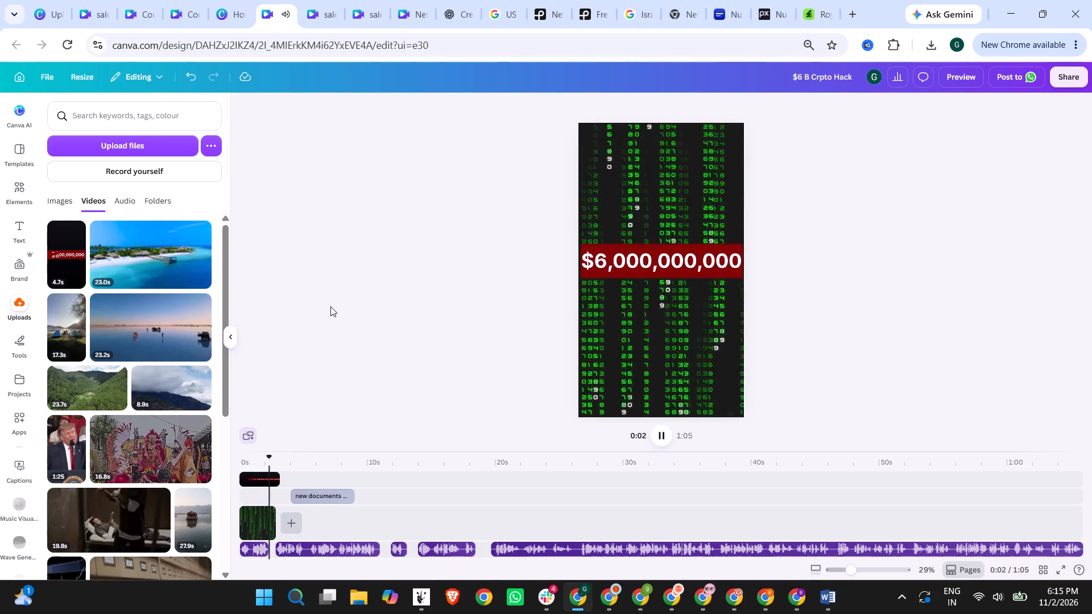
Extend the opening green code clip to 3.1 s so it matches the counter clip, and replay the opening.
click(263, 514)
click(264, 482)
drag(273, 517, 280, 517)
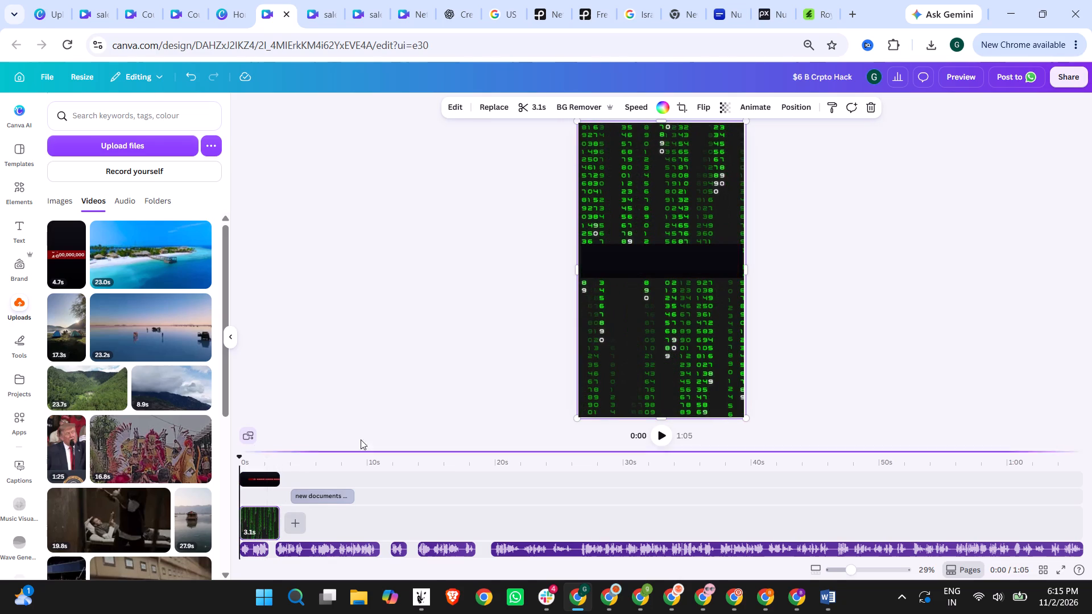
click(340, 398)
click(664, 438)
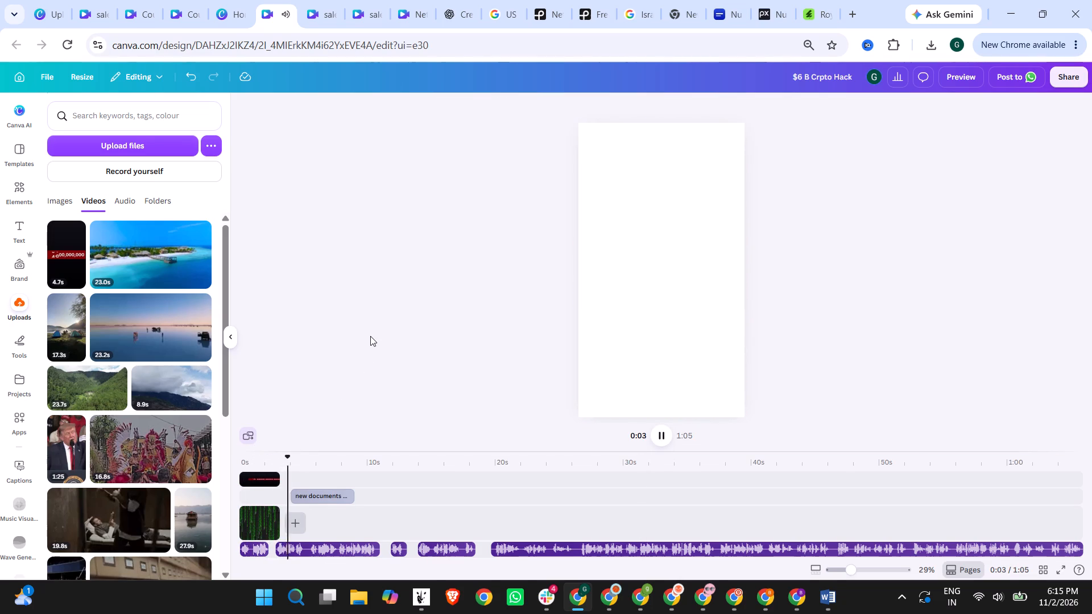
click(278, 460)
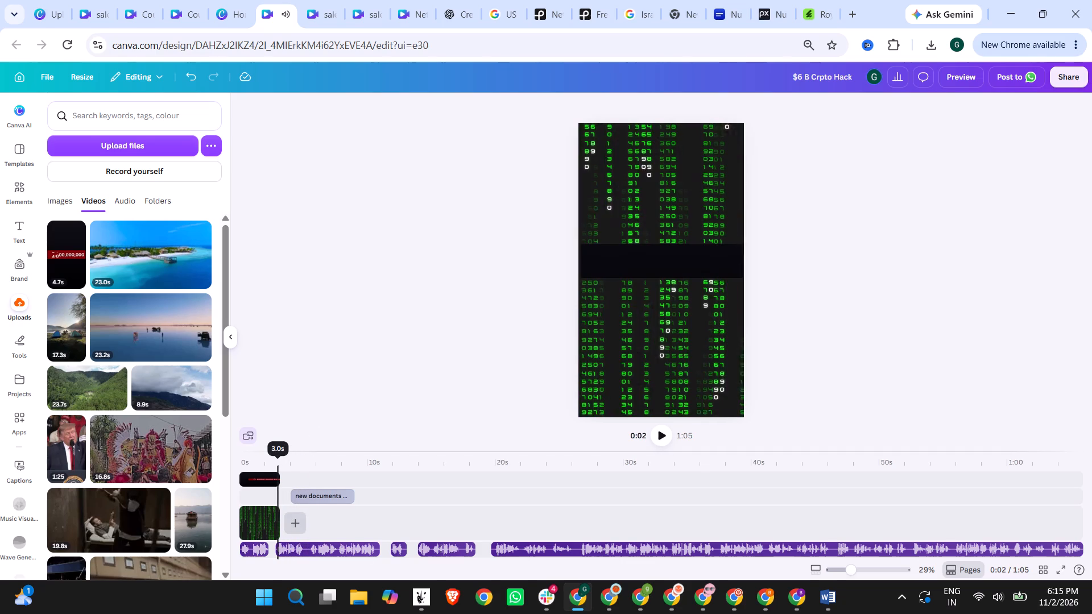
click(276, 517)
click(313, 429)
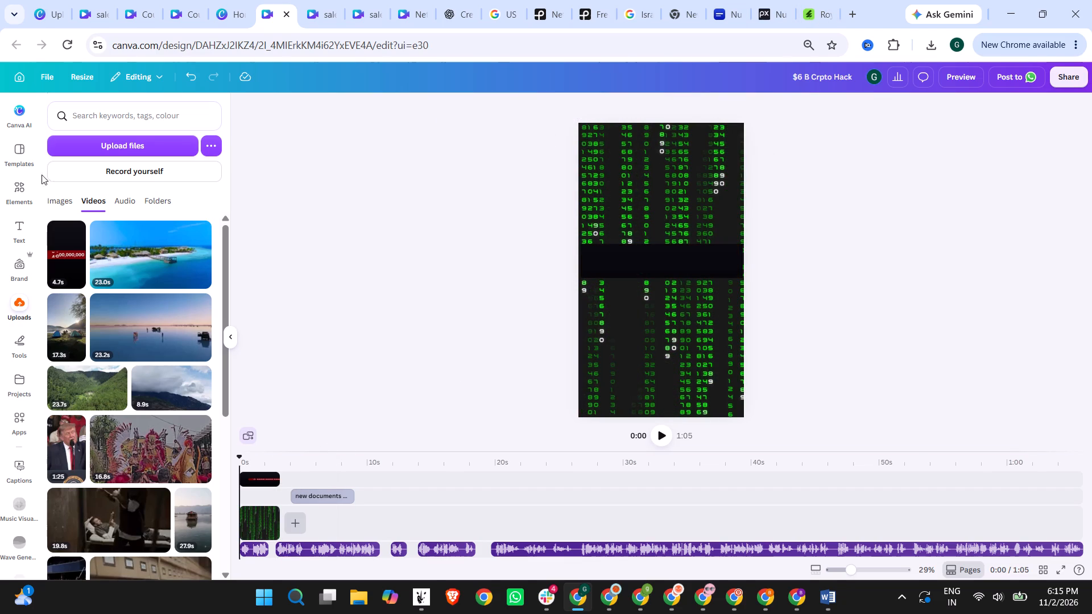
Search the elements library for "largest crypto hack" and look through the suggestions.
click(16, 189)
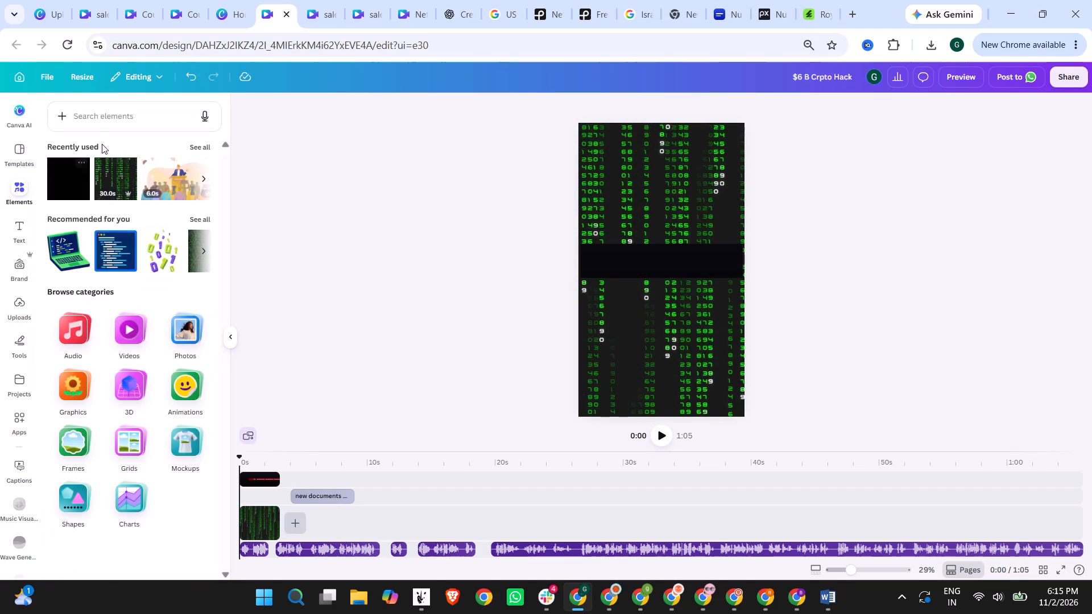
click(103, 113)
text(largetn)
key(BackSpace)
key(BackSpace)
text(nt)
key(BackSpace)
key(BackSpace)
text(st vr)
key(BackSpace)
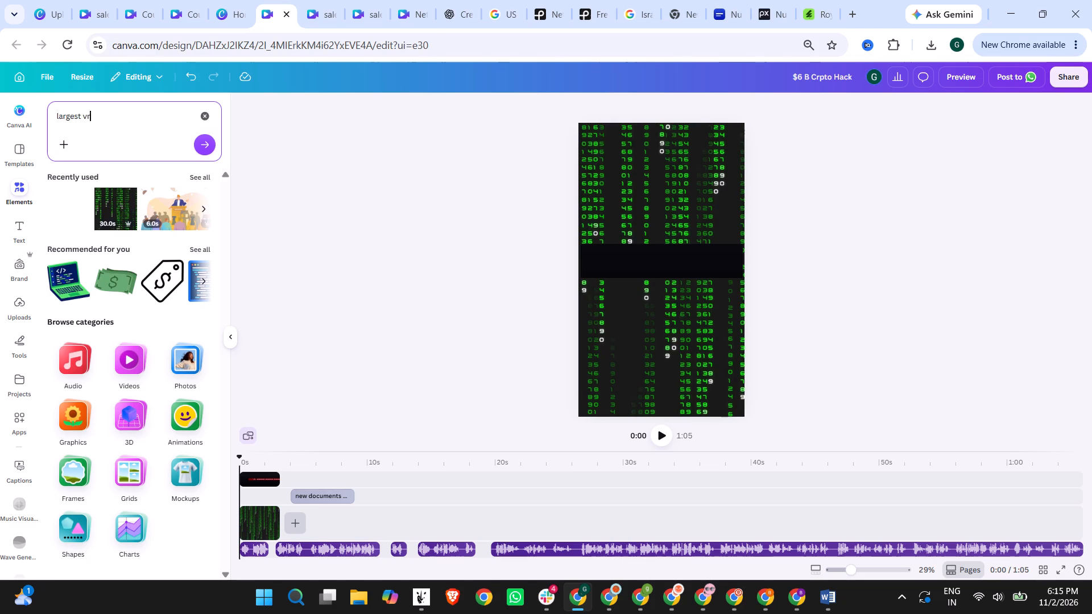
key(BackSpace)
text(crypto hack)
key(Return)
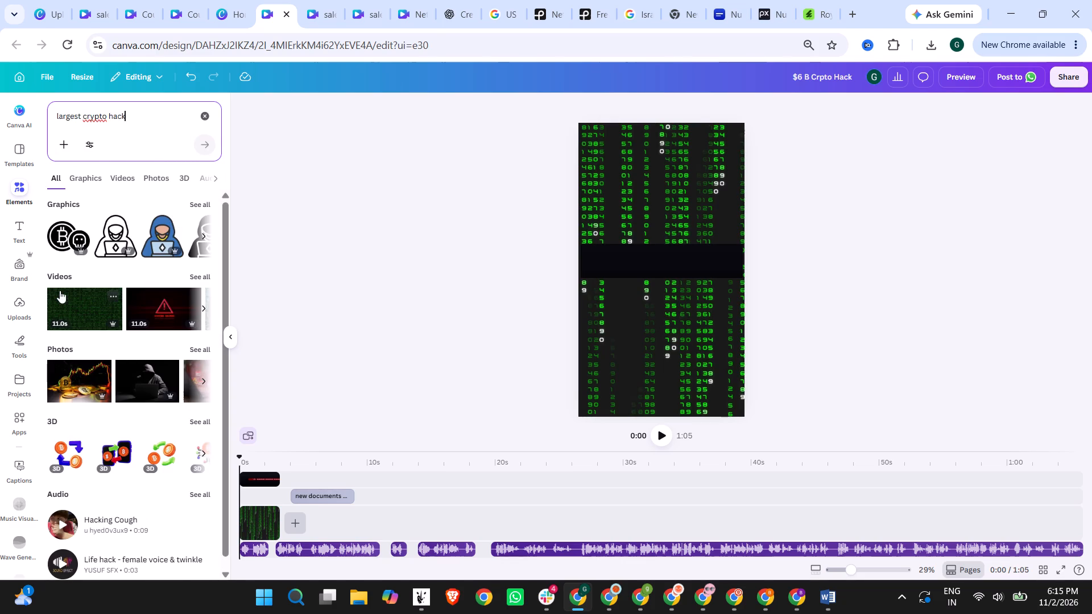
scroll(126, 381, down, 1)
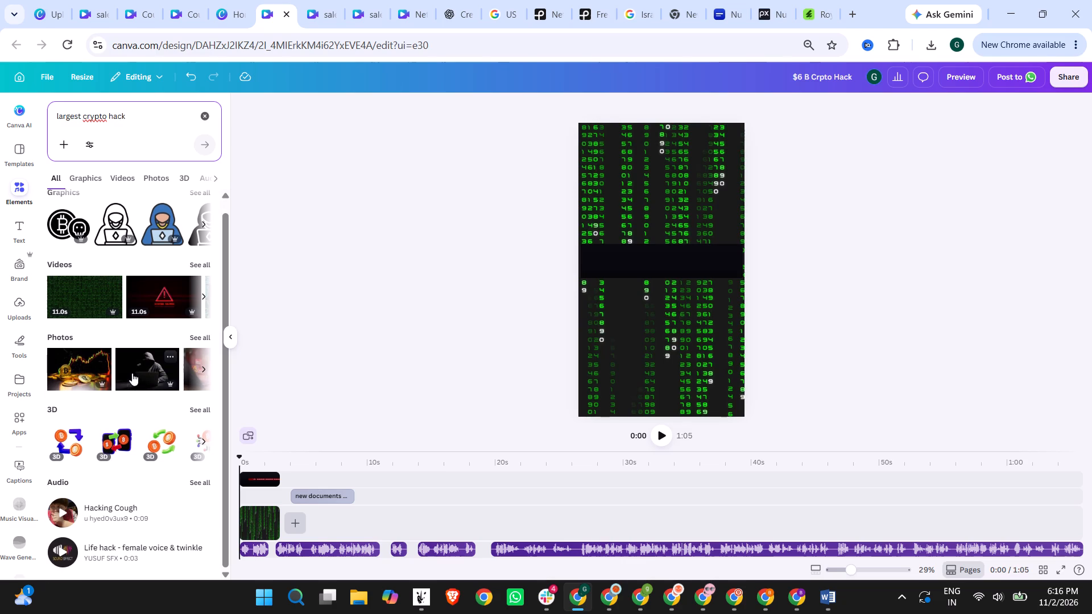
Search the elements for "hacker" instead and browse the full set of video results.
drag(82, 114, 140, 114)
click(140, 114)
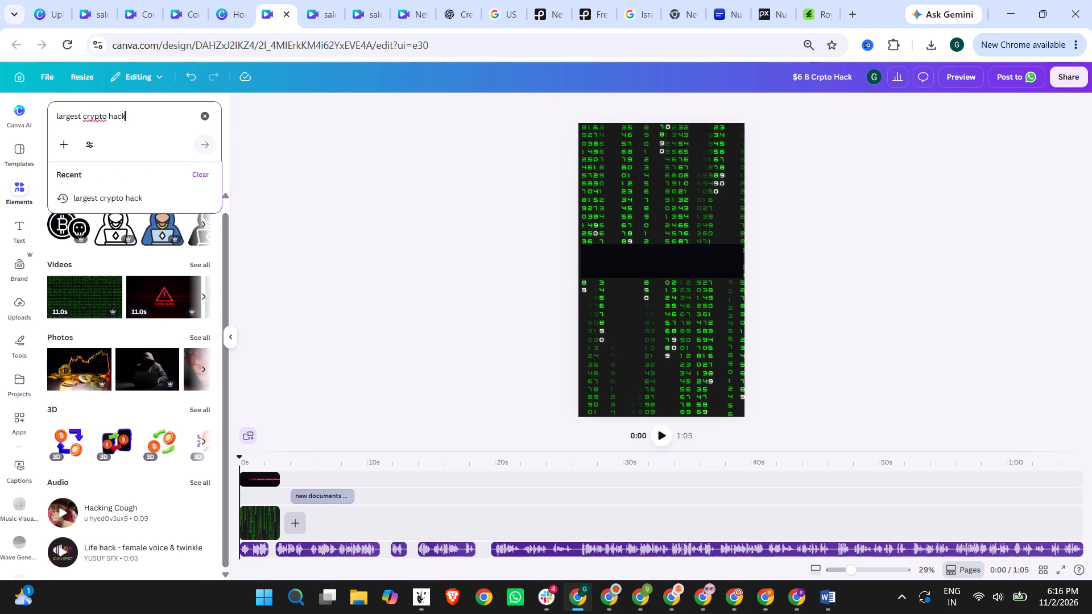
drag(148, 117, 0, 126)
text(hacker)
key(Return)
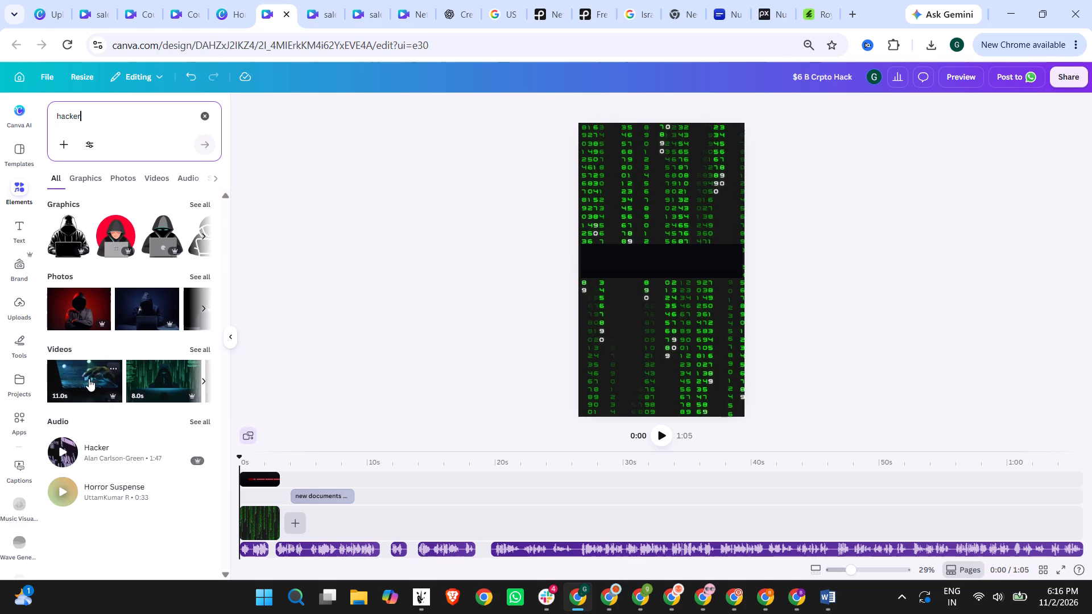
click(199, 347)
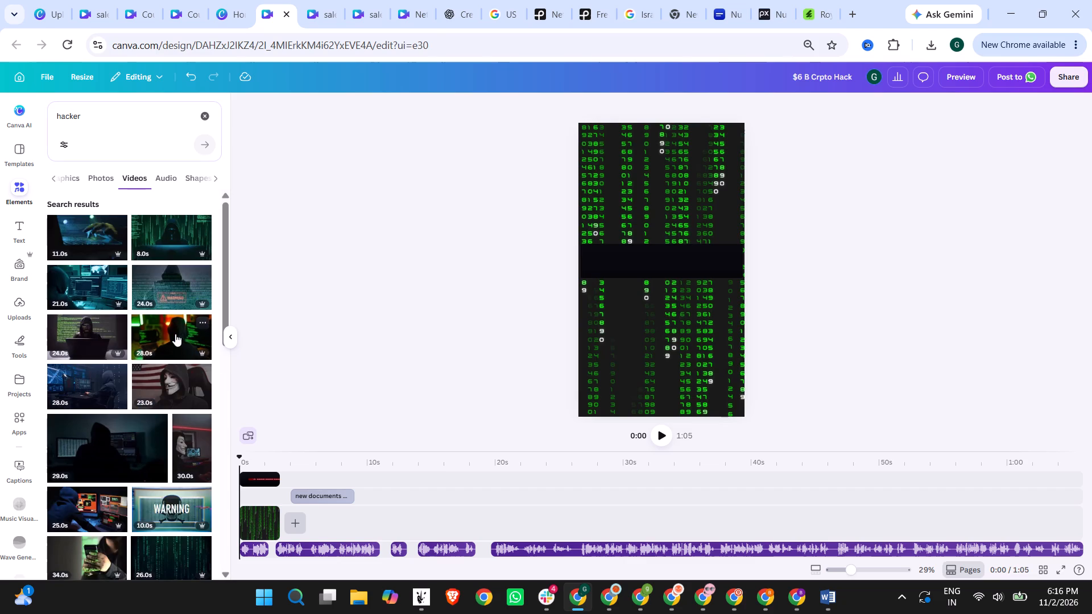
scroll(175, 334, down, 4)
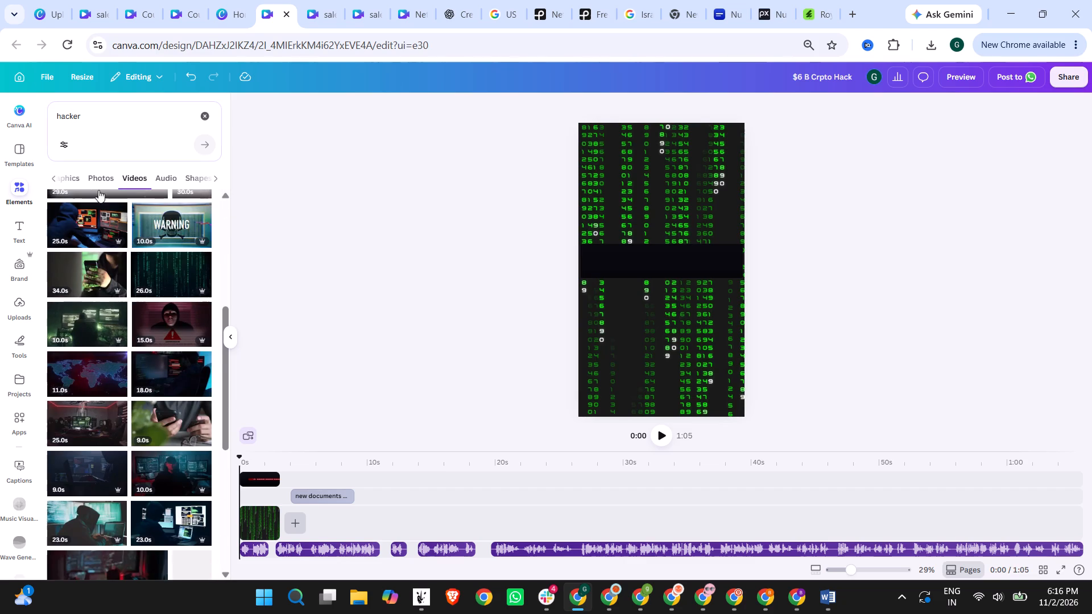
Search the stock videos for "hack money" and browse the results for suitable footage.
drag(96, 119, 33, 124)
text(hack money)
key(Return)
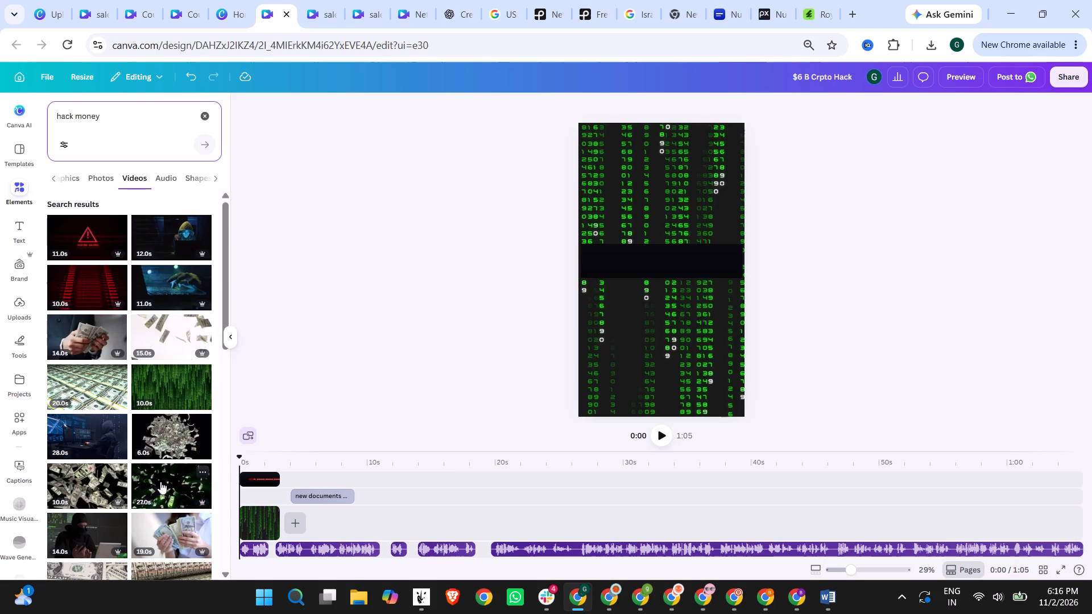
scroll(160, 482, down, 3)
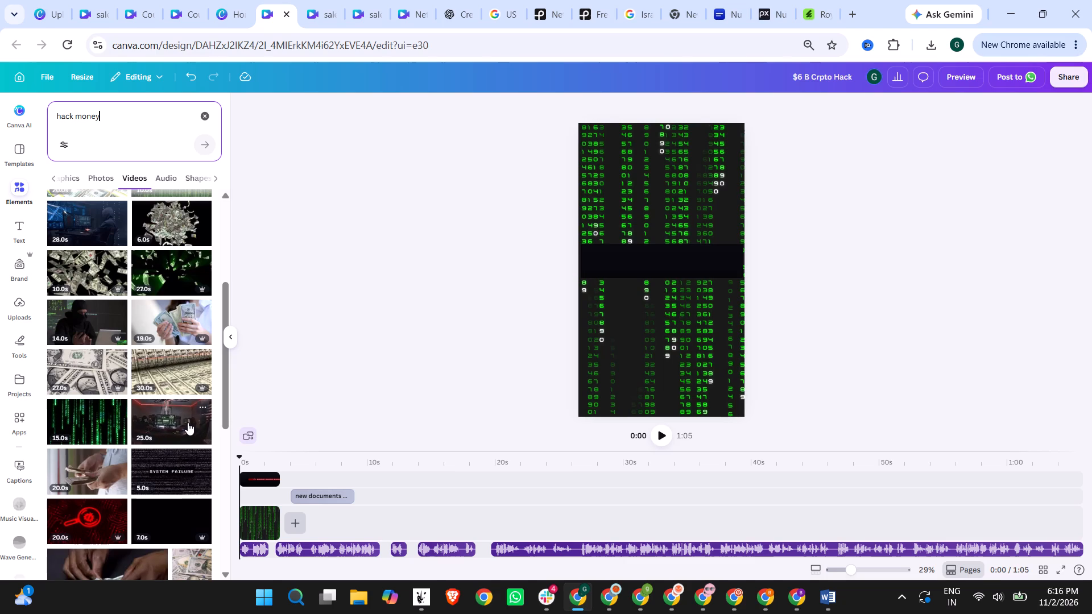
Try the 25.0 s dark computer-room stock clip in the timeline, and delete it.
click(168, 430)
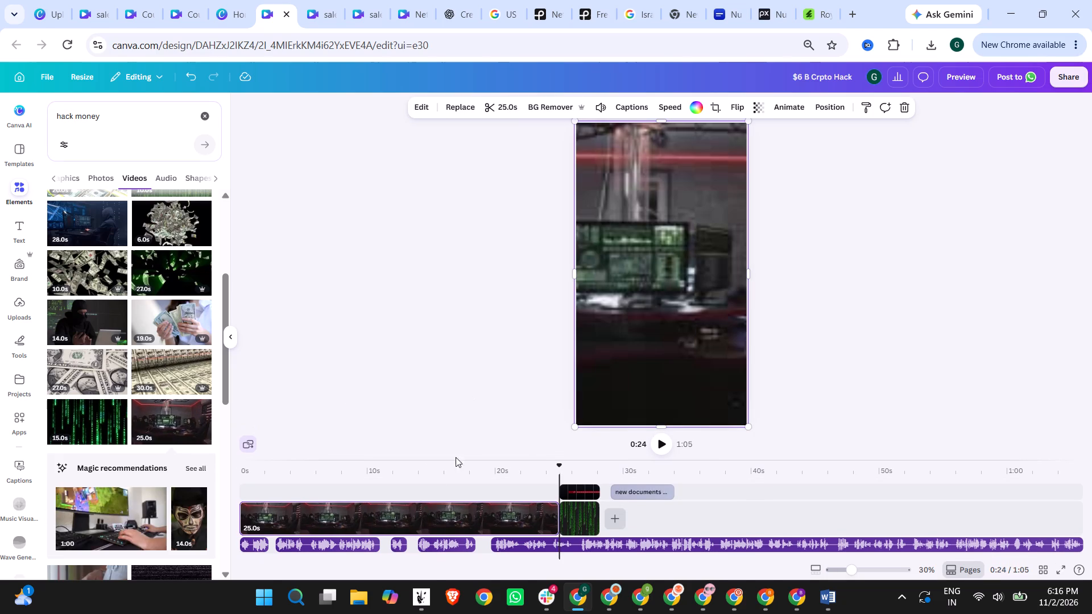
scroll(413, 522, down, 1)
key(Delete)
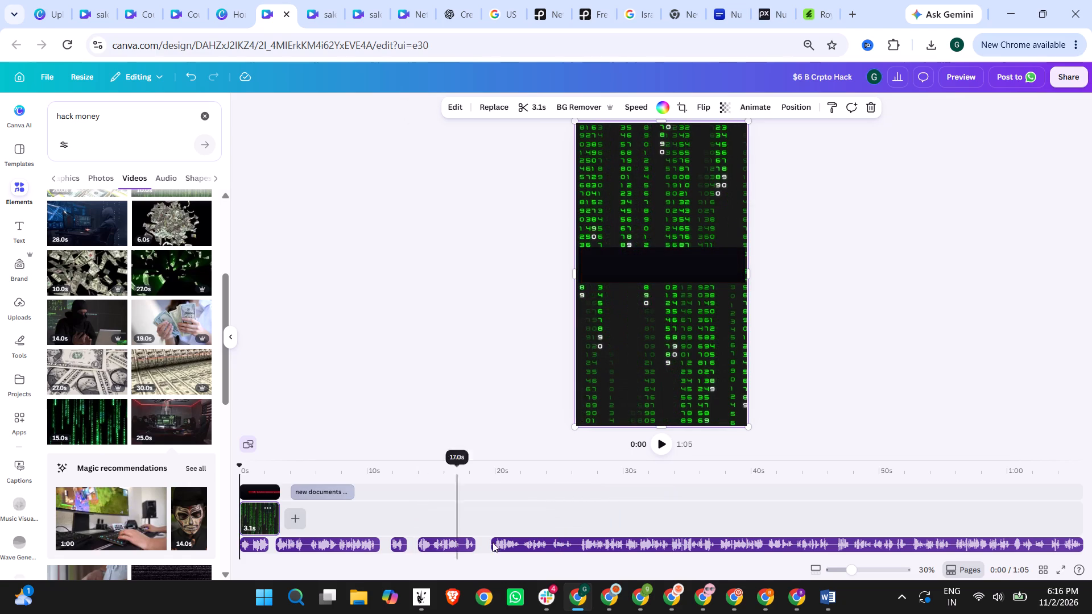
Add the 30.0 s vertical masked hacker video from the "hack money" results after the green code clip.
click(312, 468)
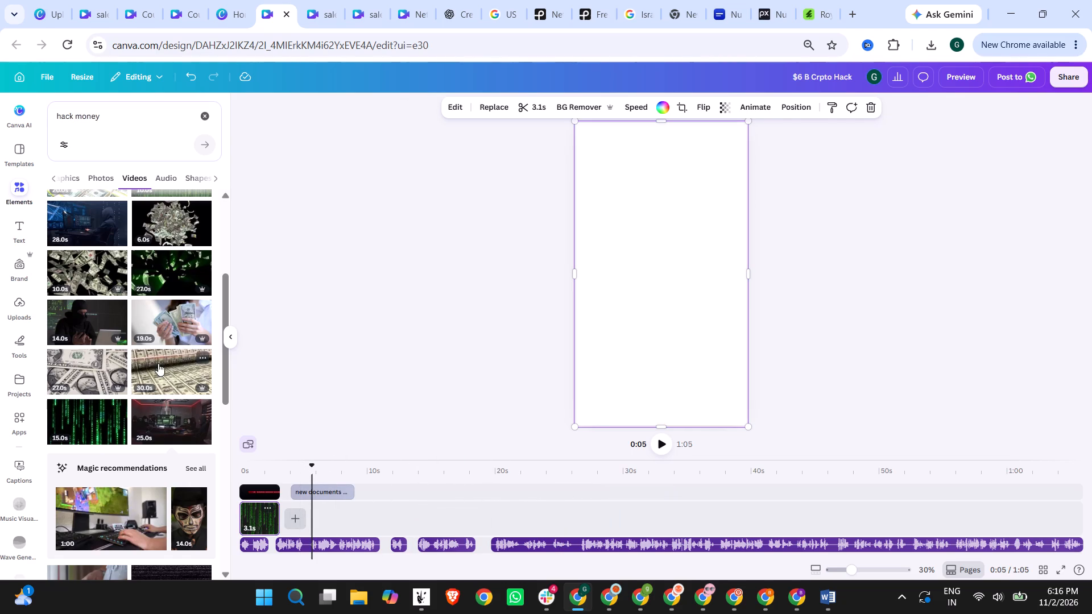
scroll(122, 493, up, 6)
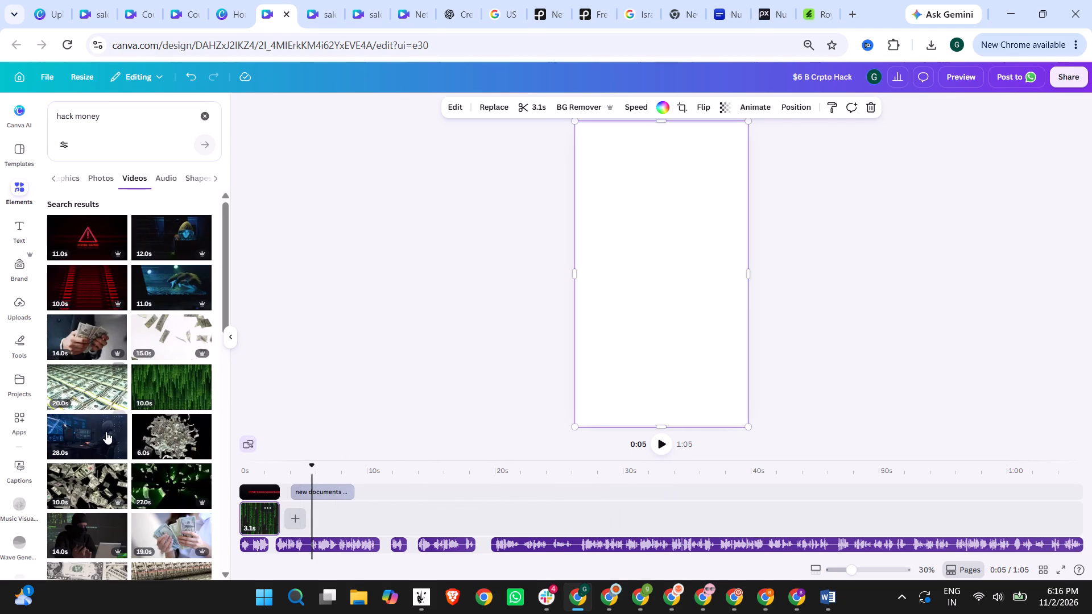
scroll(174, 291, up, 4)
scroll(173, 223, down, 11)
scroll(173, 319, up, 2)
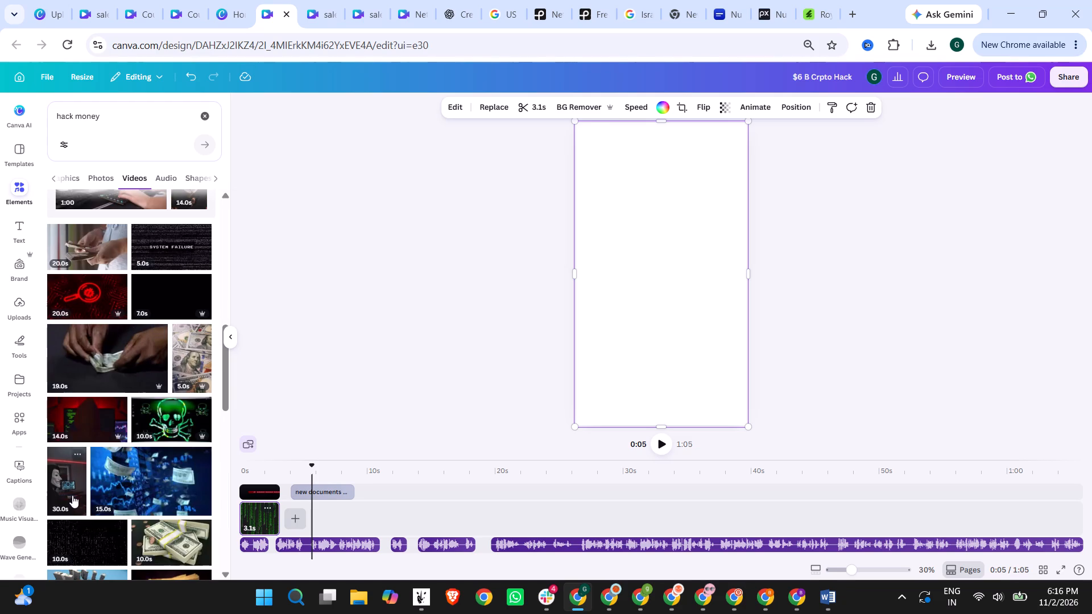
click(69, 489)
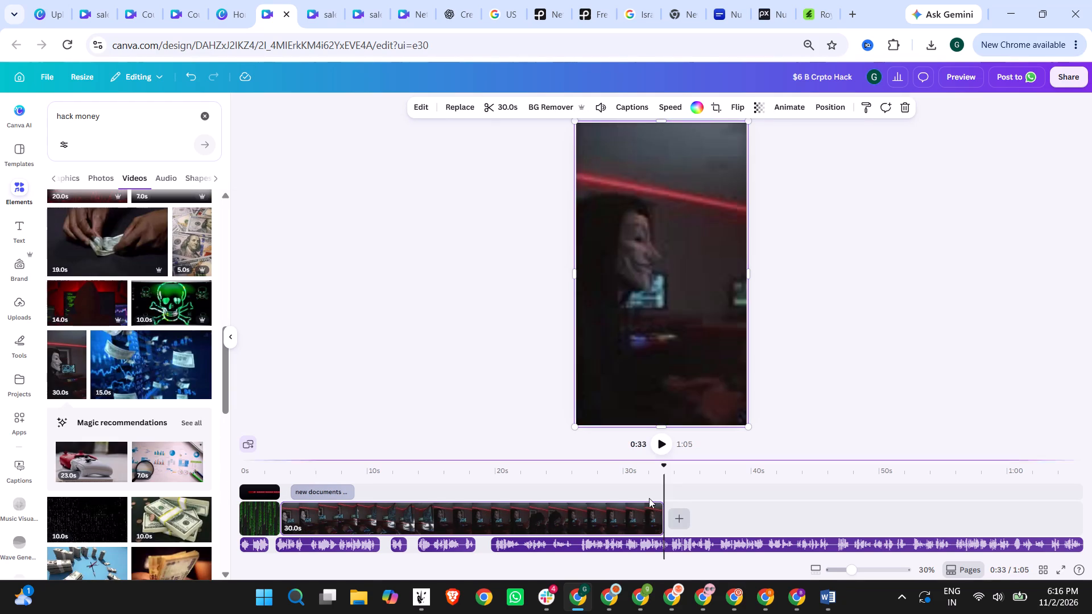
Detach the masked hacker video from the background onto its own track and shift it slightly later, aligned with the text clip's start.
drag(407, 515, 425, 514)
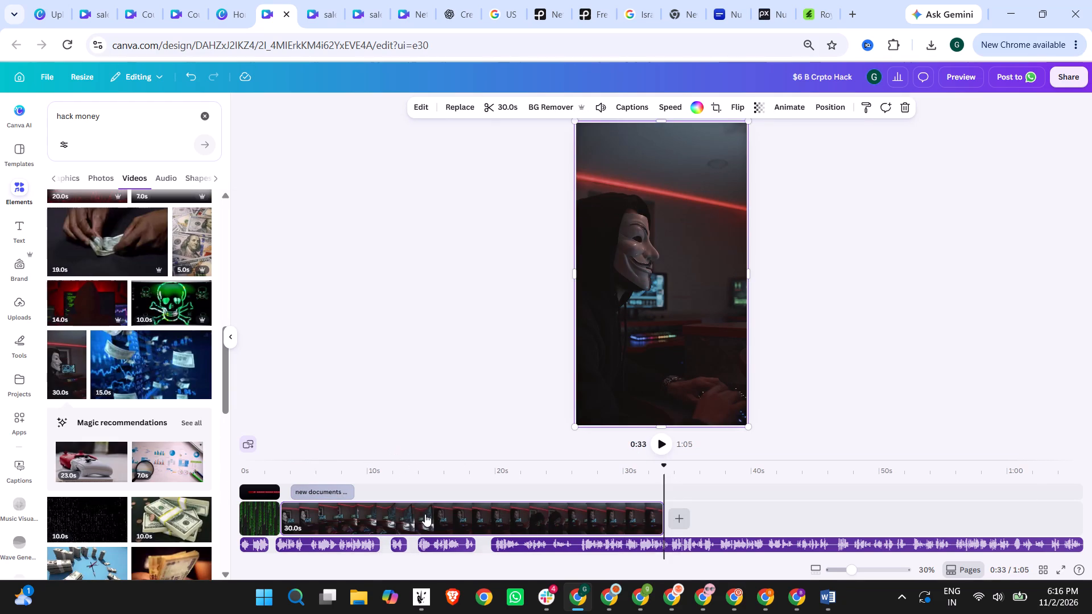
right_click(453, 516)
click(522, 480)
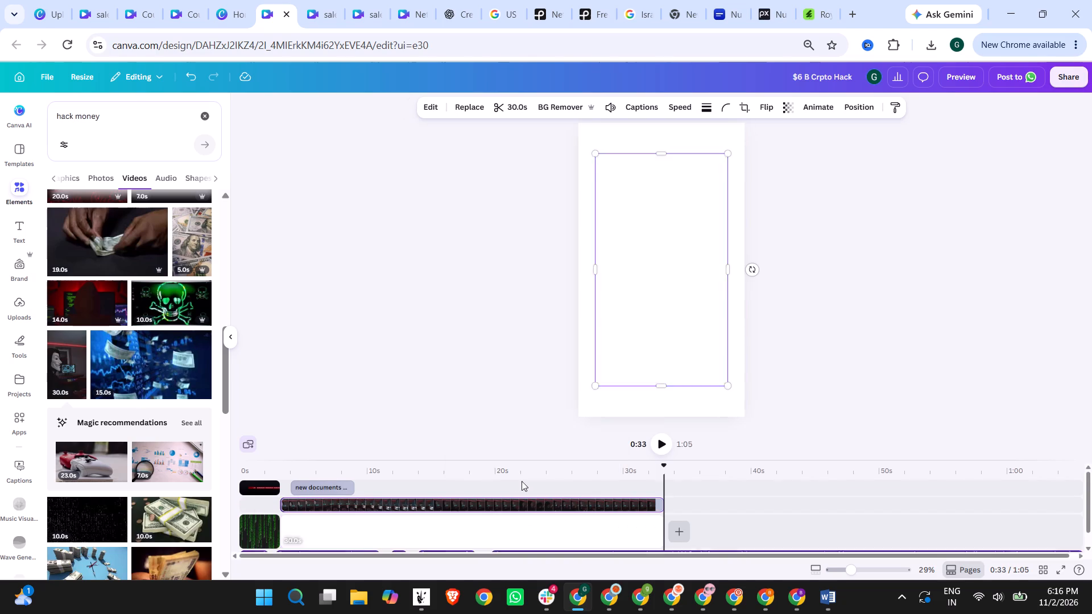
drag(389, 498, 398, 497)
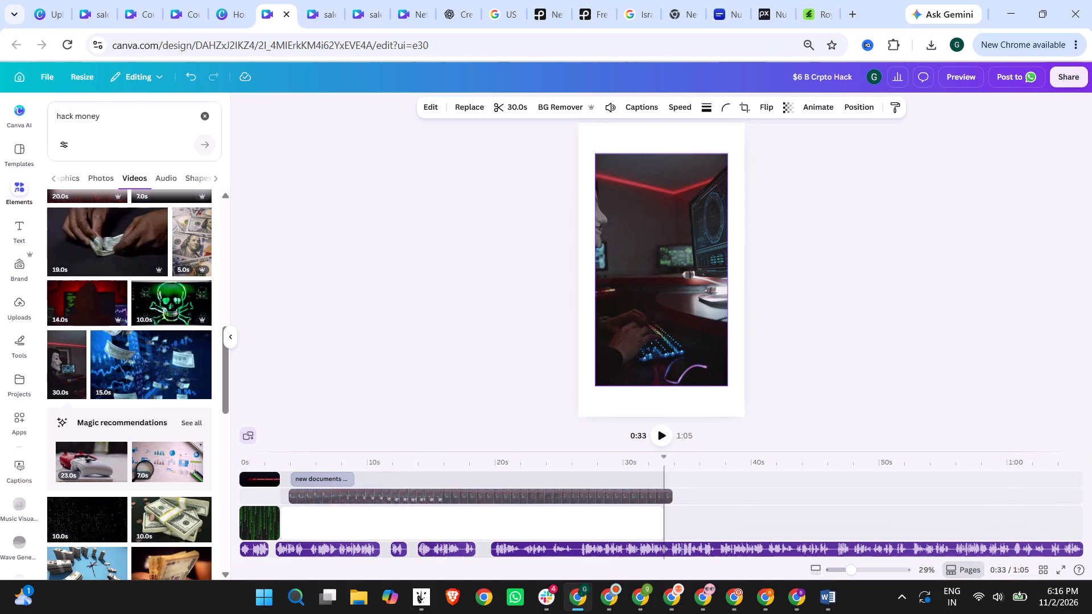
drag(398, 497, 399, 497)
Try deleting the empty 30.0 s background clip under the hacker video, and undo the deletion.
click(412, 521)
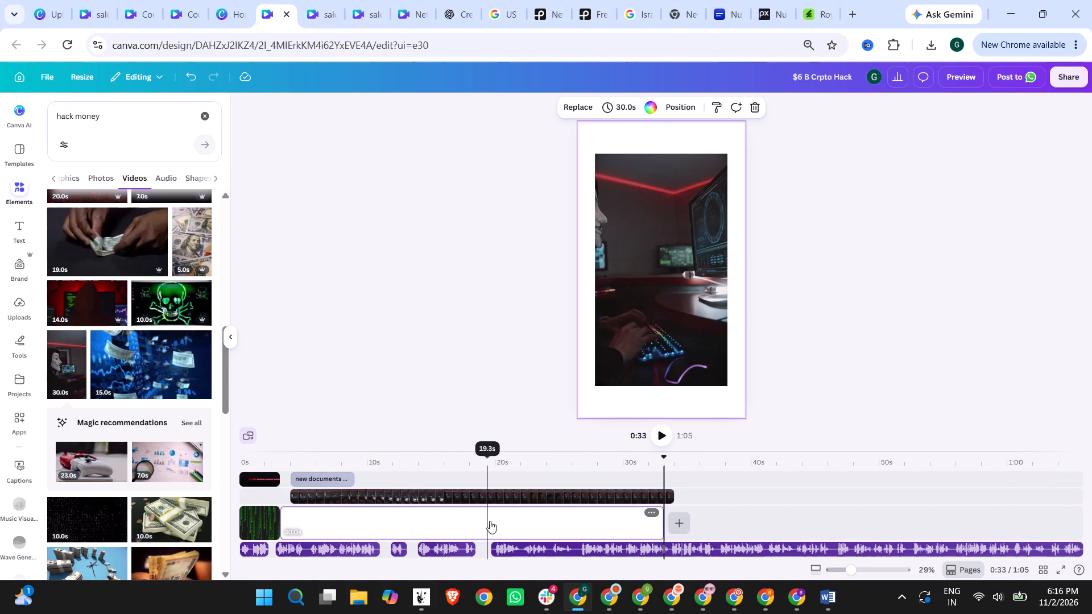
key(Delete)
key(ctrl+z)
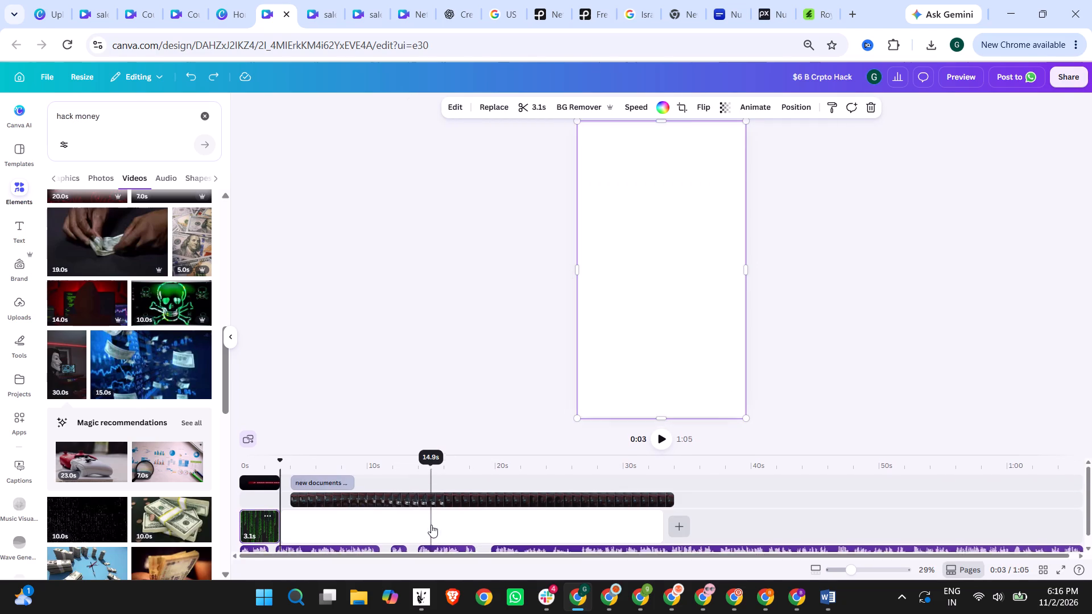
Unlink elements from clips and delete the empty 30.0 s background clip beneath the masked hacker video.
click(542, 522)
right_click(598, 523)
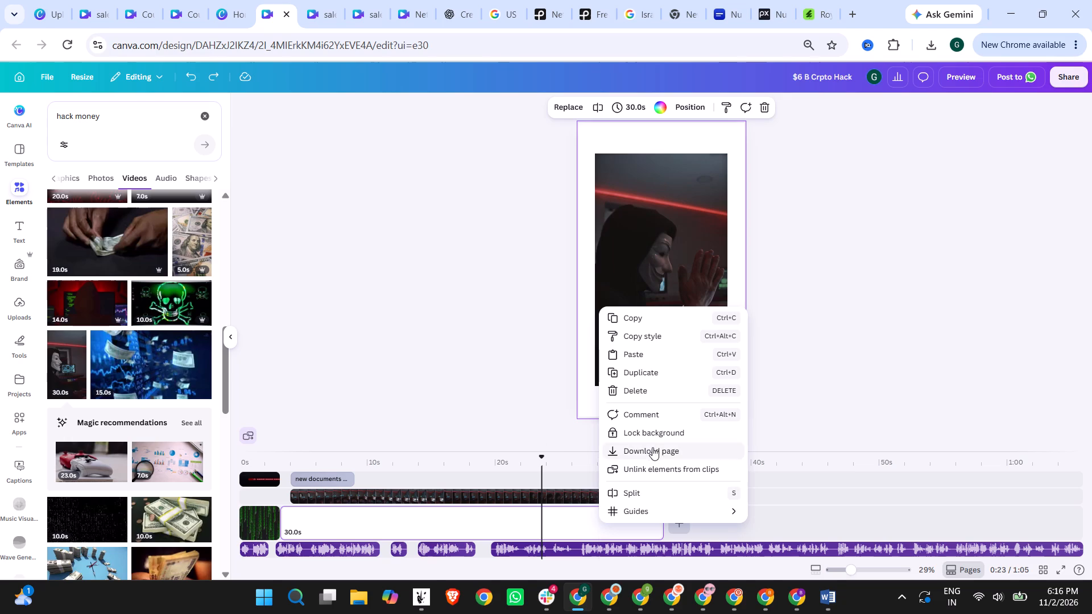
click(714, 468)
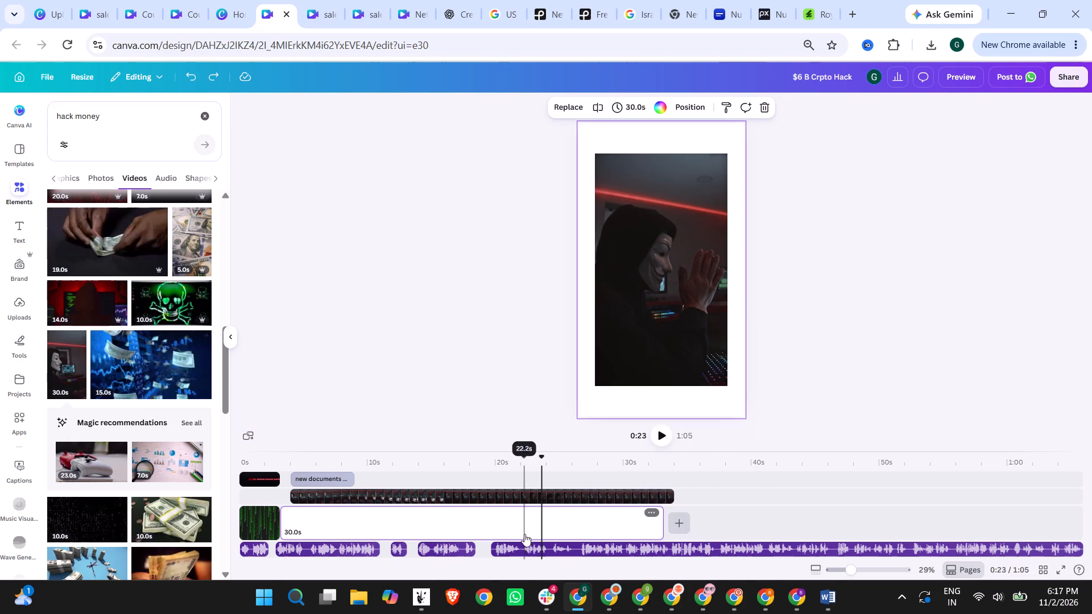
click(585, 533)
click(607, 515)
key(Delete)
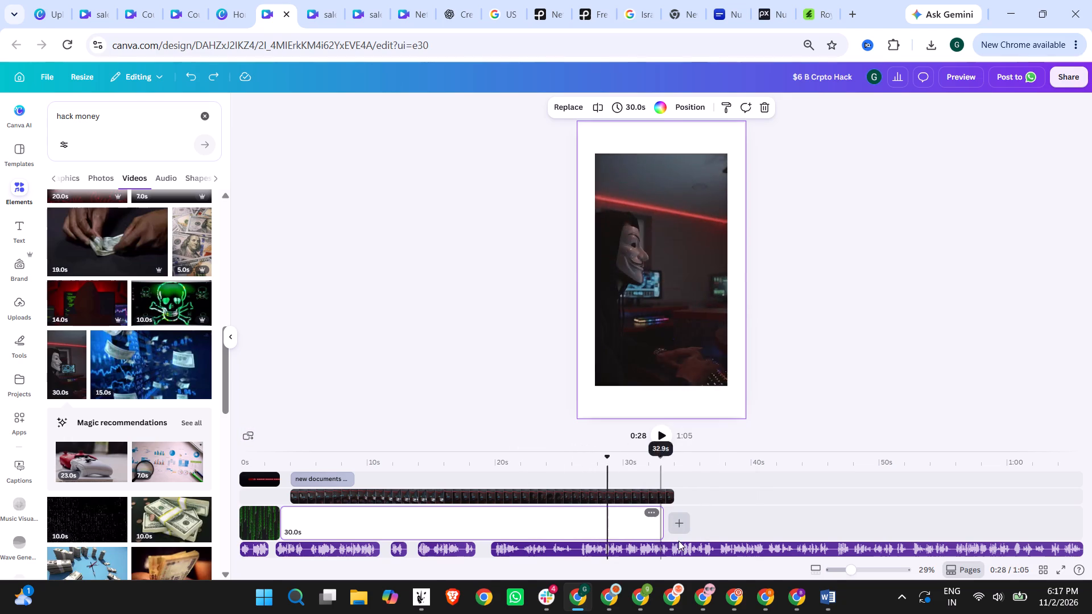
Play the start of the hacker video and delete the "November 2019 / New documents created" text group overlaying it.
click(406, 497)
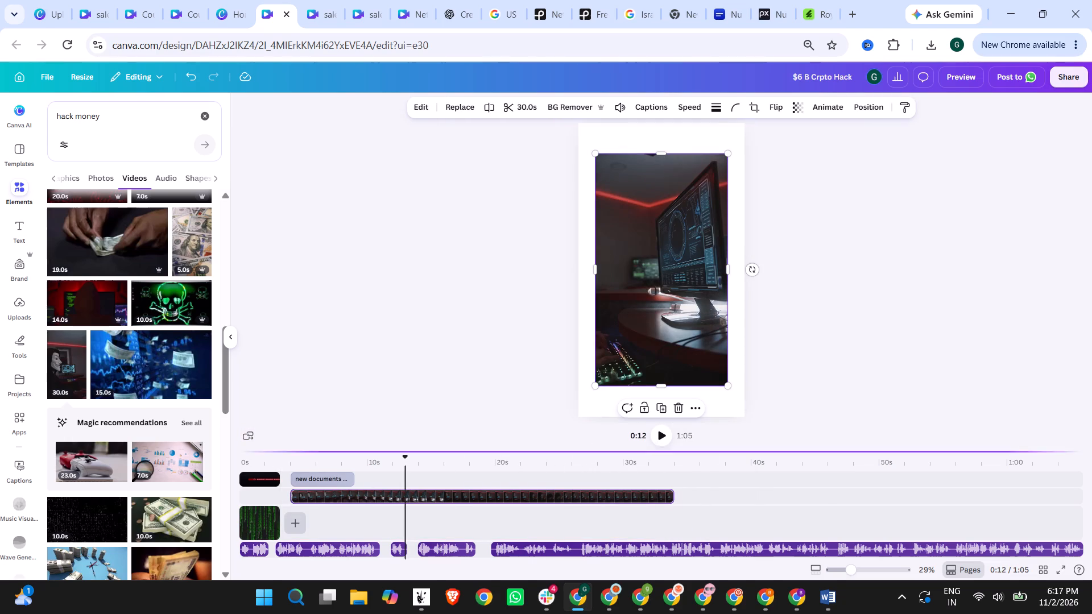
click(283, 456)
click(661, 433)
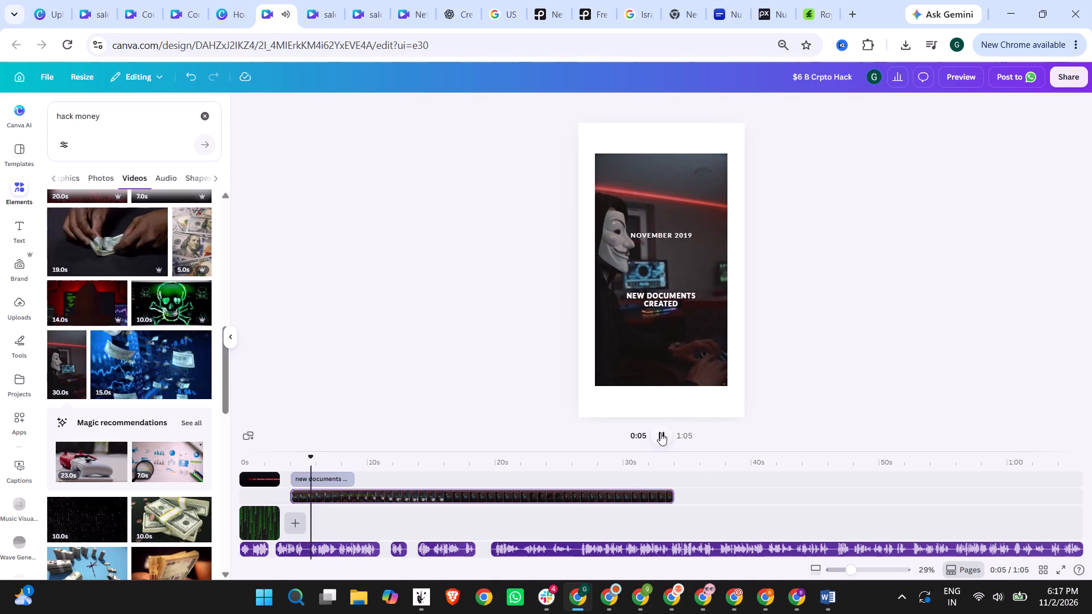
double_click(664, 300)
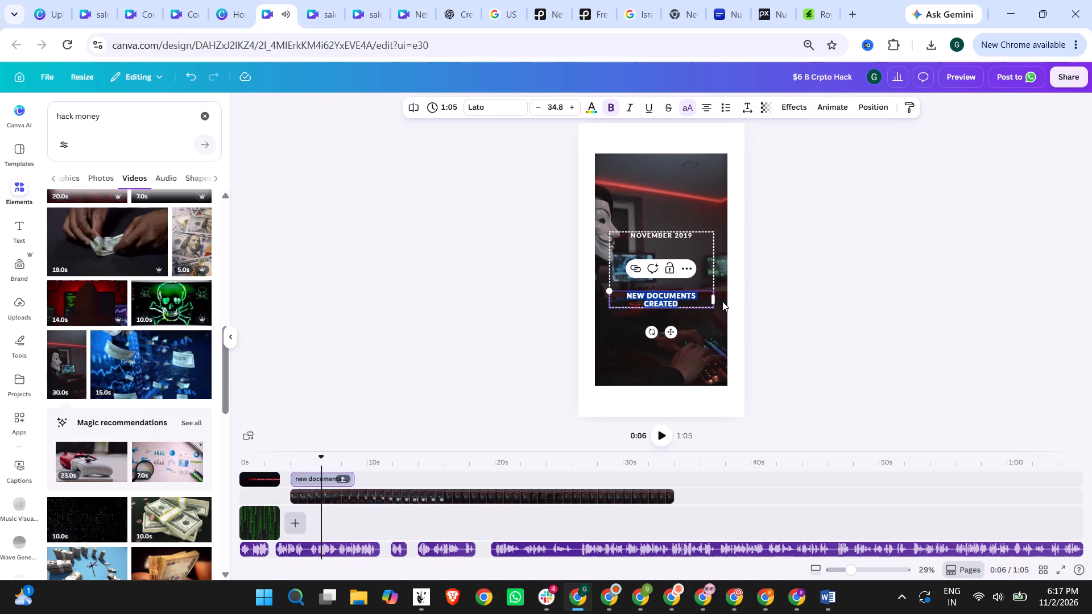
click(752, 298)
click(690, 264)
key(Delete)
click(848, 298)
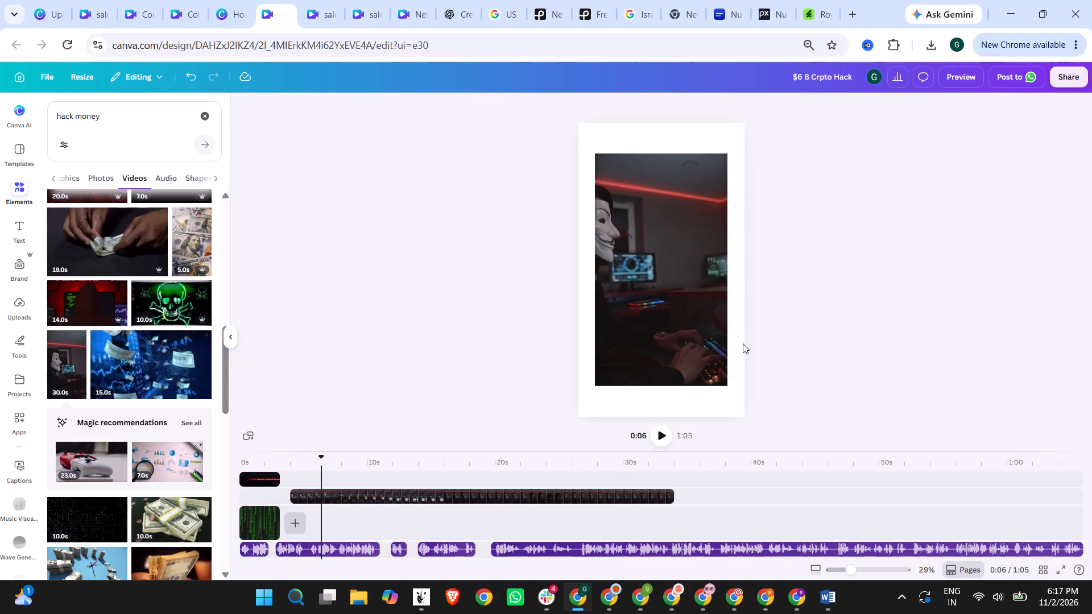
Move the masked hacker clip earlier so it slightly overlaps the green code clip's end, checking the transition by playback before and after.
click(278, 460)
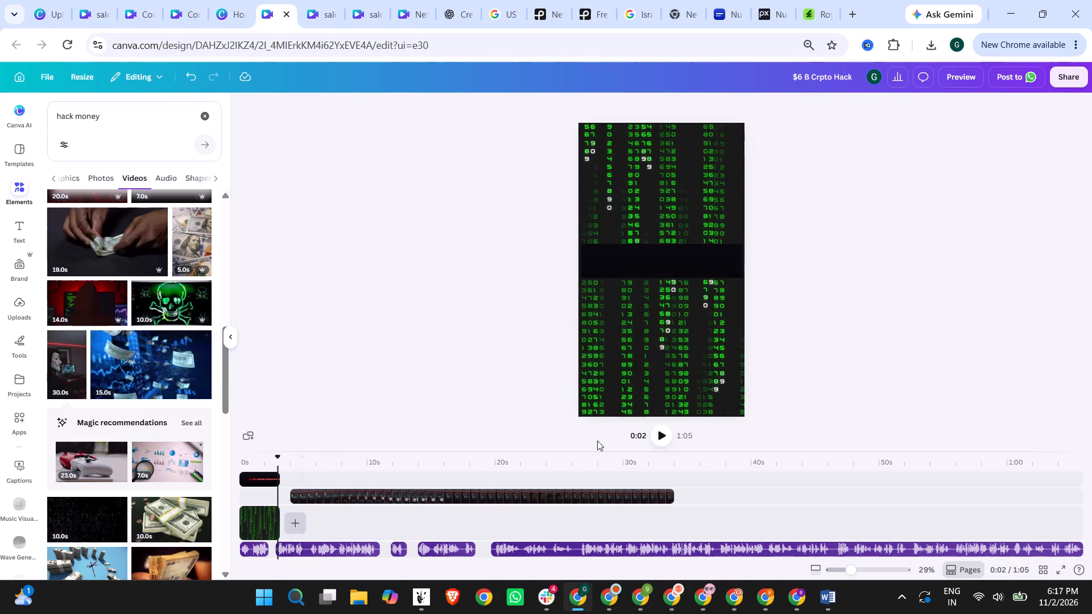
click(660, 430)
click(660, 430)
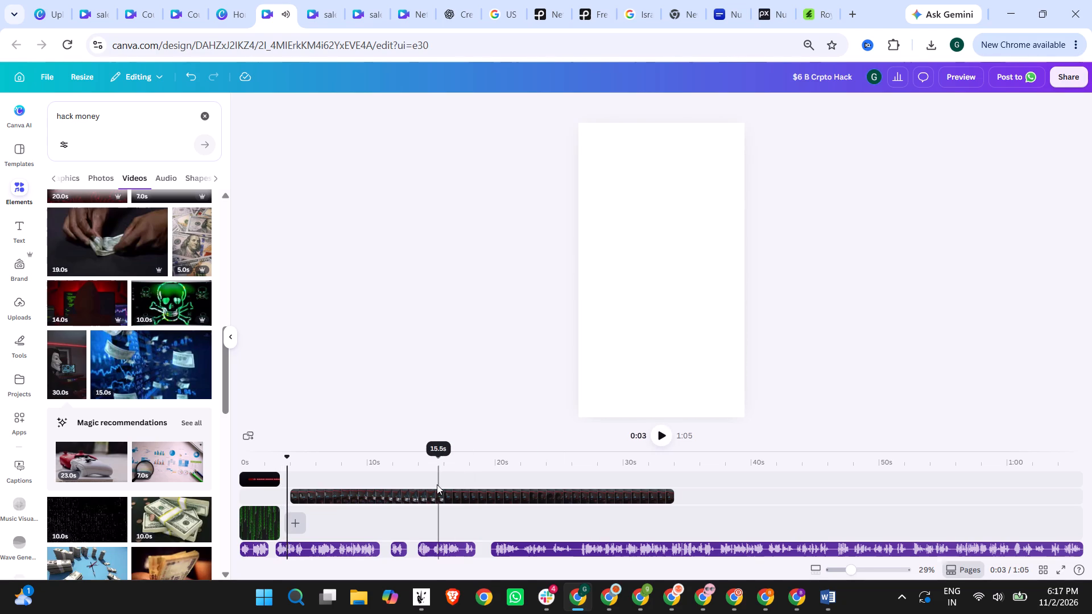
drag(433, 495, 415, 494)
click(659, 430)
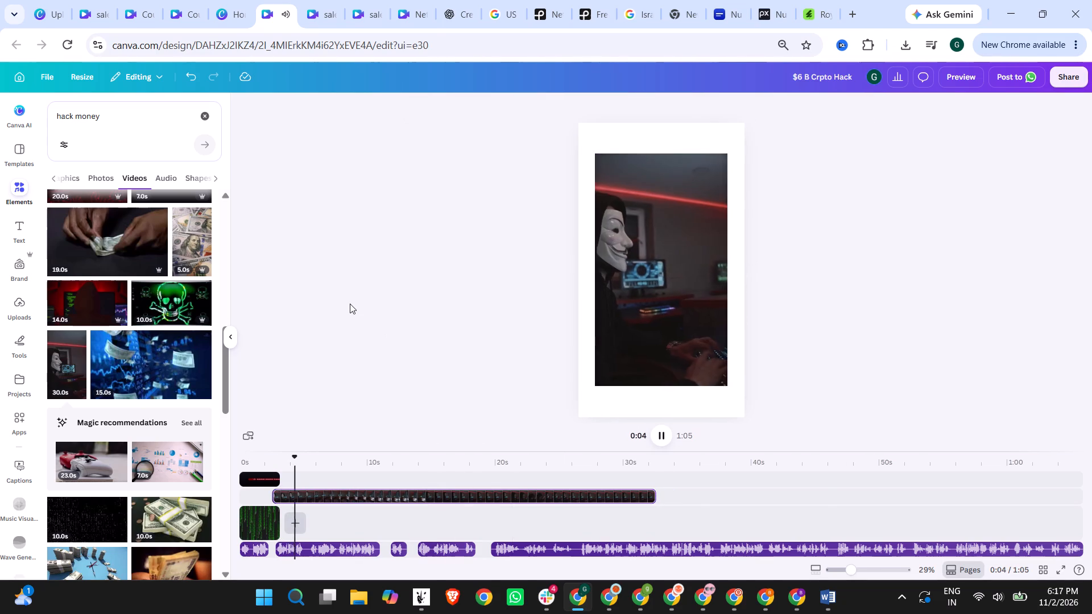
Apply the Whip Slide animation at medium speed, on both enter and exit, to the $6,000,000,000 counter, checking the transition by playback.
click(253, 466)
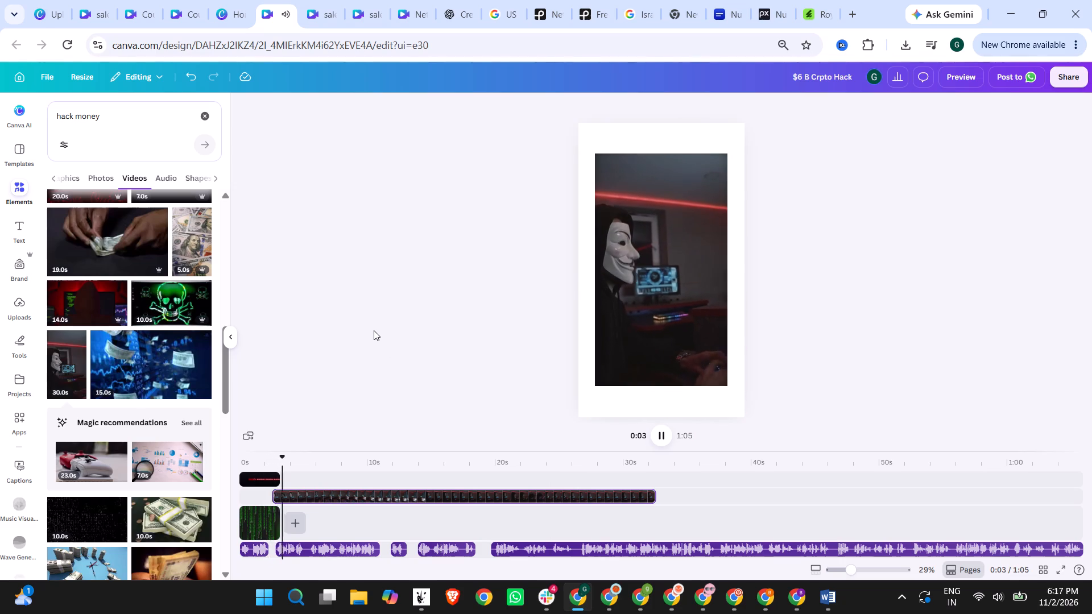
click(267, 480)
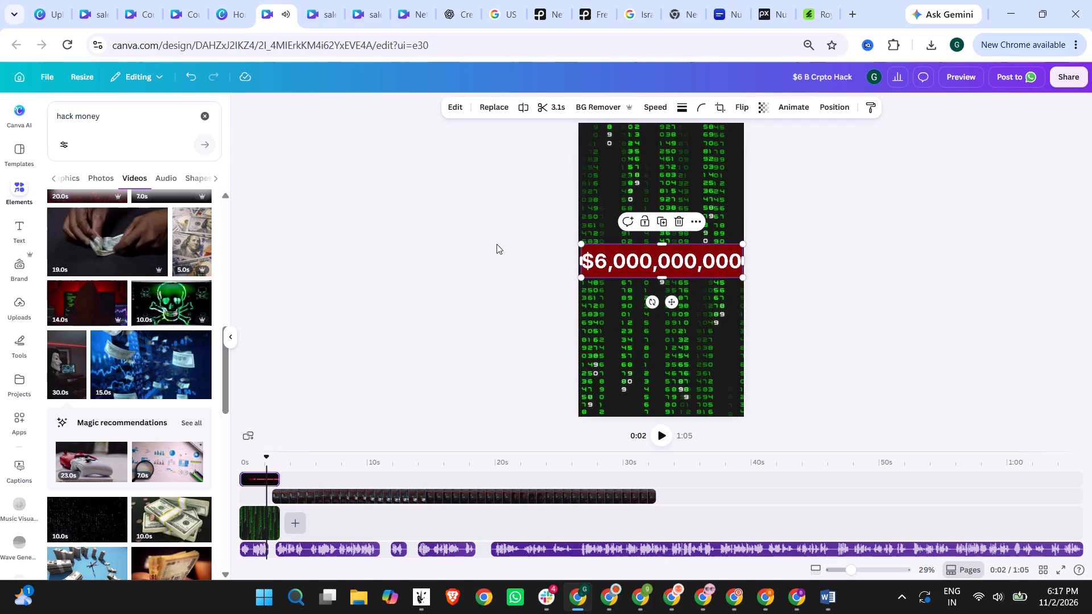
click(786, 110)
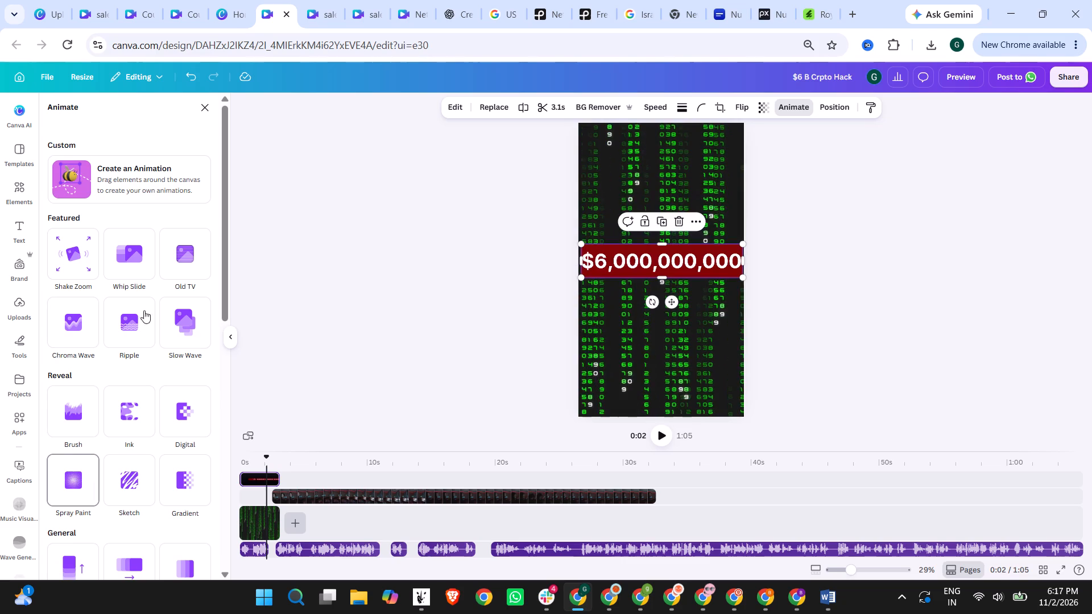
click(138, 268)
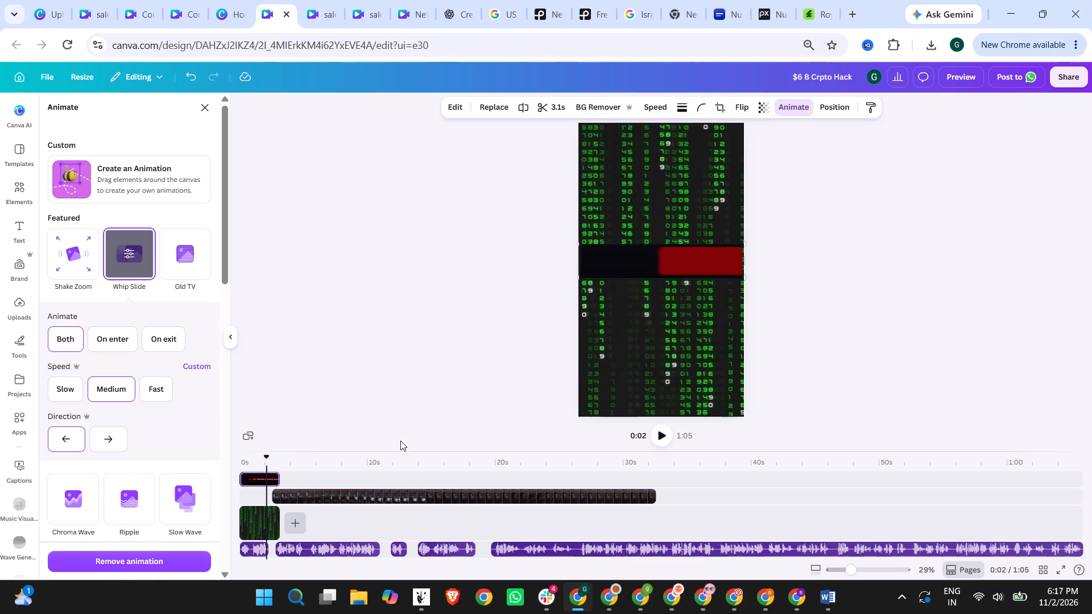
click(657, 435)
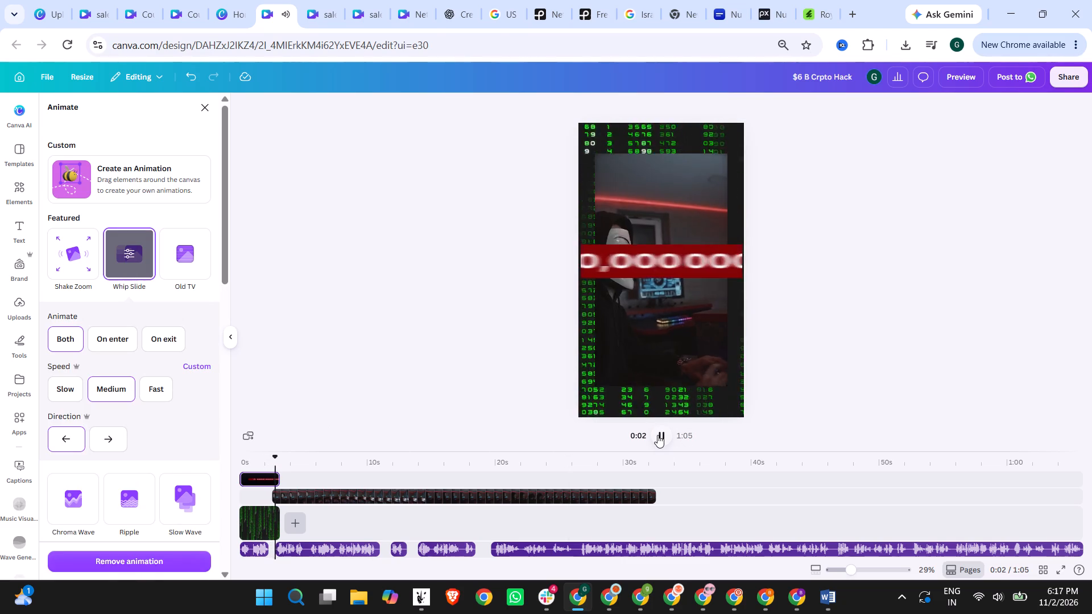
click(657, 435)
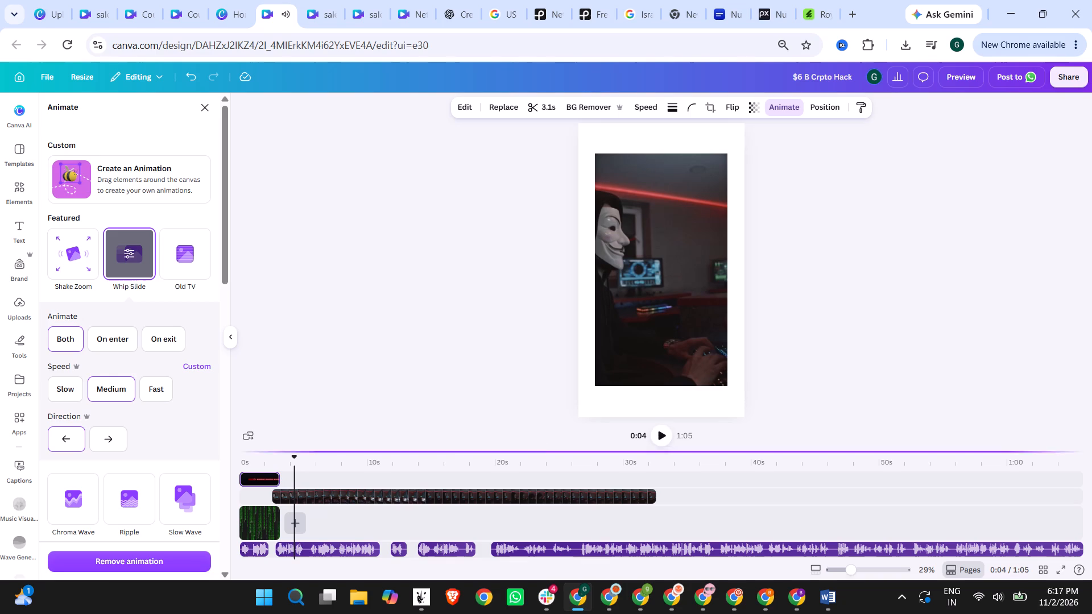
click(275, 482)
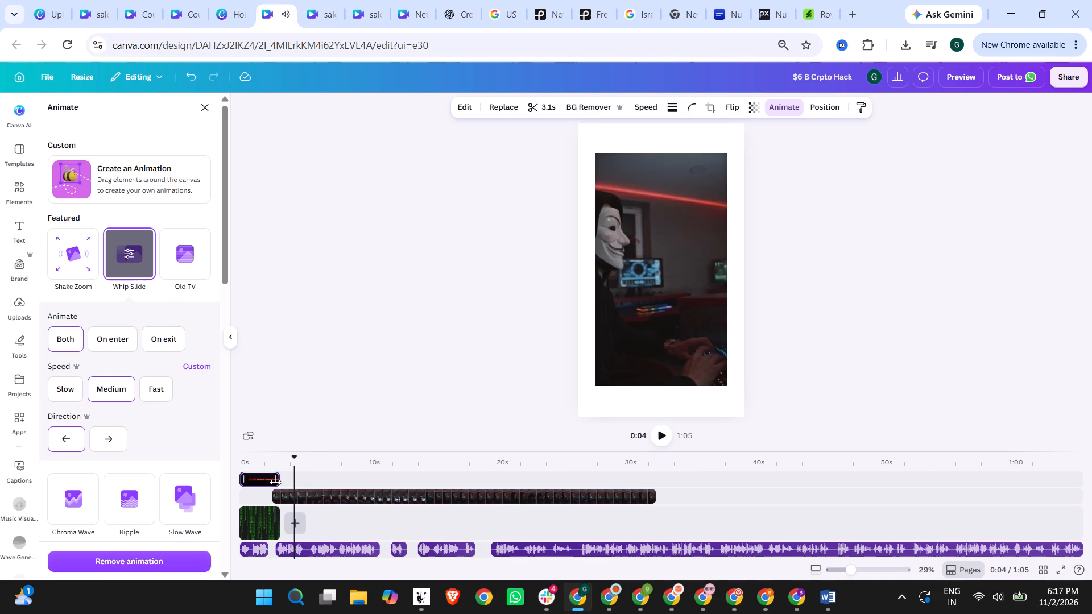
click(266, 526)
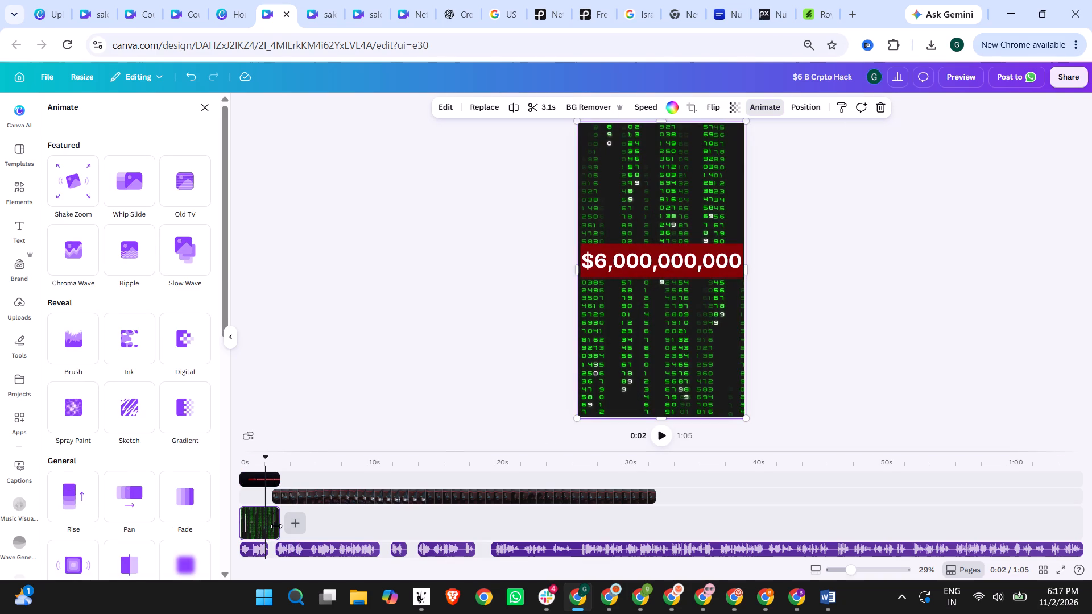
click(270, 476)
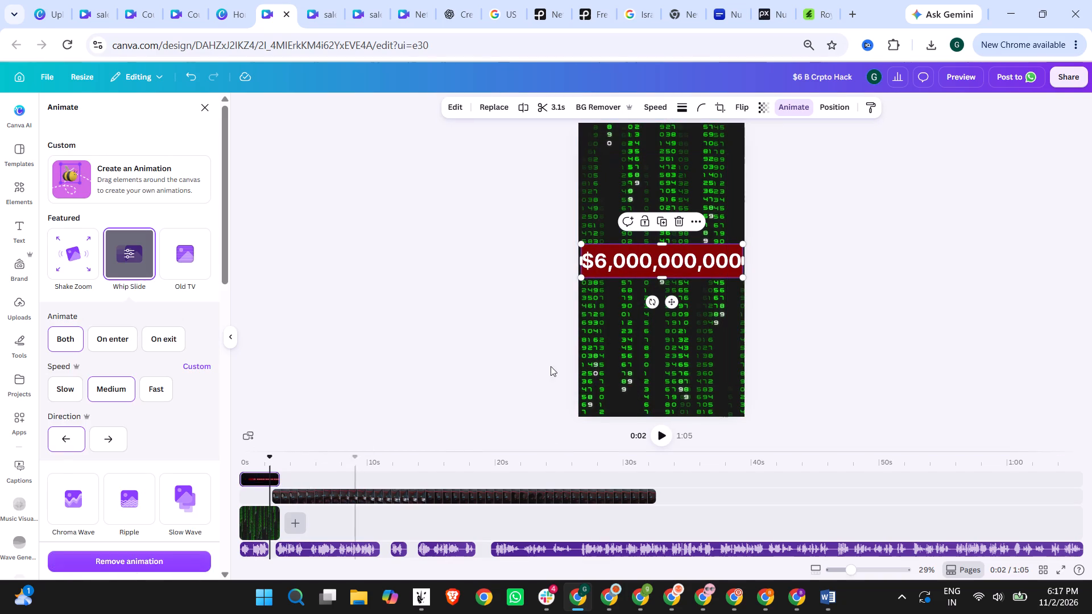
click(660, 436)
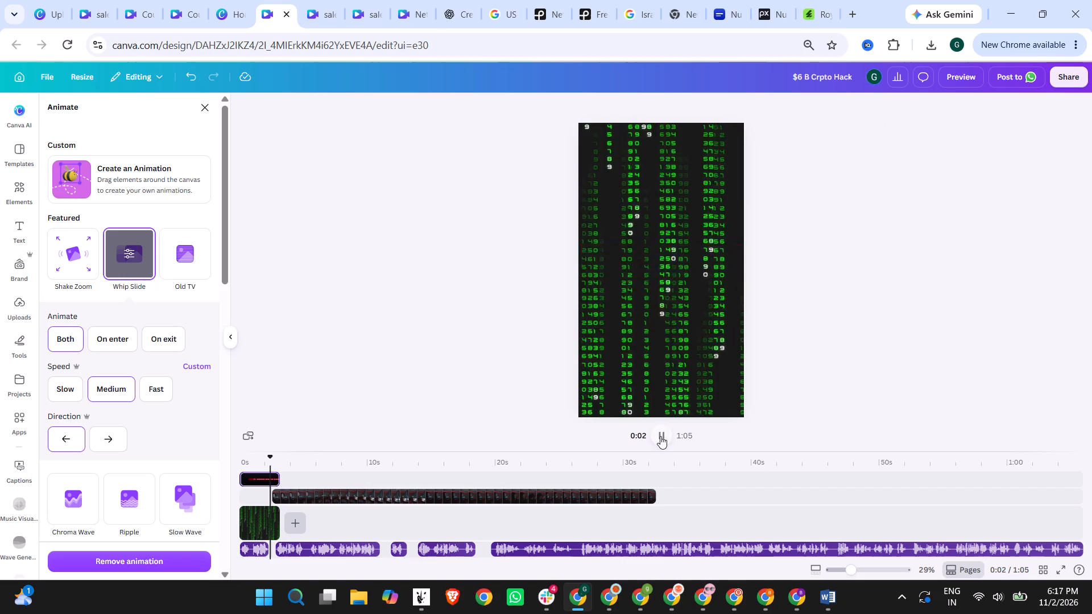
click(660, 436)
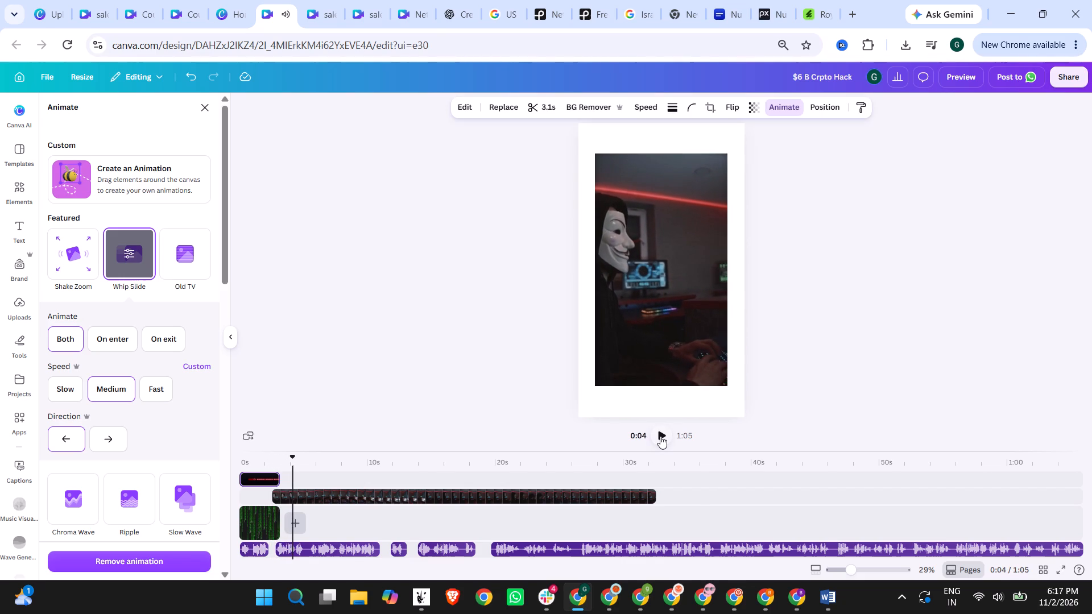
click(660, 436)
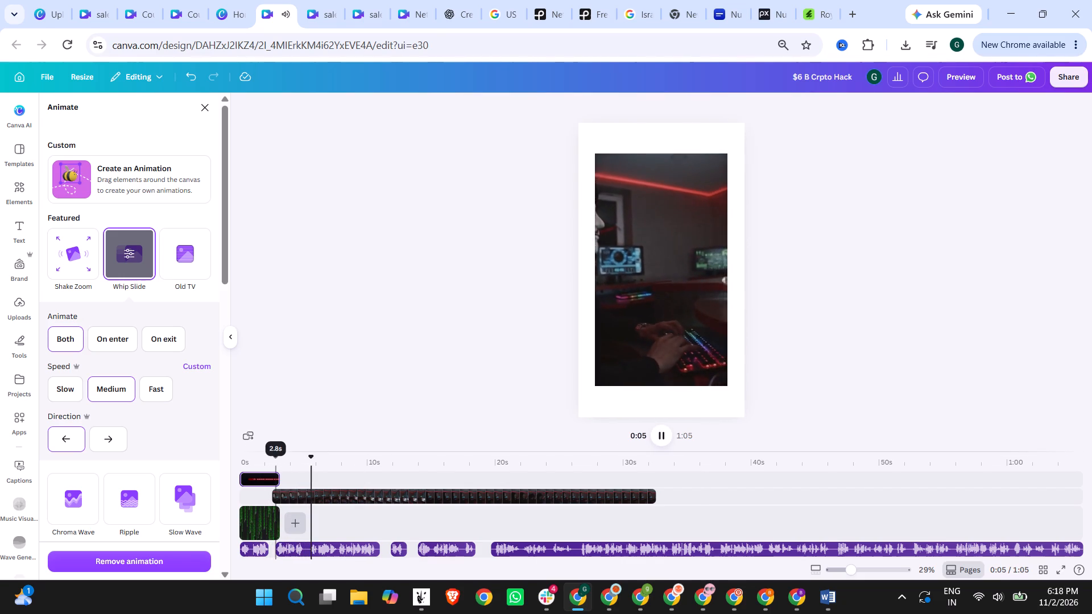
Trim the end of the $6,000,000,000 counter clip so it lasts 2.8 s, and replay the opening into the hacker video.
click(276, 463)
click(278, 478)
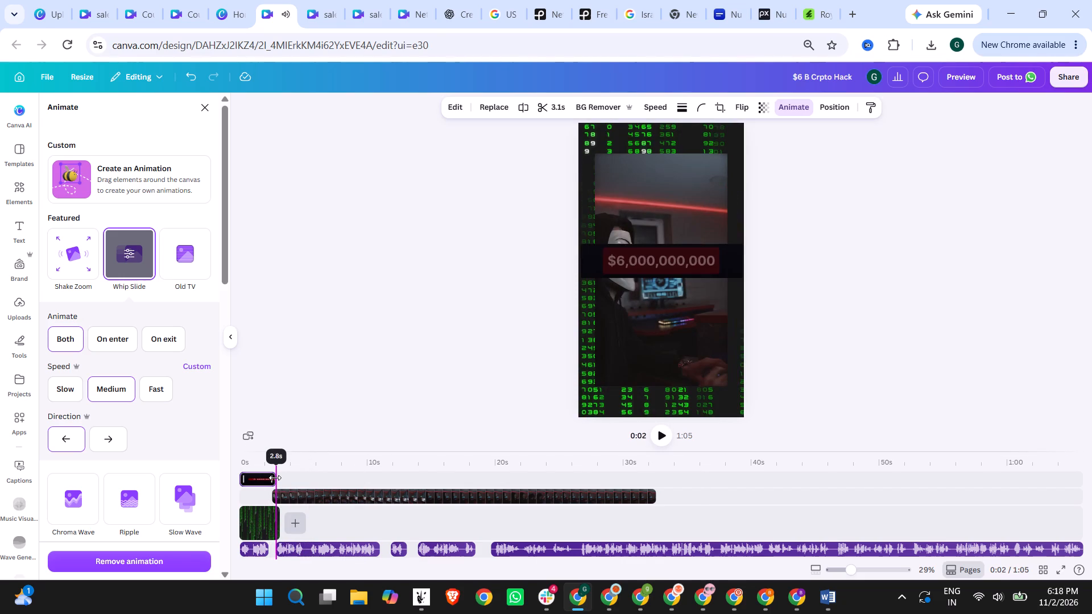
click(249, 464)
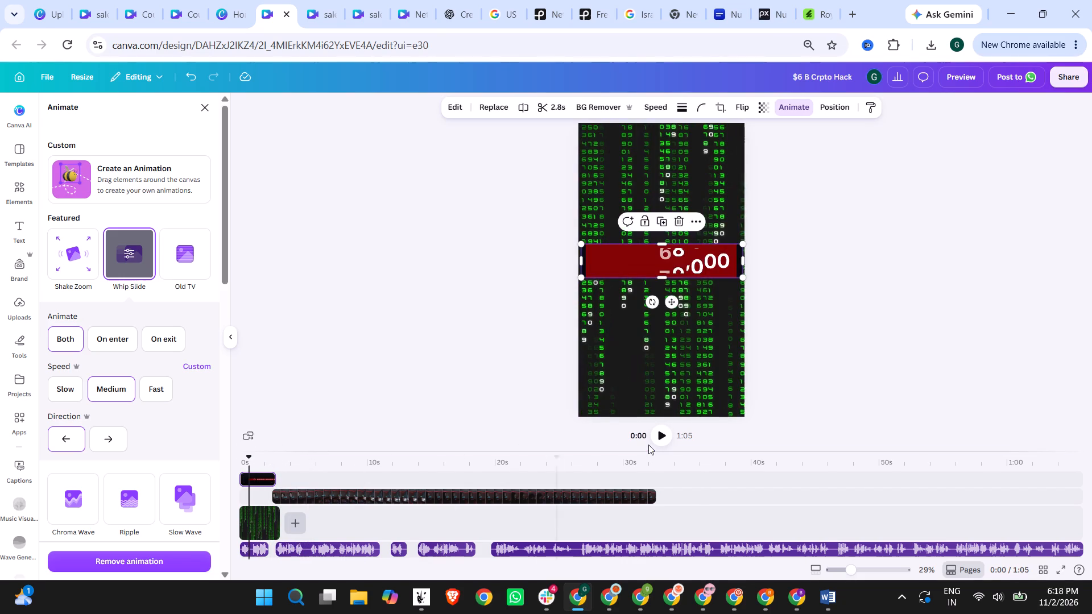
click(657, 435)
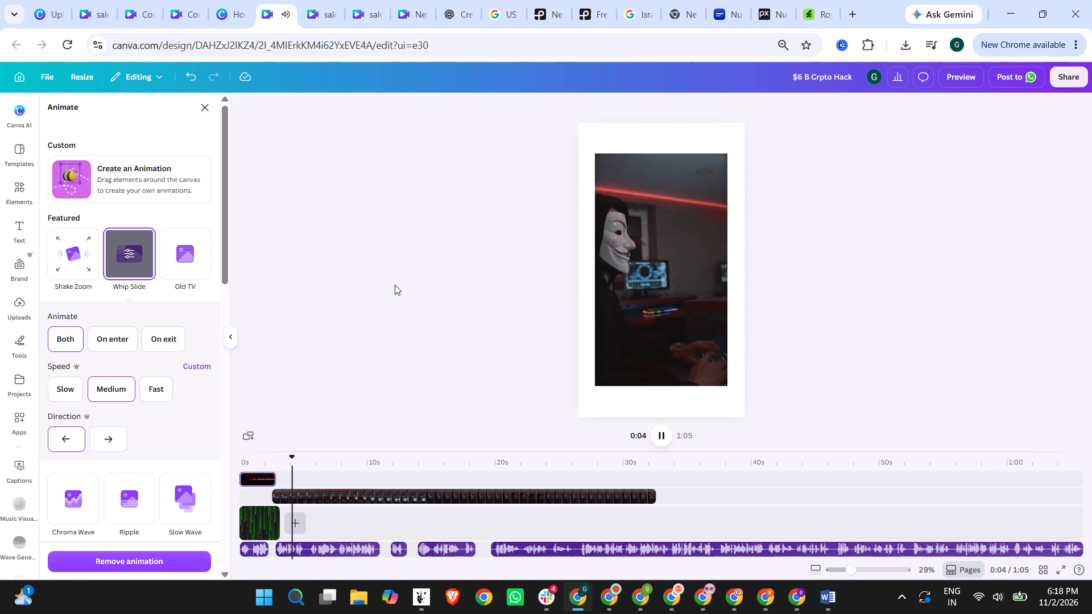
click(664, 437)
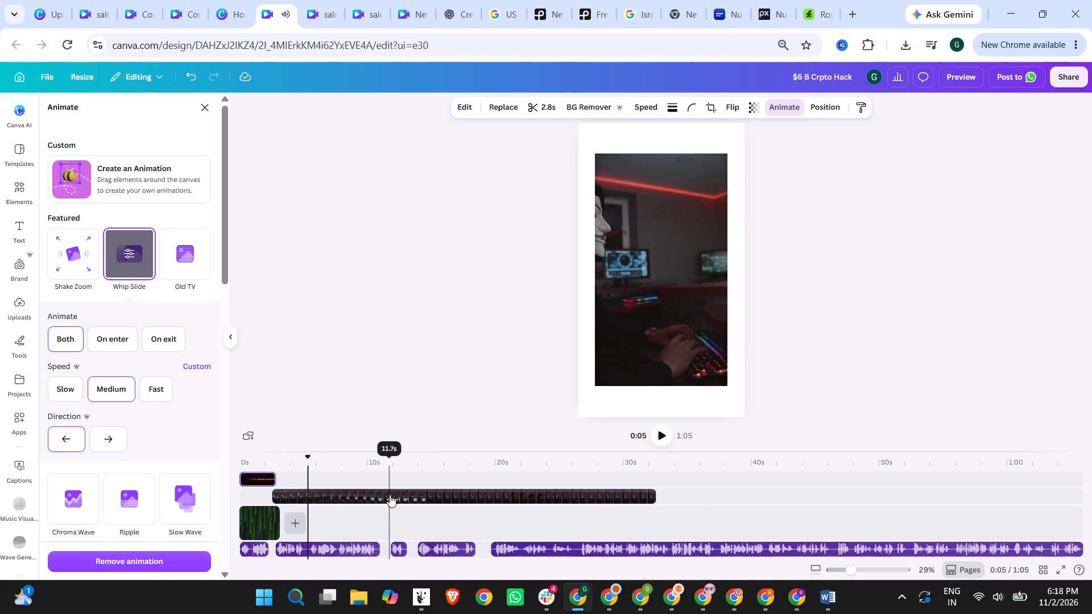
Enlarge the masked hacker video from opposite corners until it covers the whole vertical page with no white border.
click(390, 493)
drag(595, 387, 569, 416)
drag(725, 155, 743, 118)
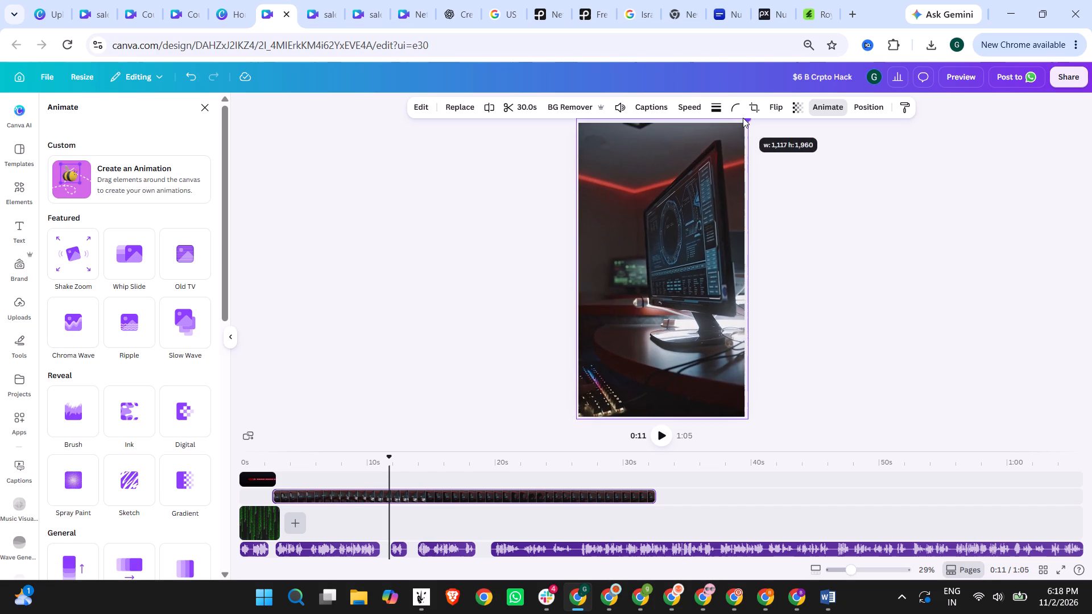
drag(743, 118, 741, 123)
click(575, 416)
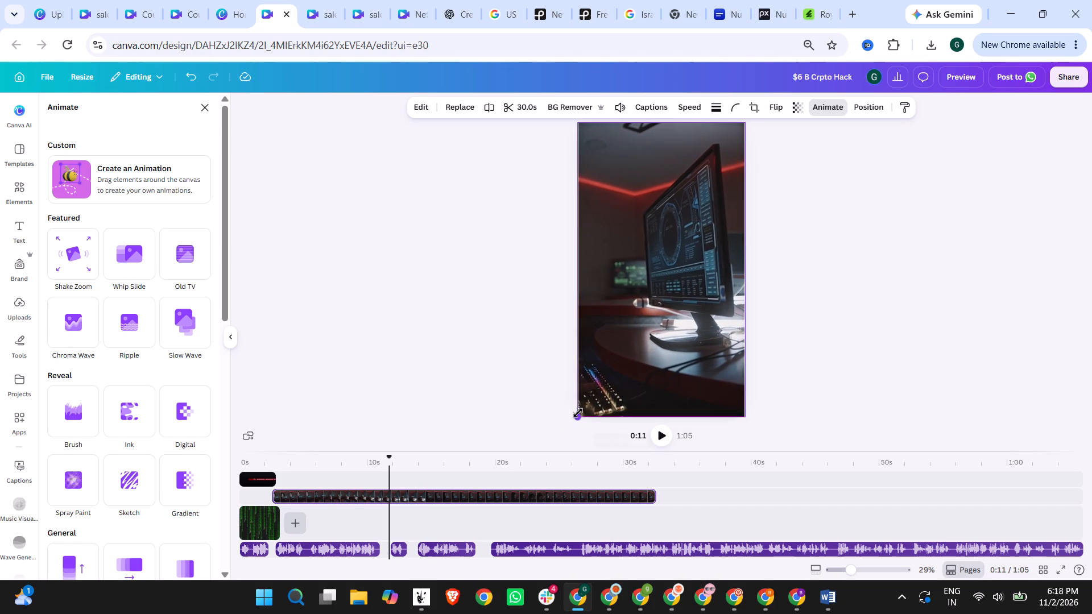
click(574, 414)
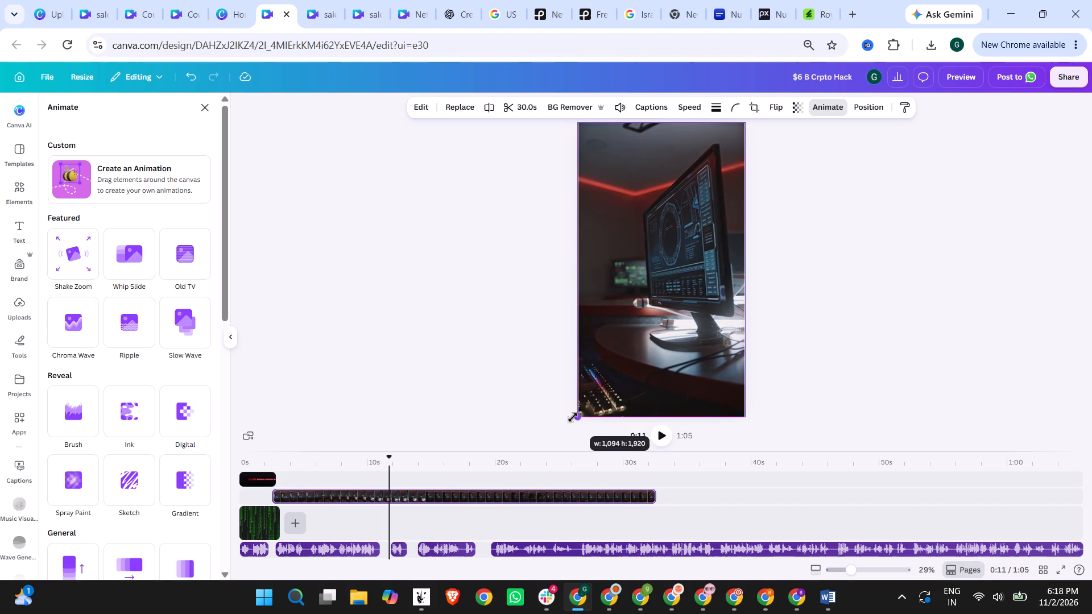
drag(574, 418, 573, 424)
click(542, 398)
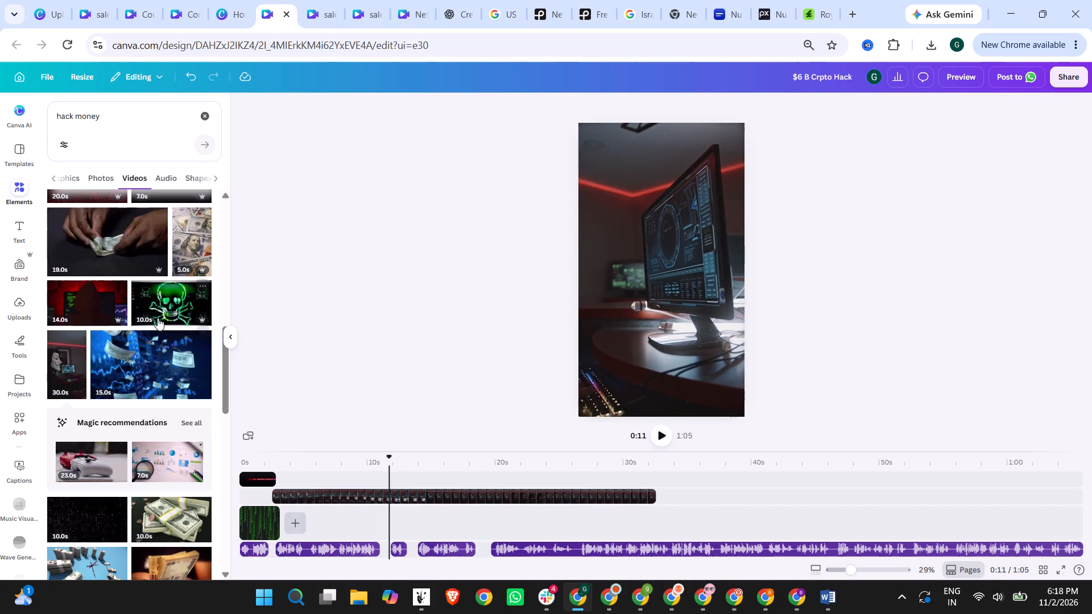
Add the 15.0 s falling dollar bills video and place it on the track above the hacker video, starting where the green code clip ends.
scroll(158, 332, up, 12)
scroll(182, 338, up, 9)
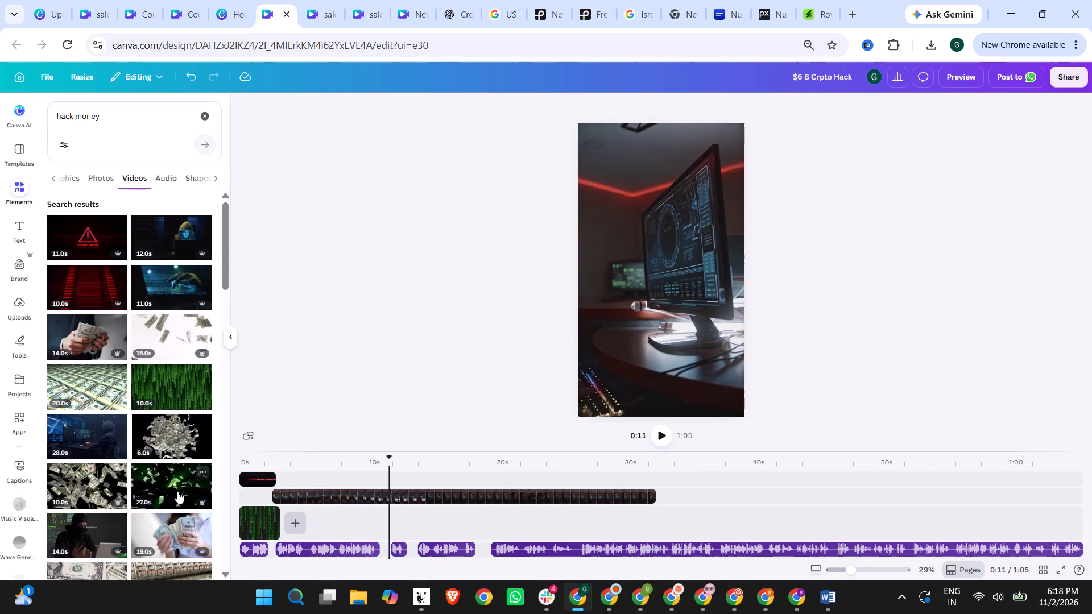
click(164, 329)
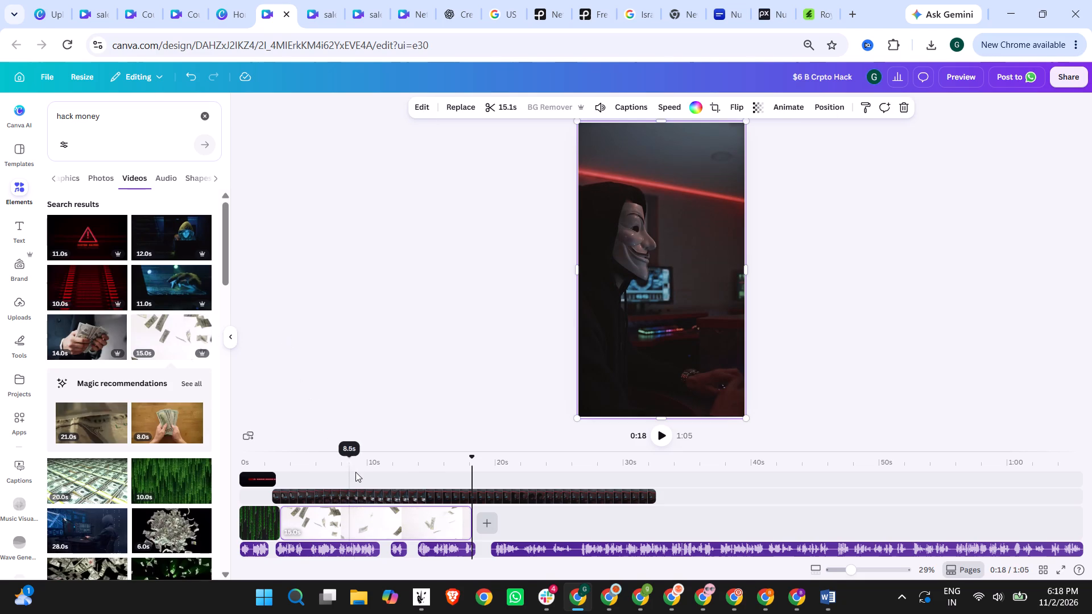
drag(378, 523, 704, 502)
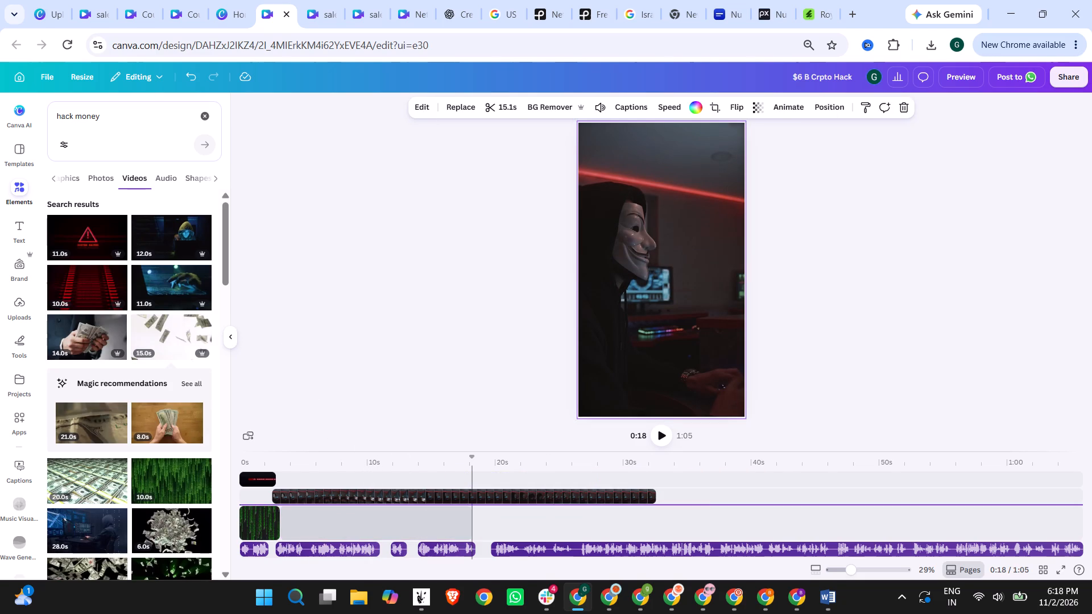
drag(704, 502, 425, 483)
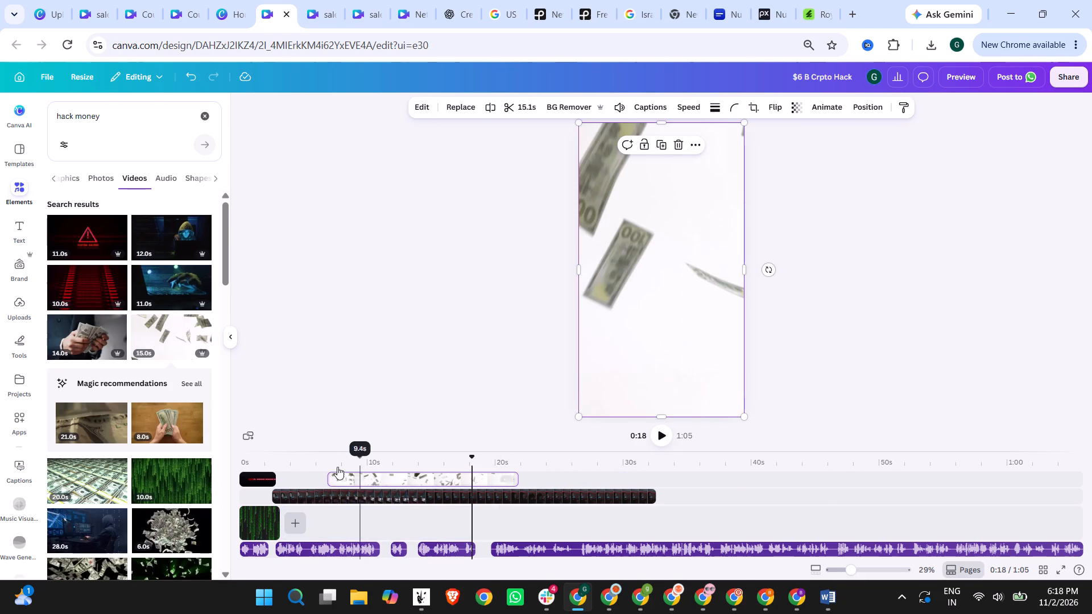
drag(382, 476, 340, 476)
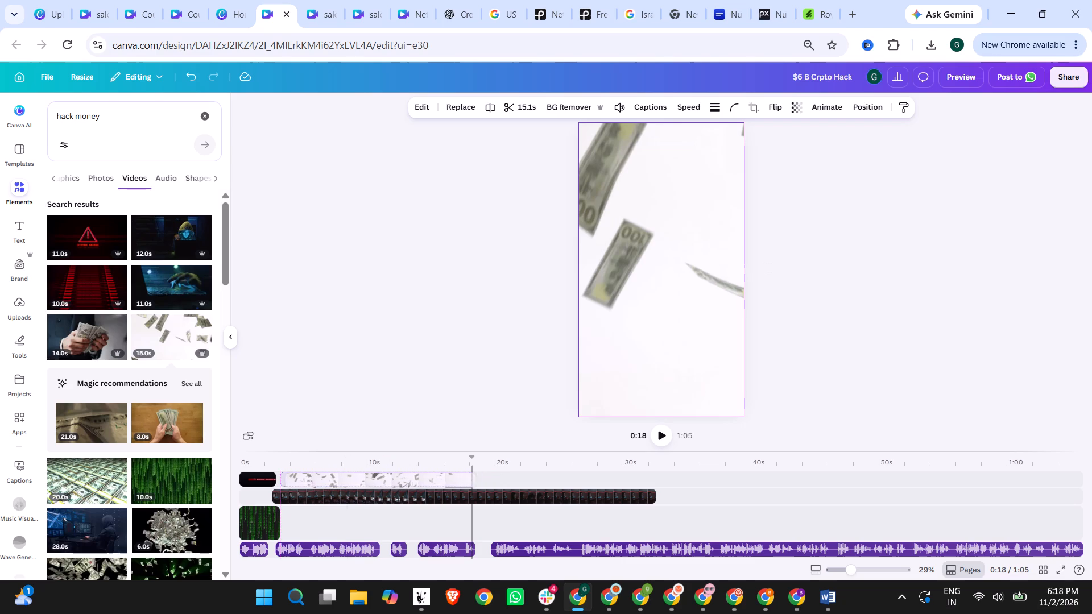
drag(340, 476, 333, 476)
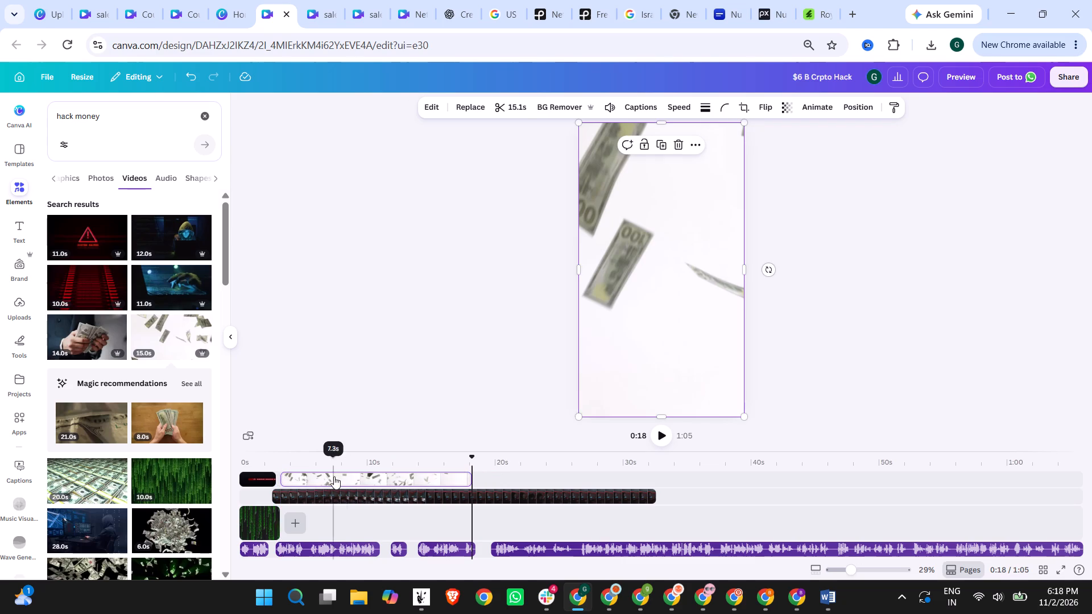
Remove the white background from the falling dollar bills video and play the sequence to check the bills over the hacker.
click(315, 478)
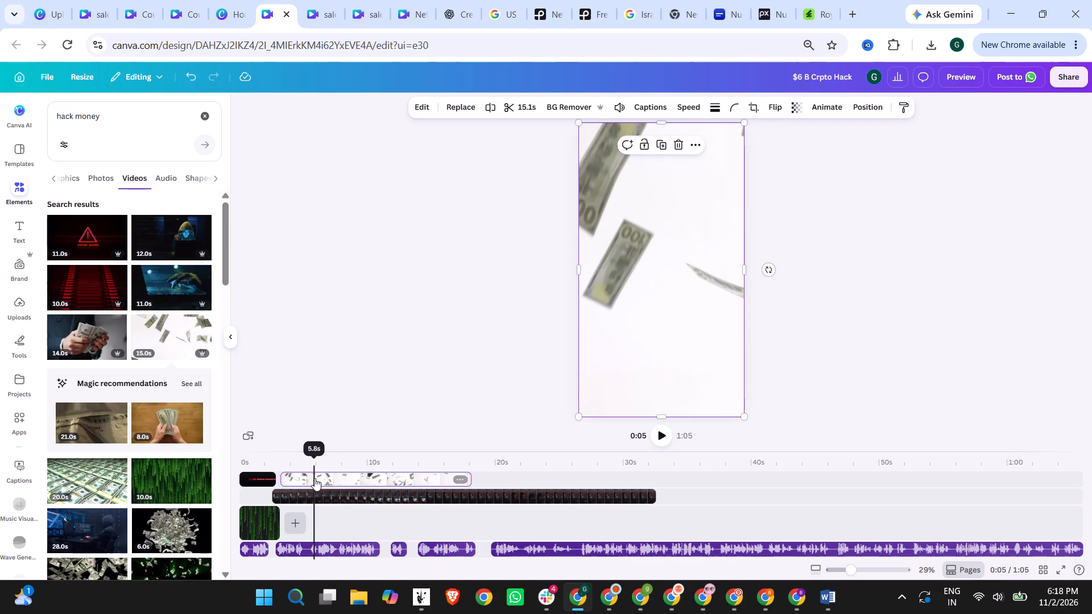
click(561, 102)
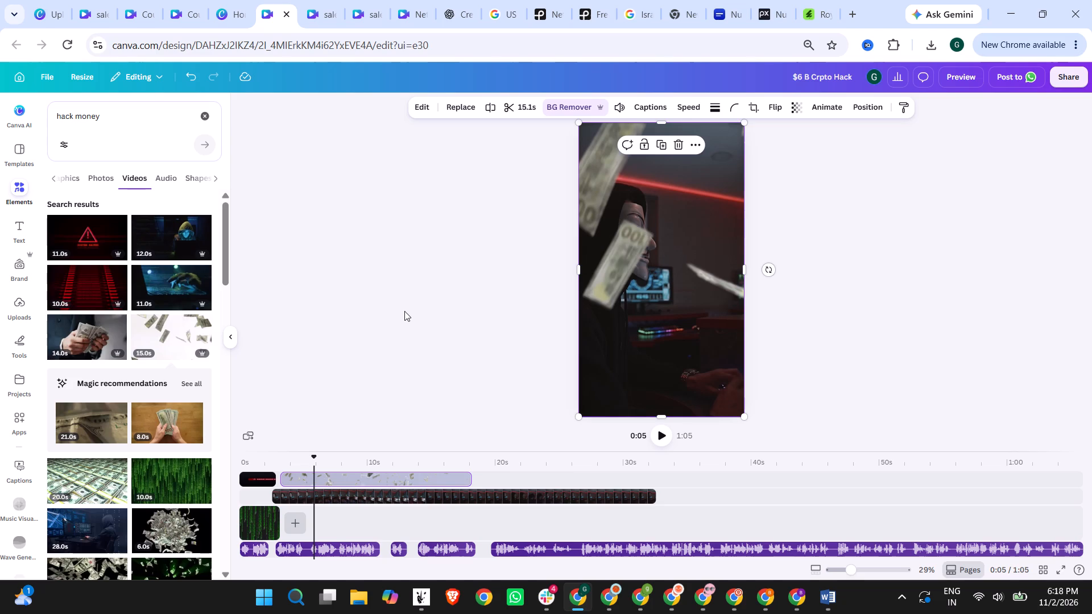
click(271, 461)
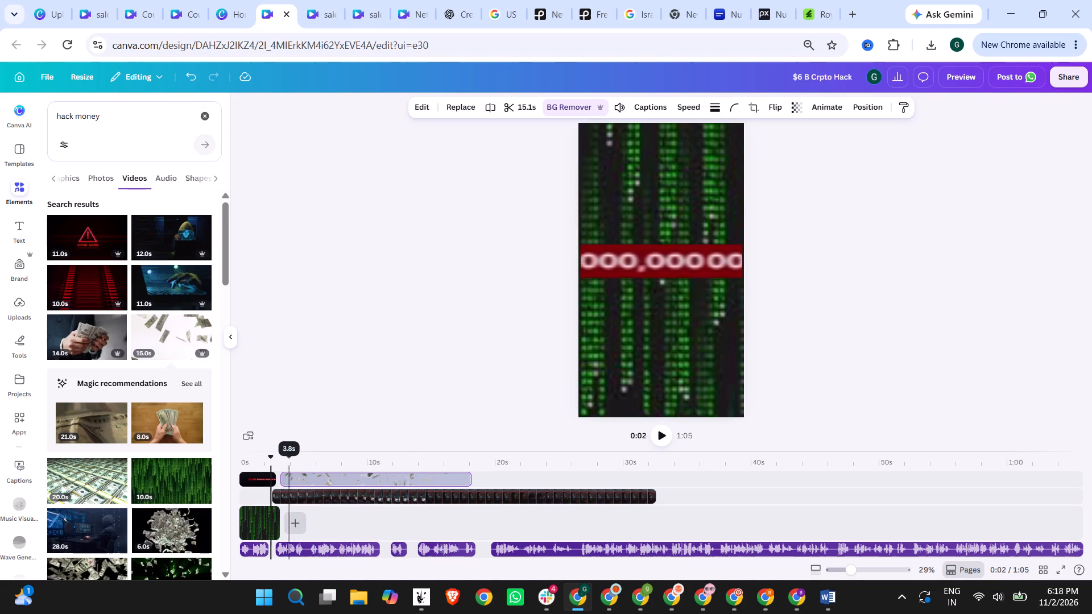
click(667, 434)
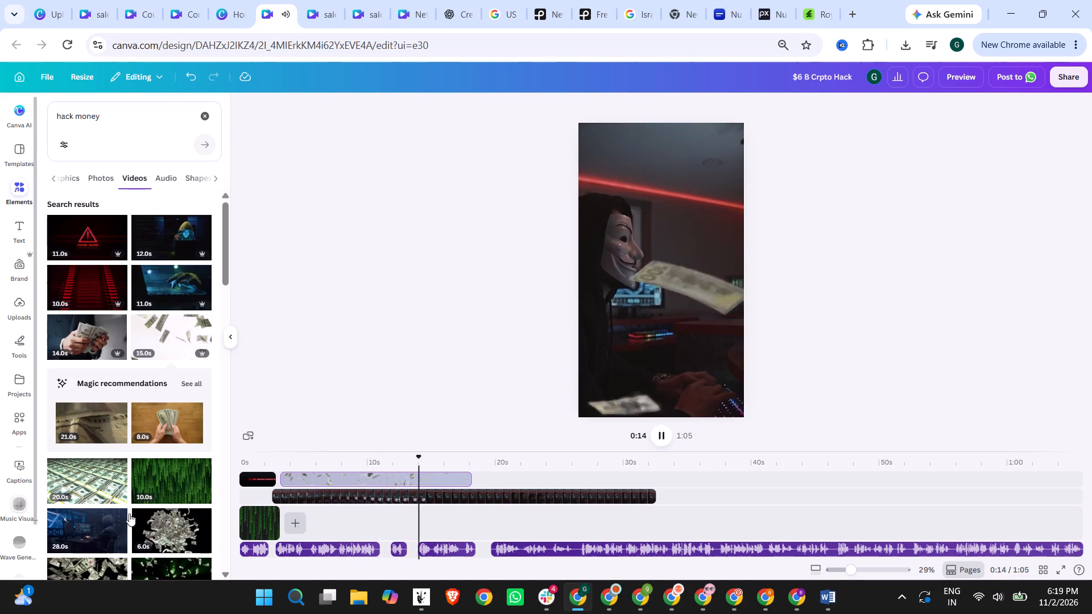
Shorten the falling dollar bills clip to end at about 7 s, and trim the masked hacker clip to 4.2 s so both end together.
click(340, 478)
drag(468, 476, 322, 478)
click(386, 496)
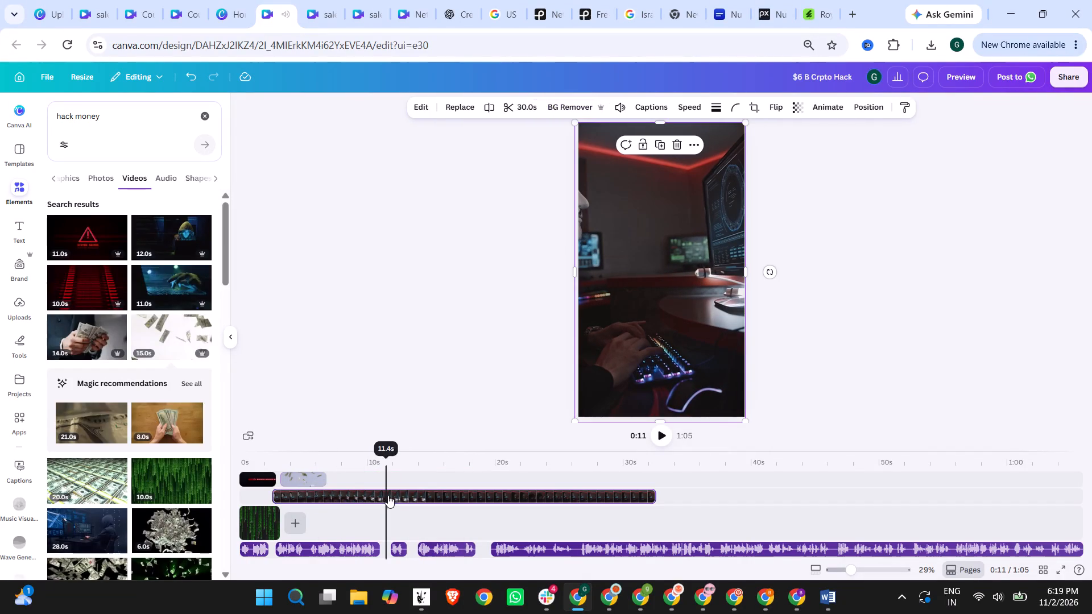
drag(653, 493, 328, 499)
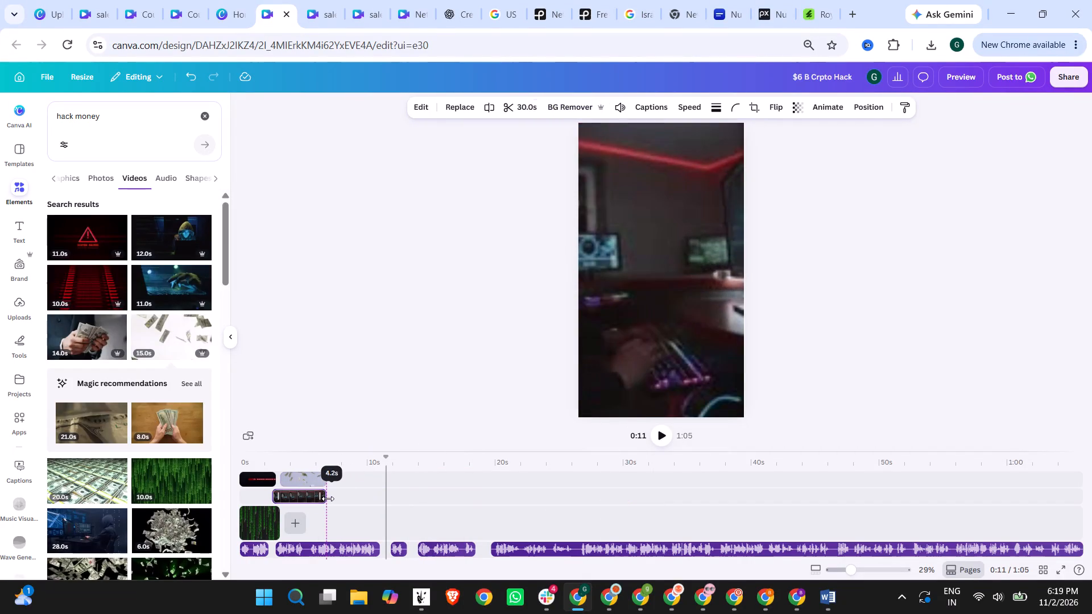
drag(328, 499, 325, 499)
Speed up the masked hacker clip until it lasts 2.8 s.
click(294, 496)
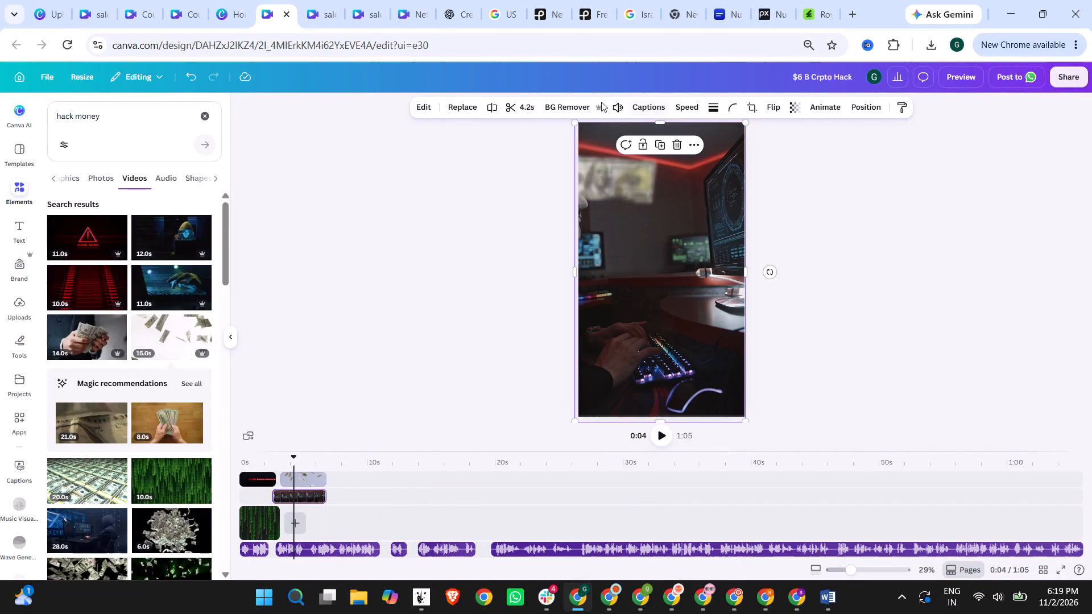
click(688, 104)
drag(668, 154, 675, 154)
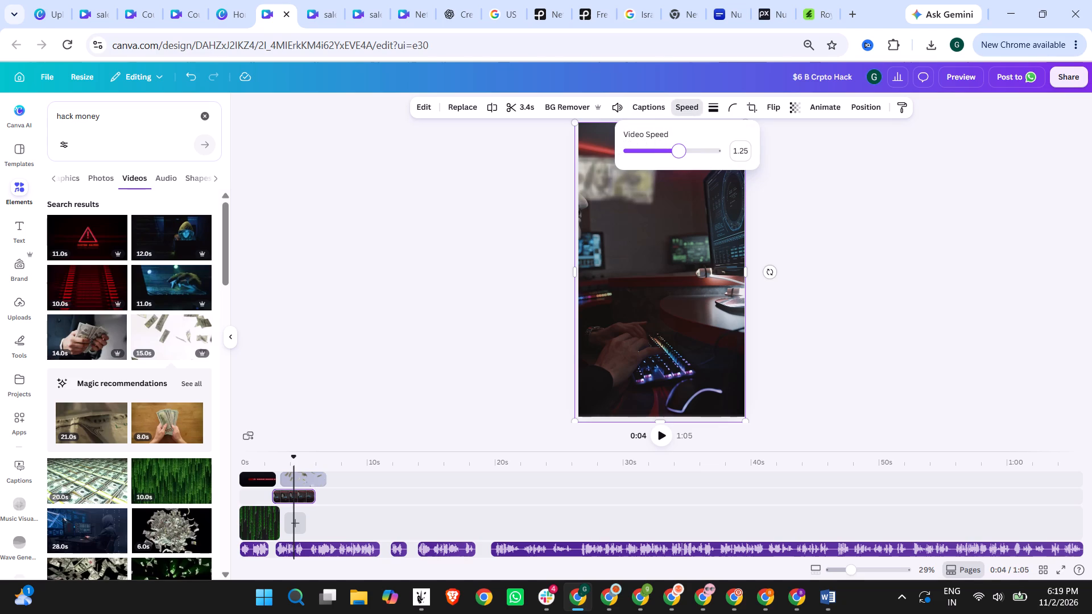
drag(675, 154, 689, 154)
click(797, 182)
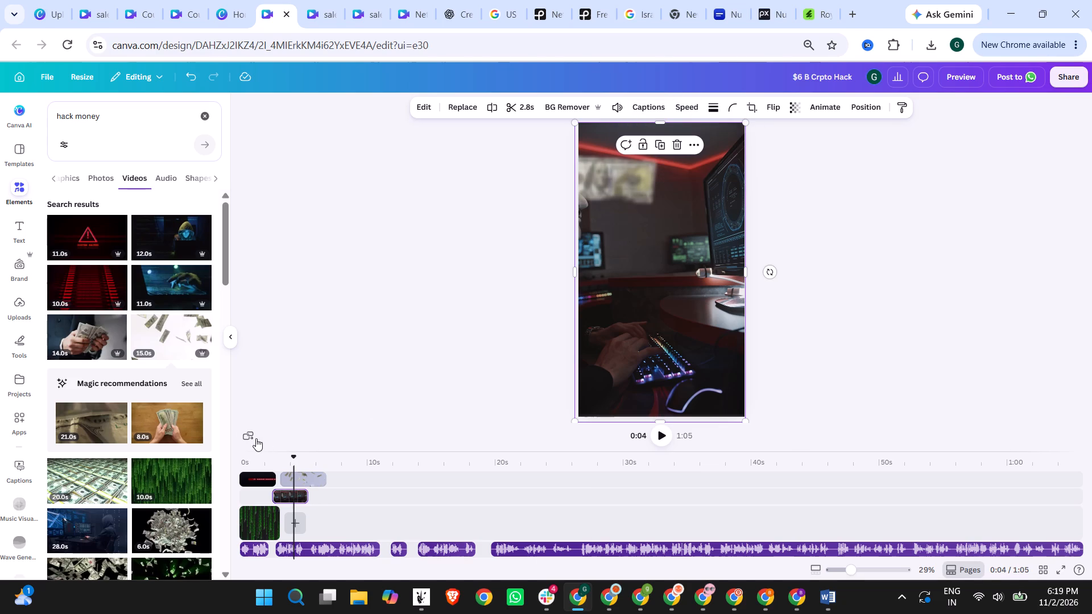
Lengthen the masked hacker clip to end at about 6 s, trim the falling dollar bills clip to 2.8 s to match, and replay.
click(244, 455)
click(660, 434)
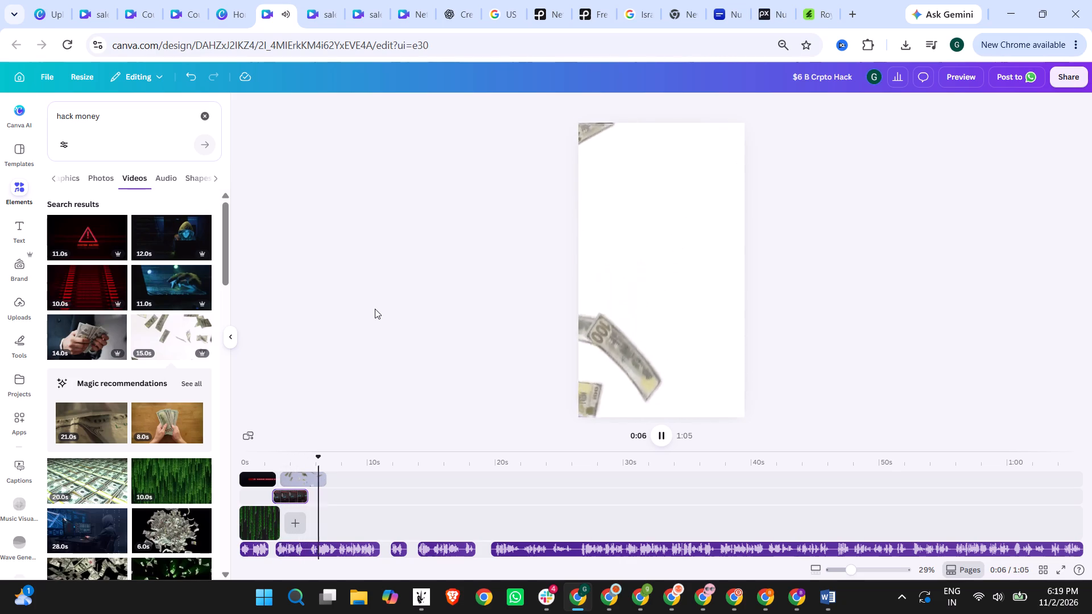
click(666, 438)
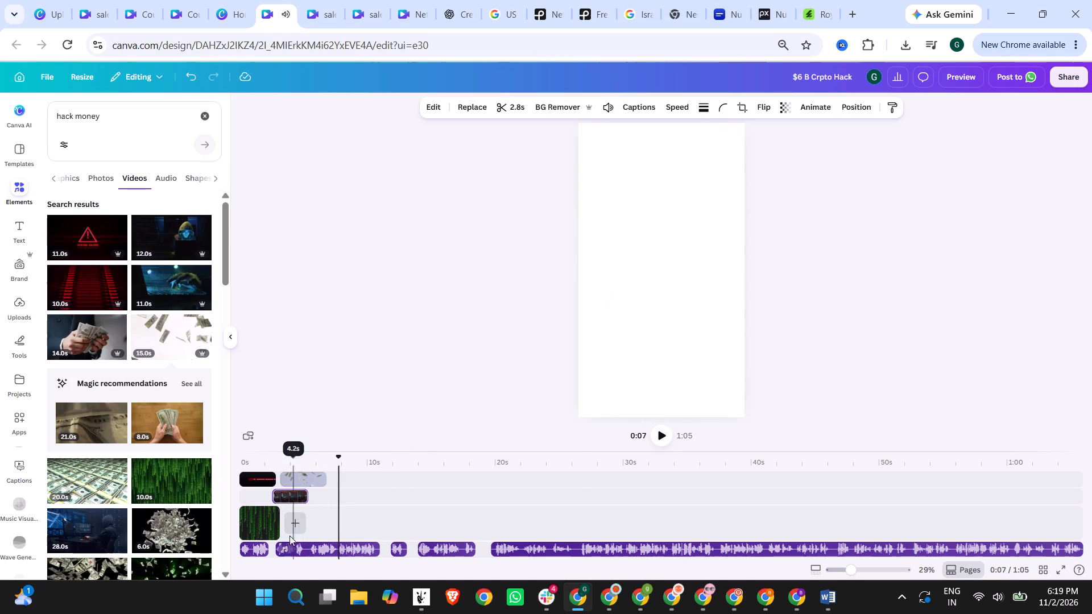
drag(308, 492, 318, 492)
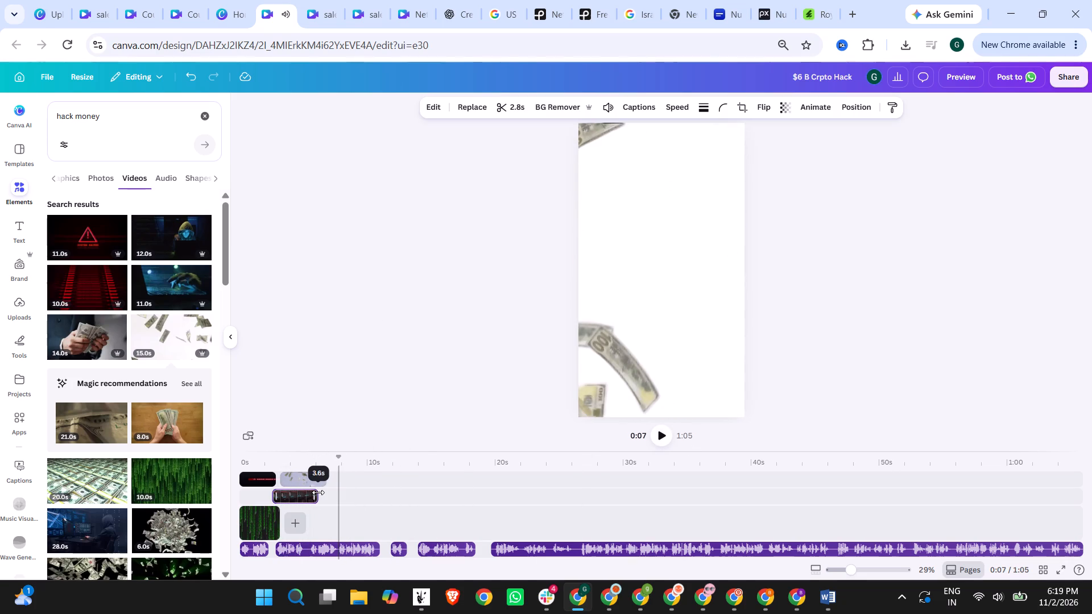
drag(318, 492, 316, 492)
click(316, 478)
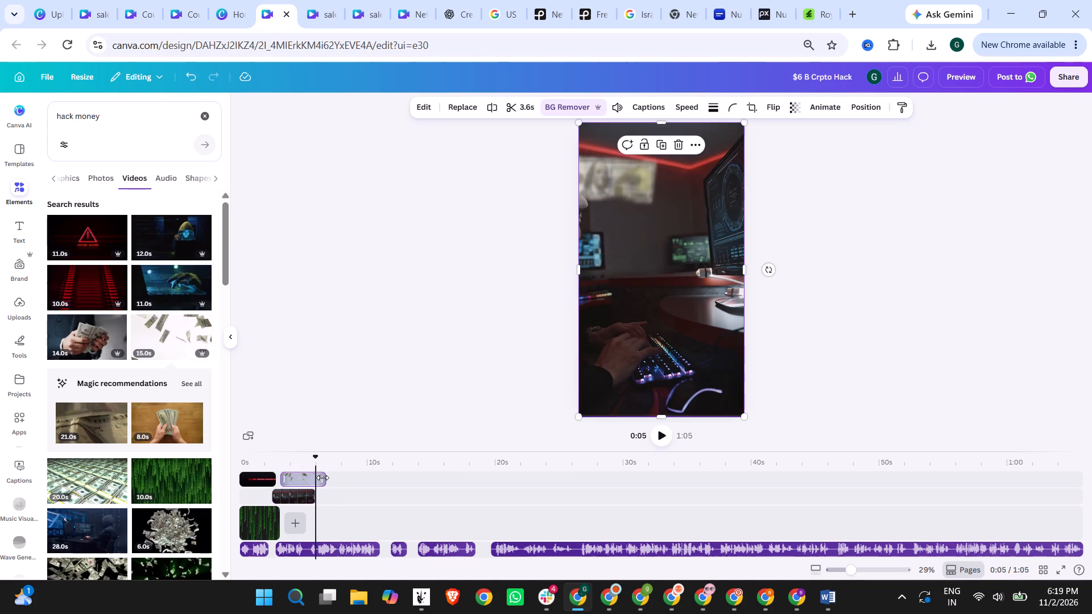
drag(322, 478, 312, 478)
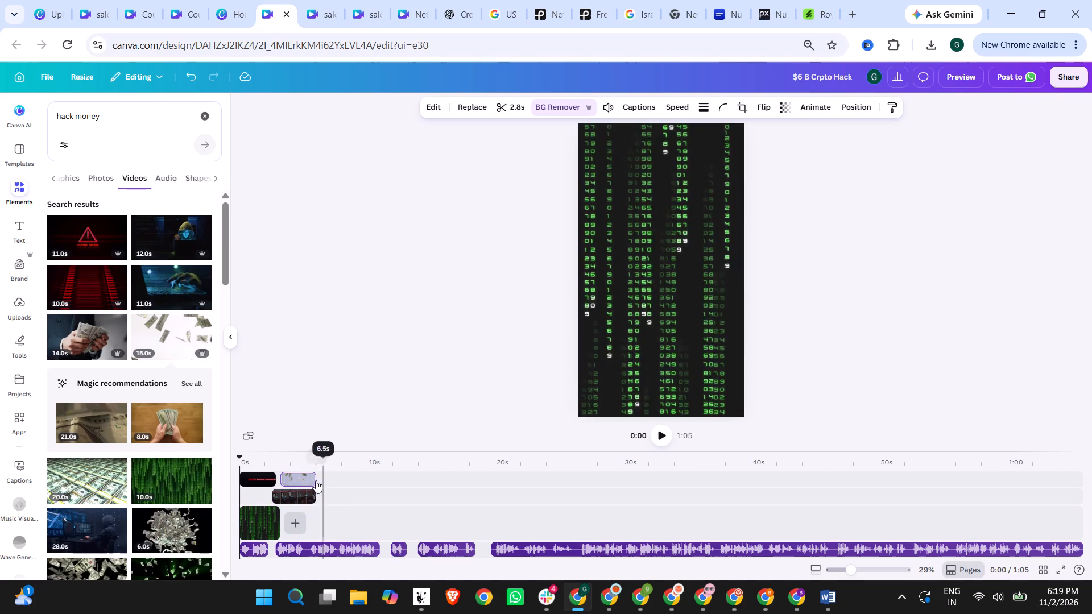
click(316, 480)
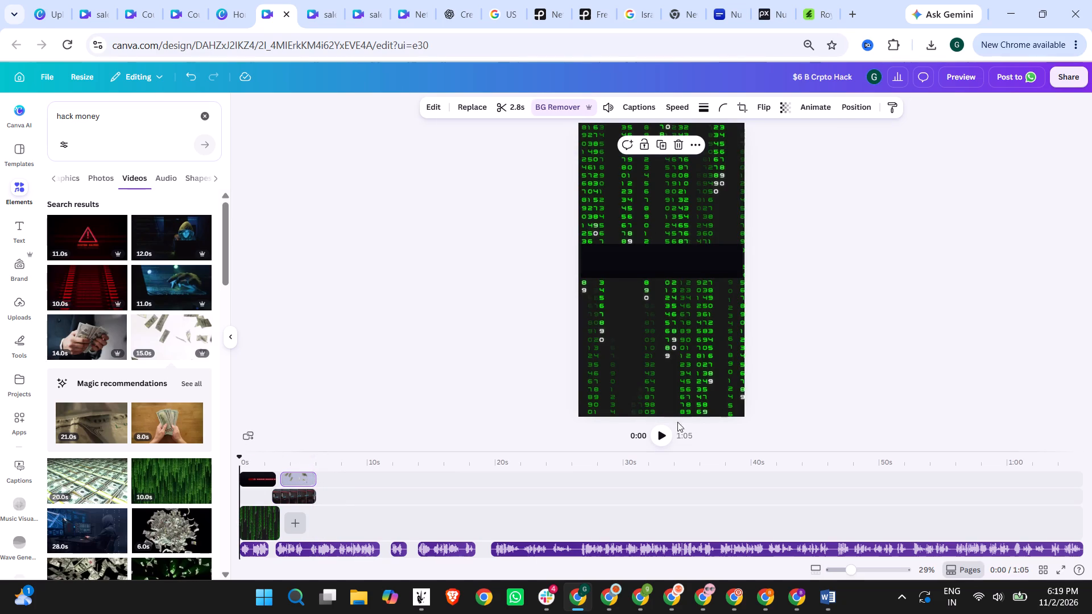
click(664, 430)
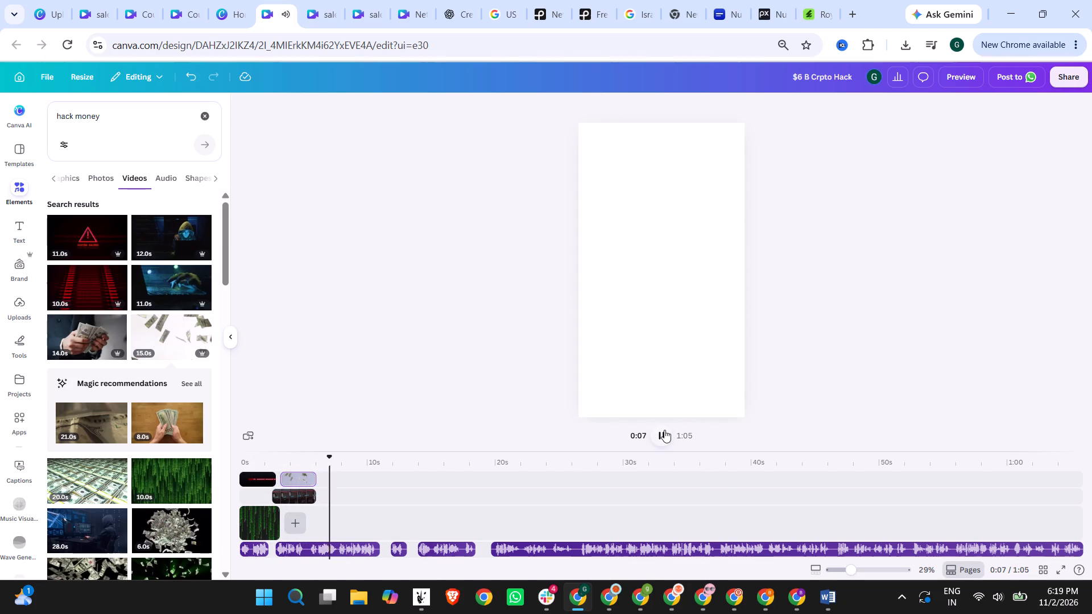
Apply the Shake Zoom animation to the falling dollar bills clip for both enter and exit, and play the opening to check it.
click(281, 465)
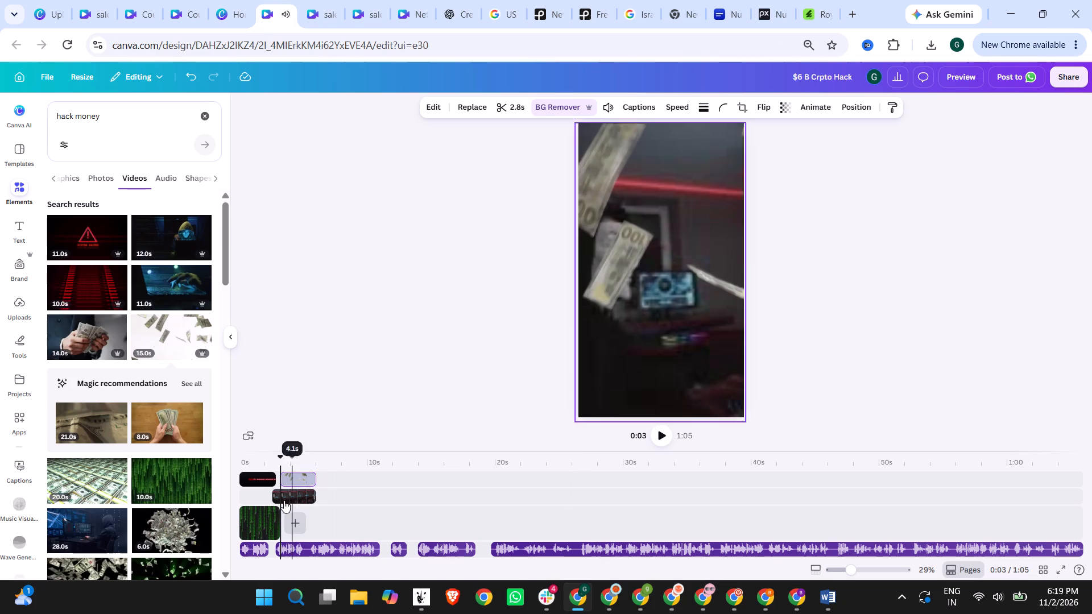
click(292, 484)
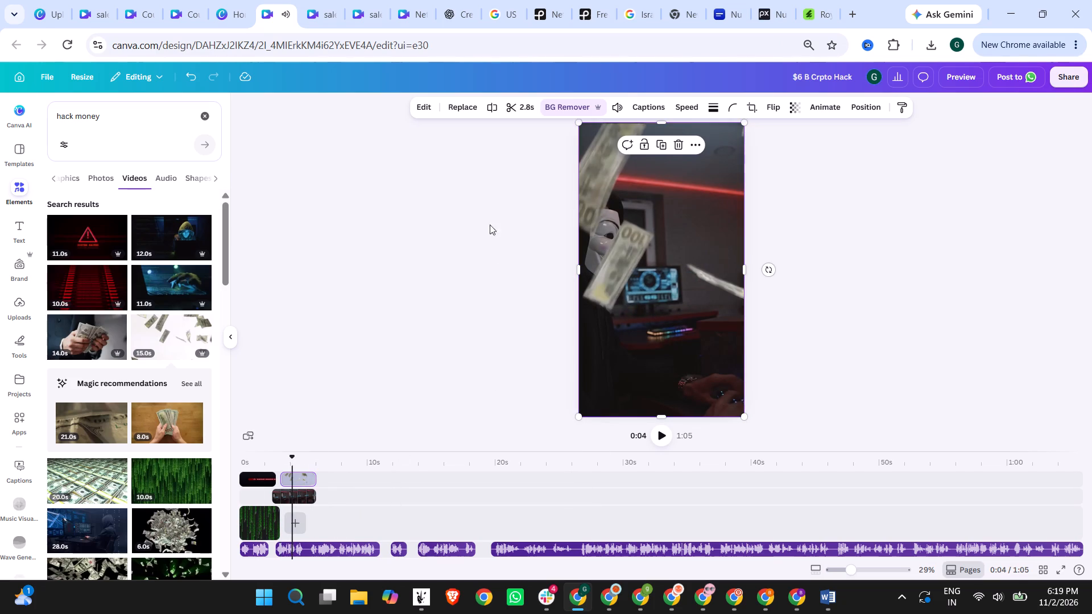
click(815, 113)
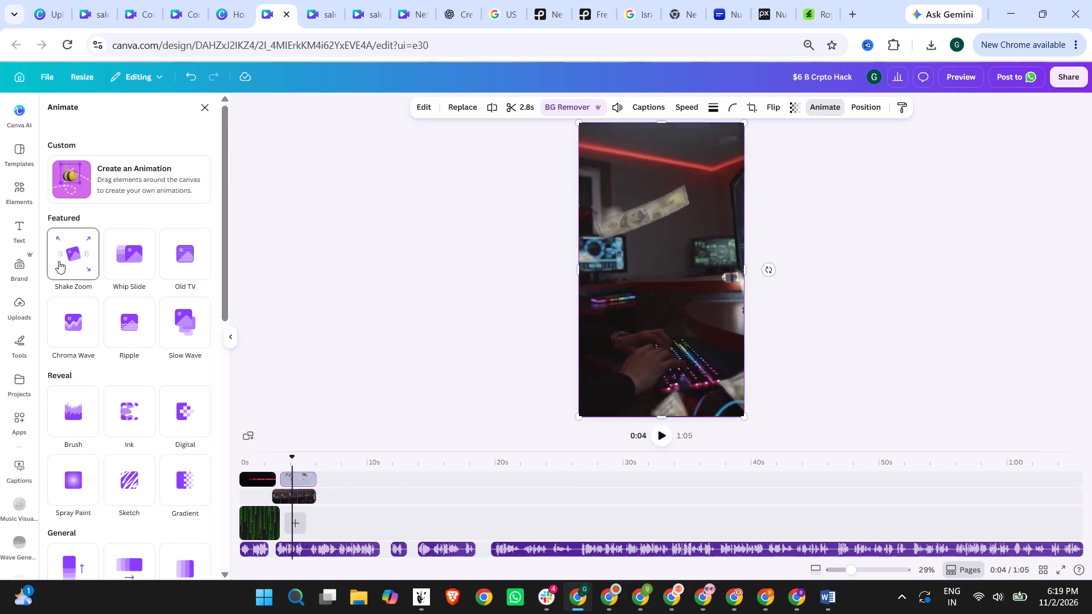
click(59, 261)
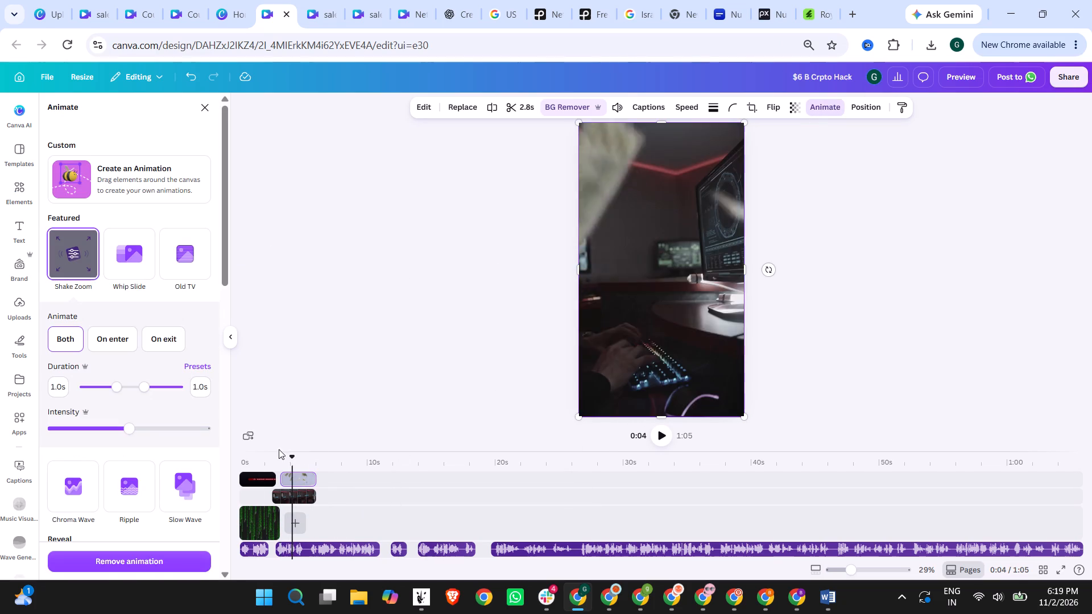
click(247, 458)
click(660, 434)
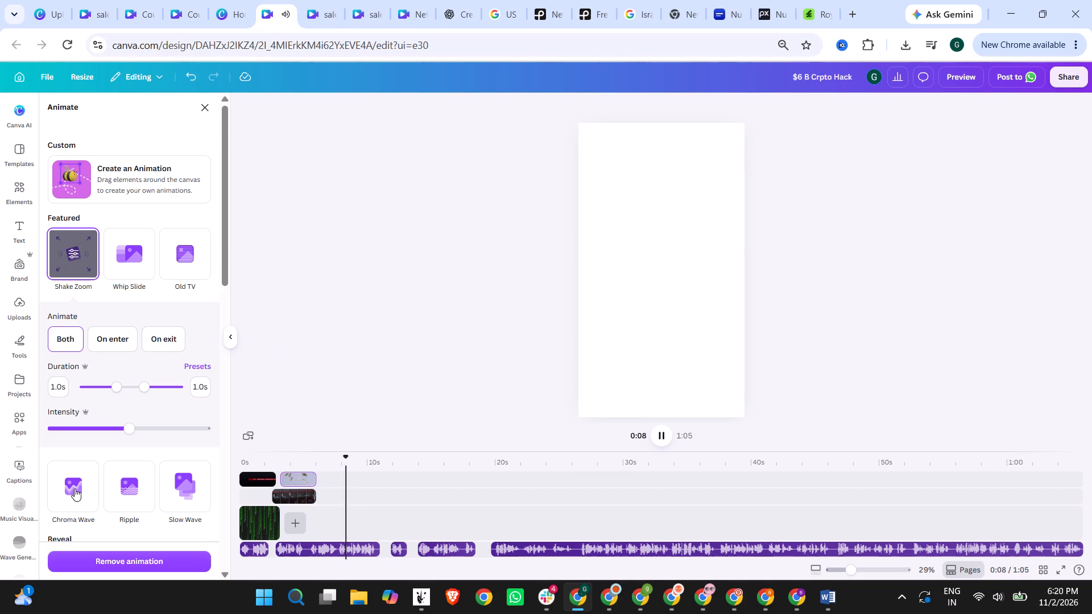
click(262, 461)
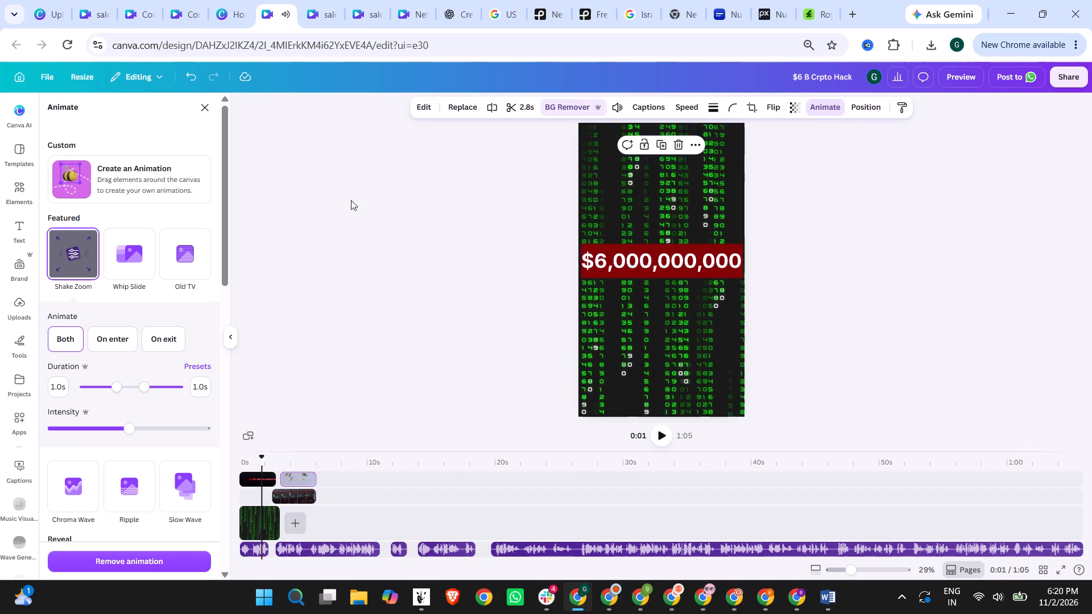
click(658, 437)
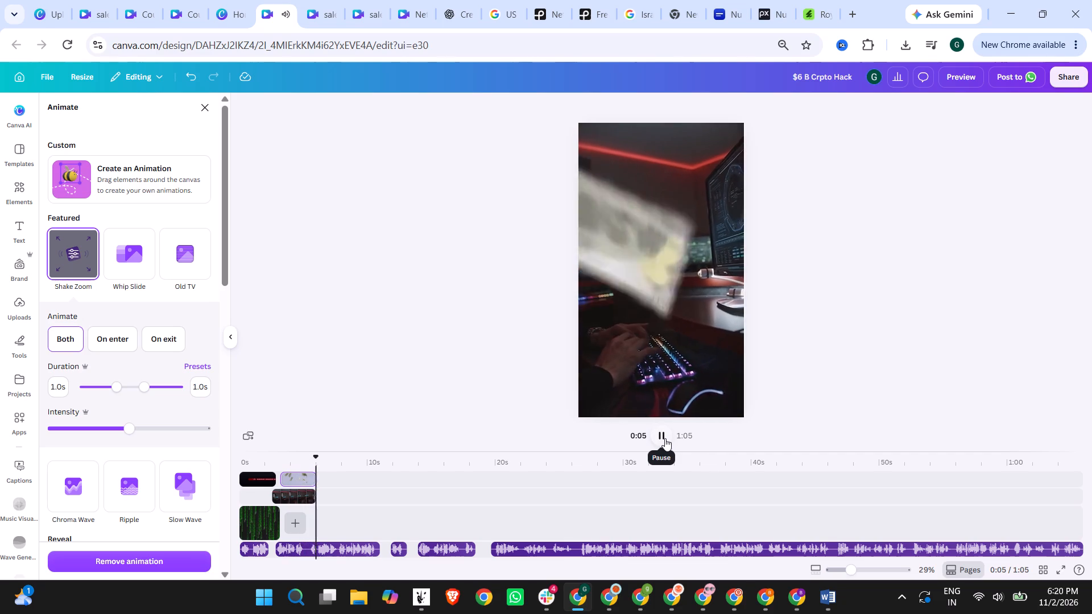
click(665, 438)
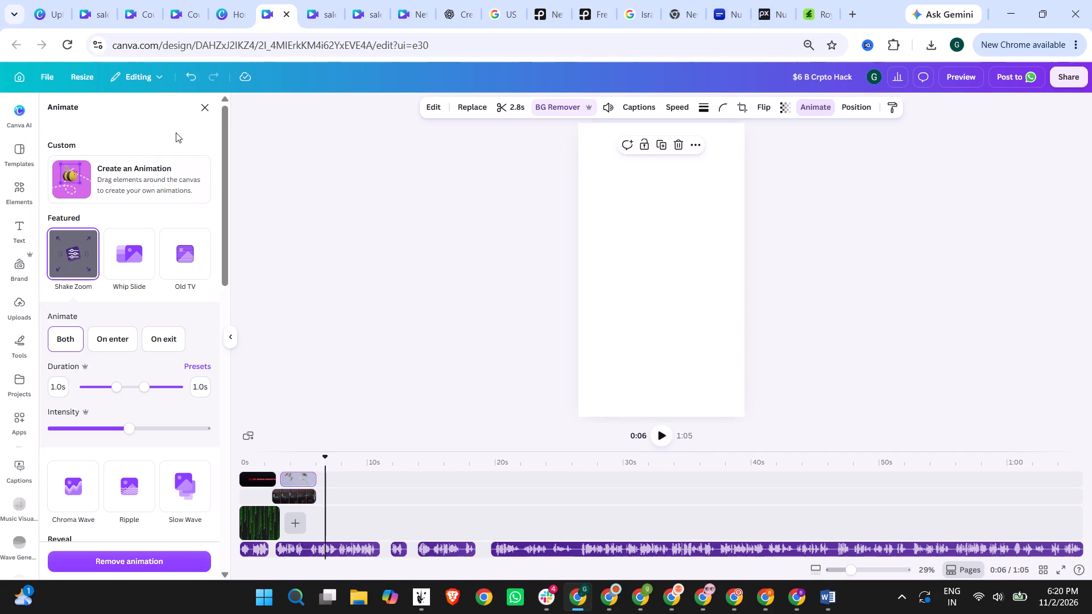
Search the element videos for "timer" and look through the results for a suitable timer clip.
click(206, 106)
drag(115, 121, 14, 119)
text(timer)
key(Return)
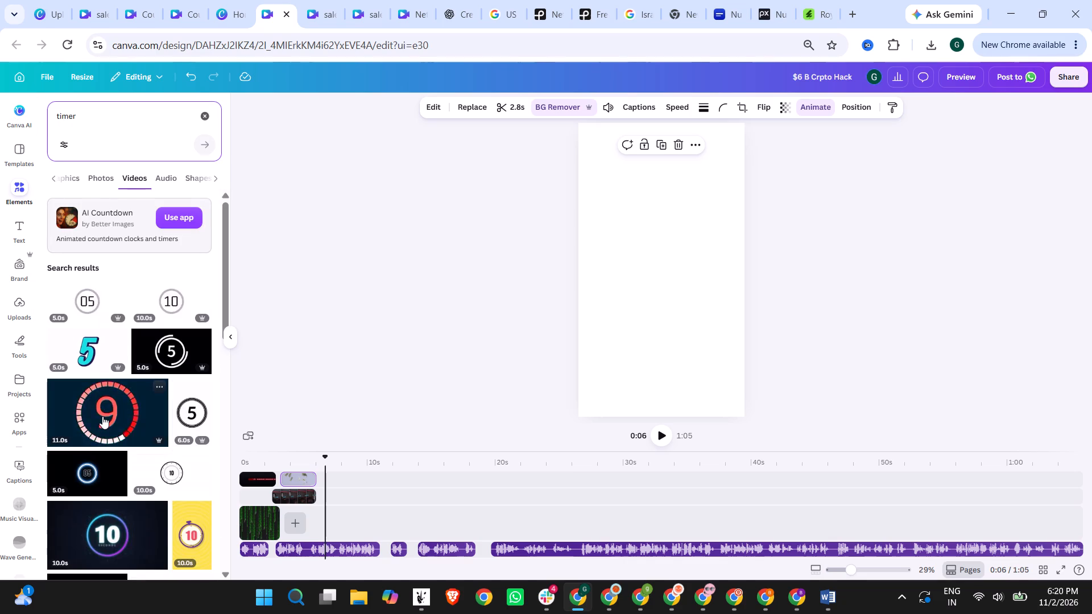
scroll(104, 416, down, 4)
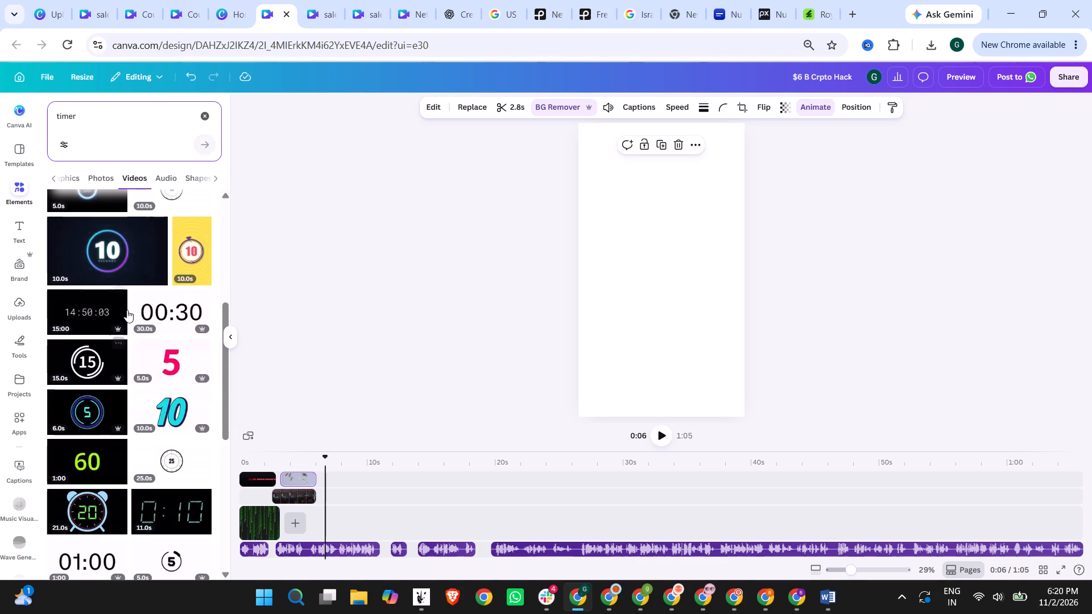
scroll(159, 344, down, 1)
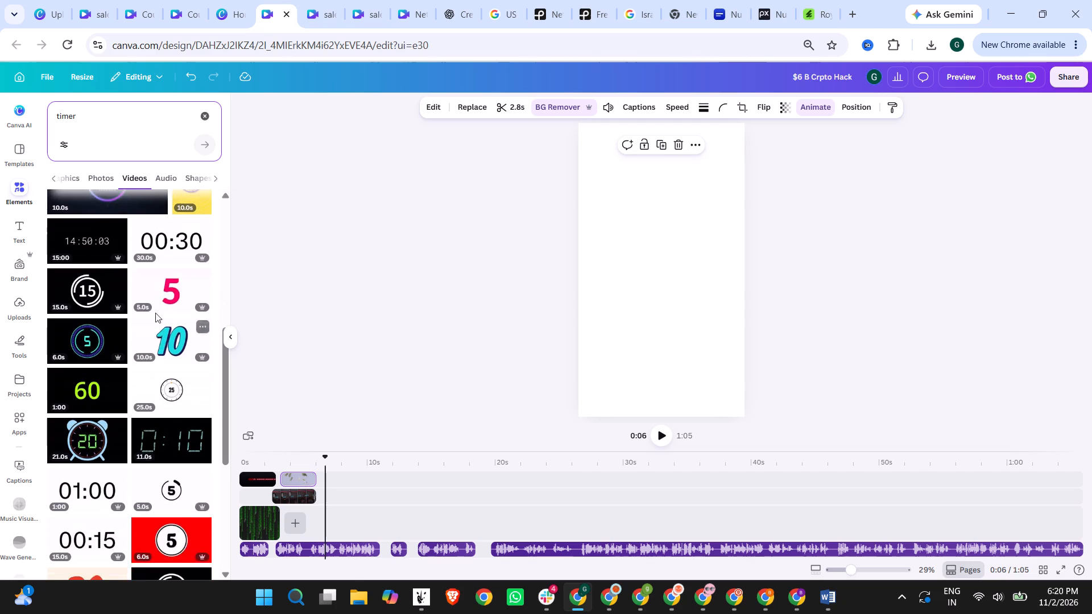
scroll(155, 312, down, 5)
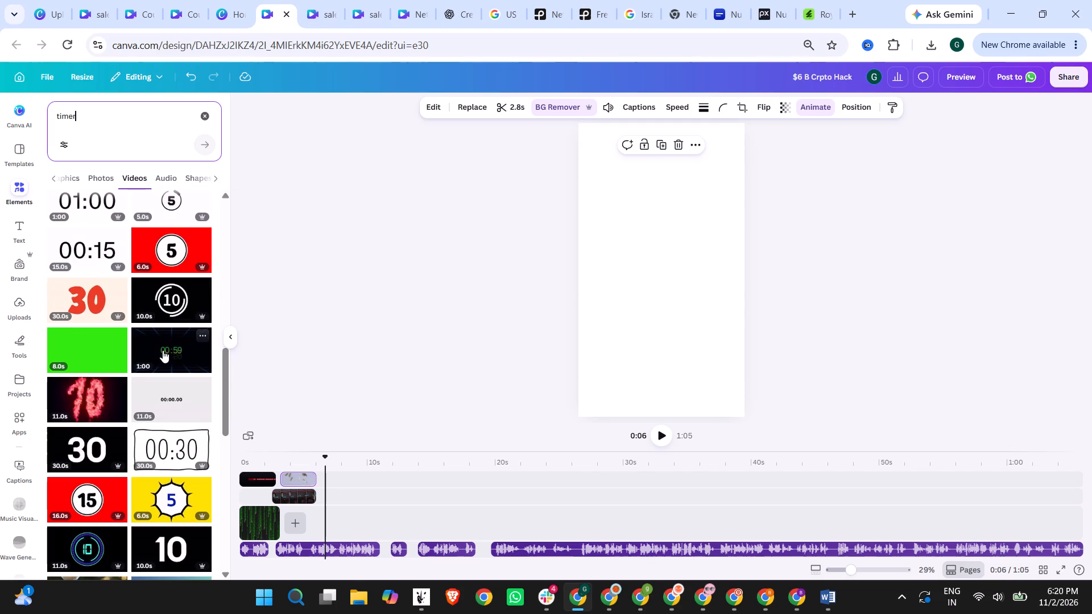
Search Google for "timer clock animation" in the number counter generator's browser tab and open Pixabay's Free Countdown Videos & Timer Clips result.
click(709, 0)
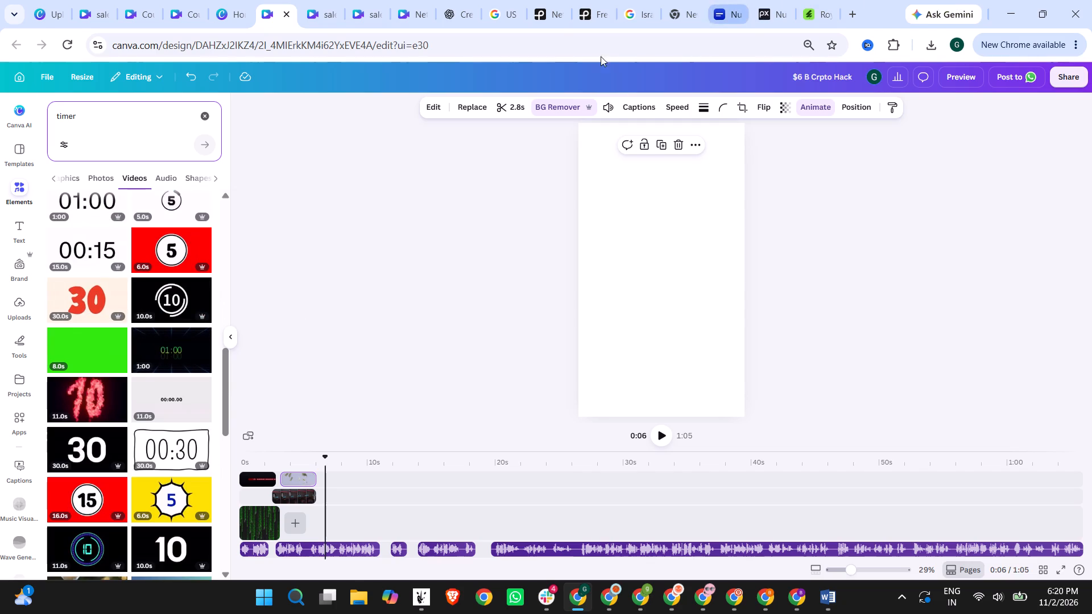
drag(523, 47, 0, 51)
text(te)
key(BackSpace)
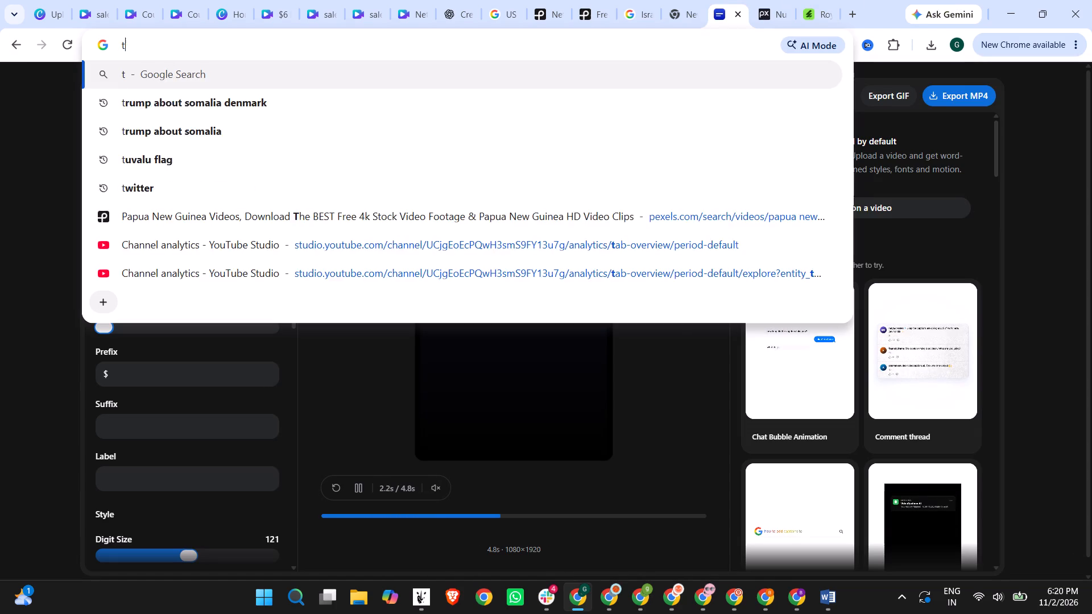
text(imer closk)
key(BackSpace)
key(BackSpace)
text(ck animation)
key(Return)
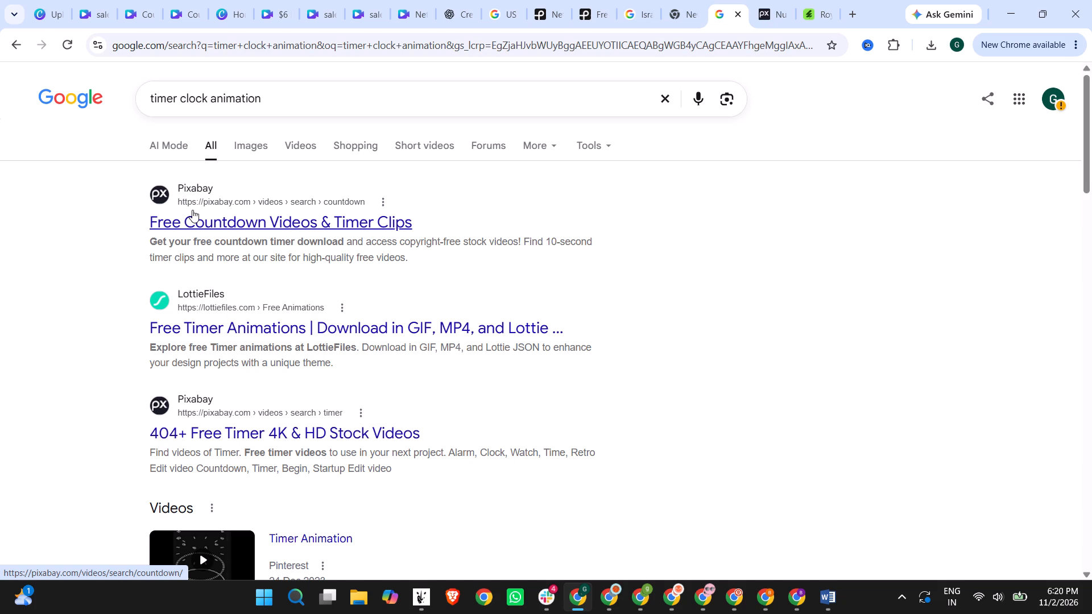
click(209, 218)
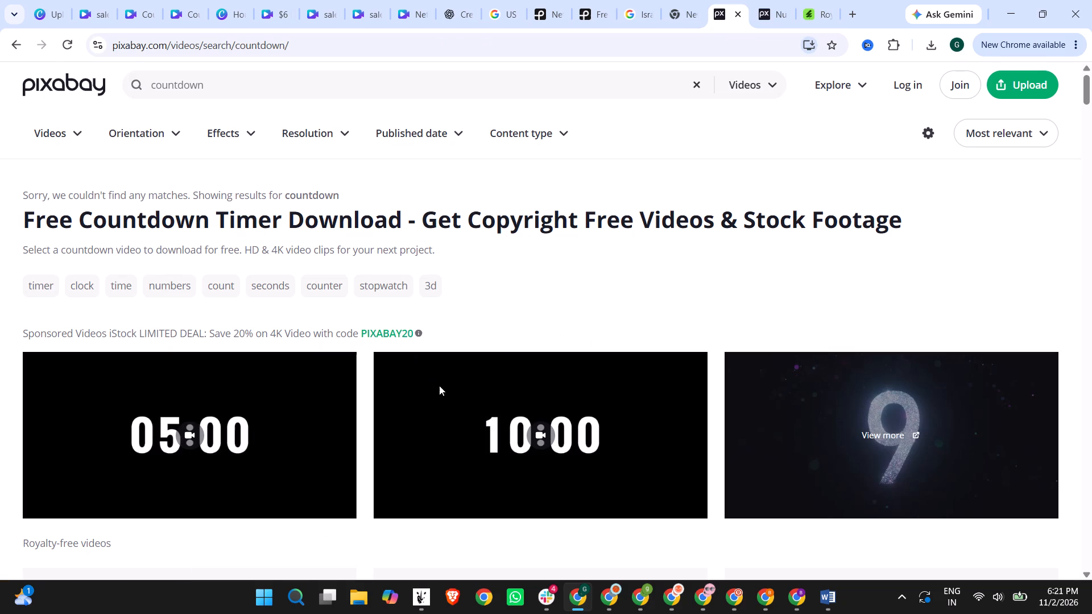
Look through Pixabay's countdown video results for a suitable ticking clock or timer clip.
scroll(516, 427, down, 2)
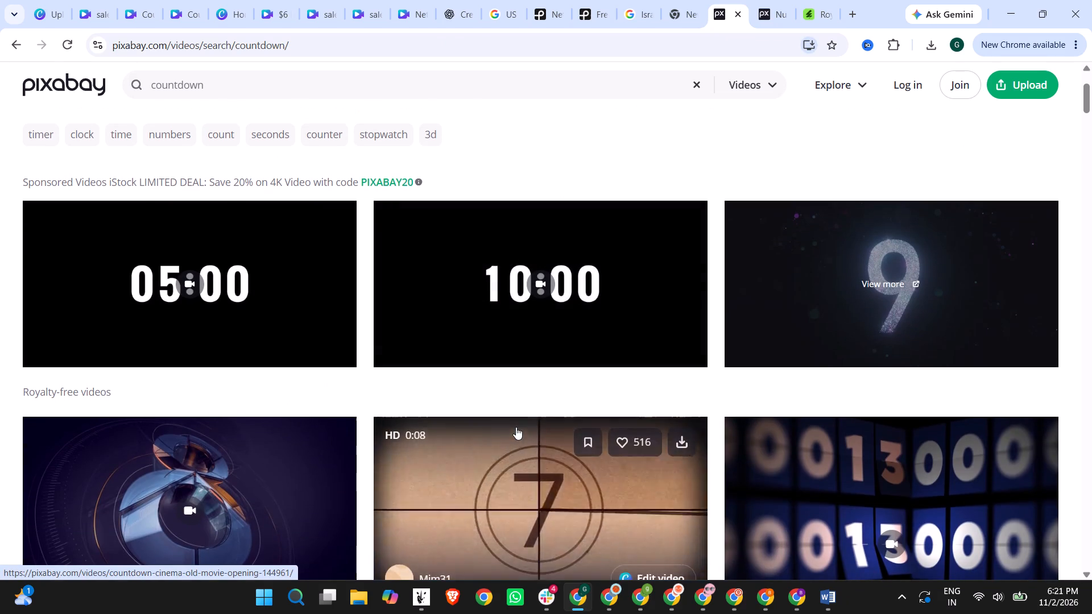
scroll(516, 427, down, 3)
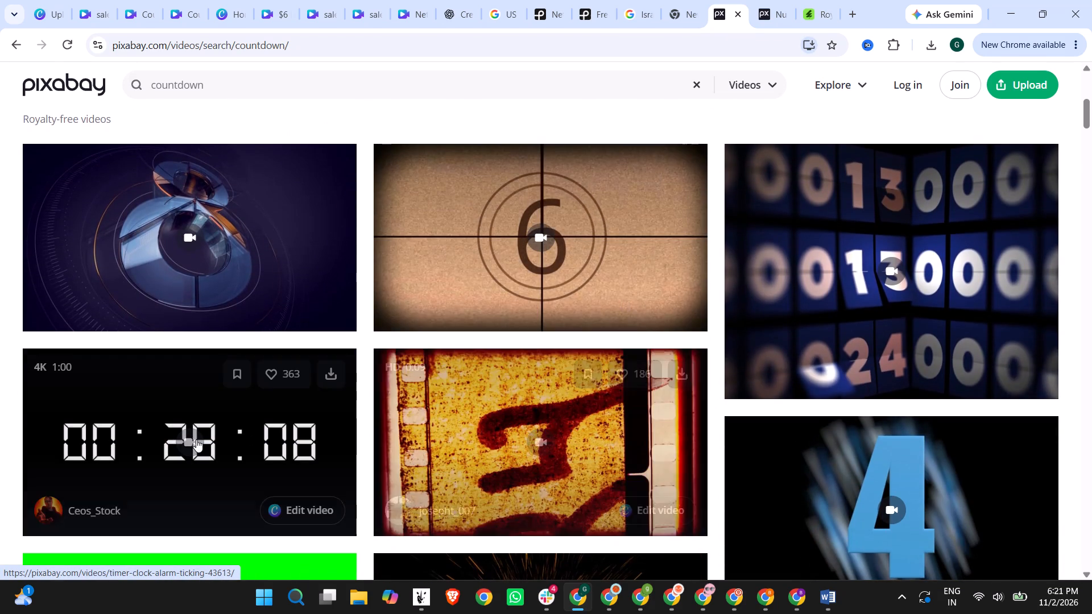
scroll(196, 440, down, 3)
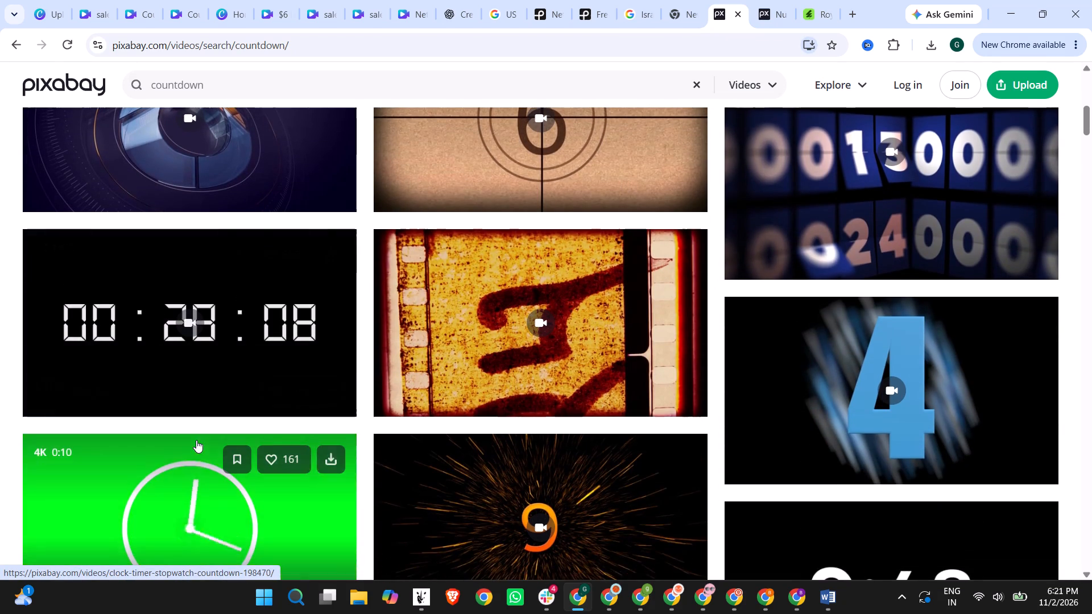
scroll(196, 440, down, 2)
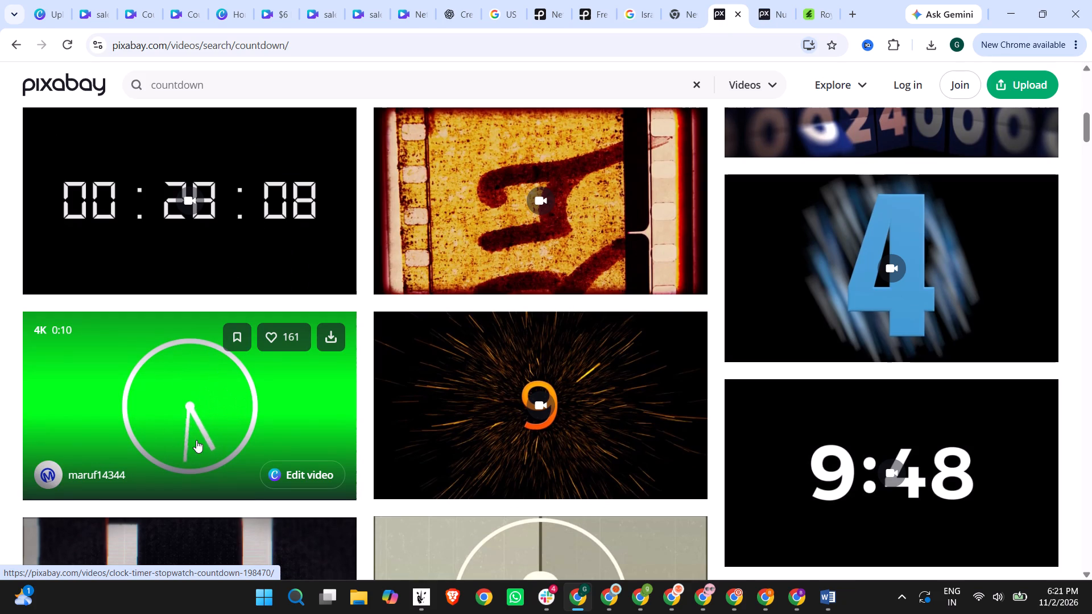
scroll(191, 440, down, 4)
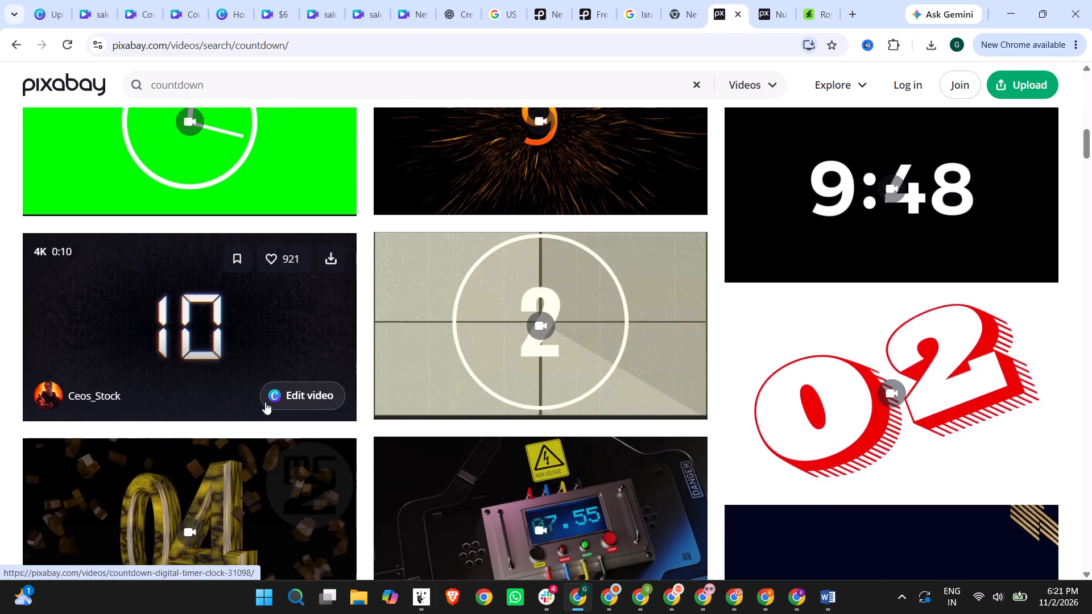
scroll(262, 383, down, 3)
scroll(477, 356, down, 3)
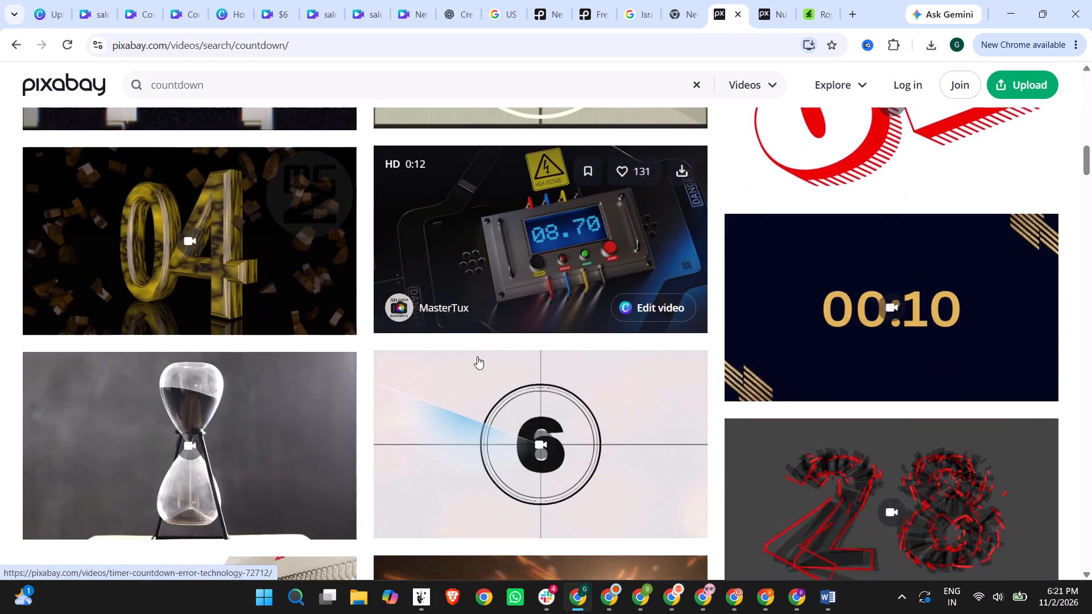
scroll(145, 310, down, 3)
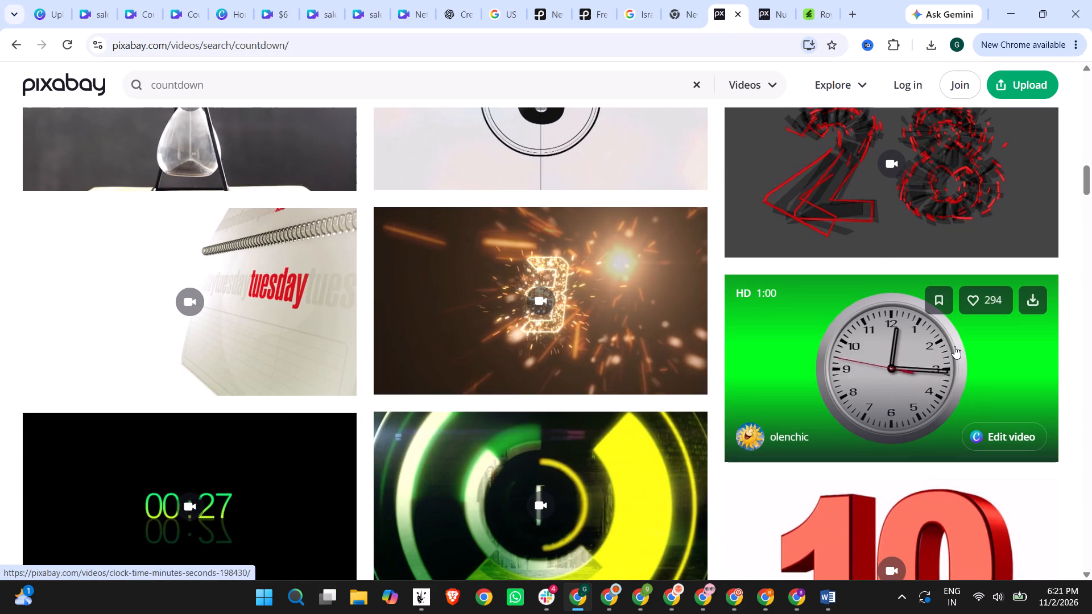
scroll(954, 346, down, 2)
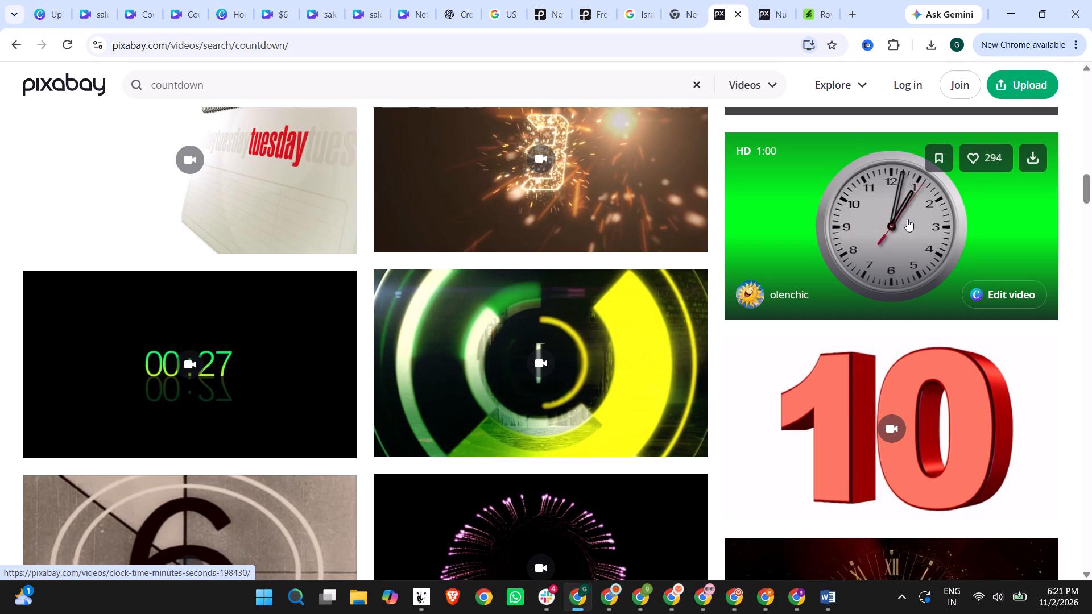
scroll(785, 228, down, 4)
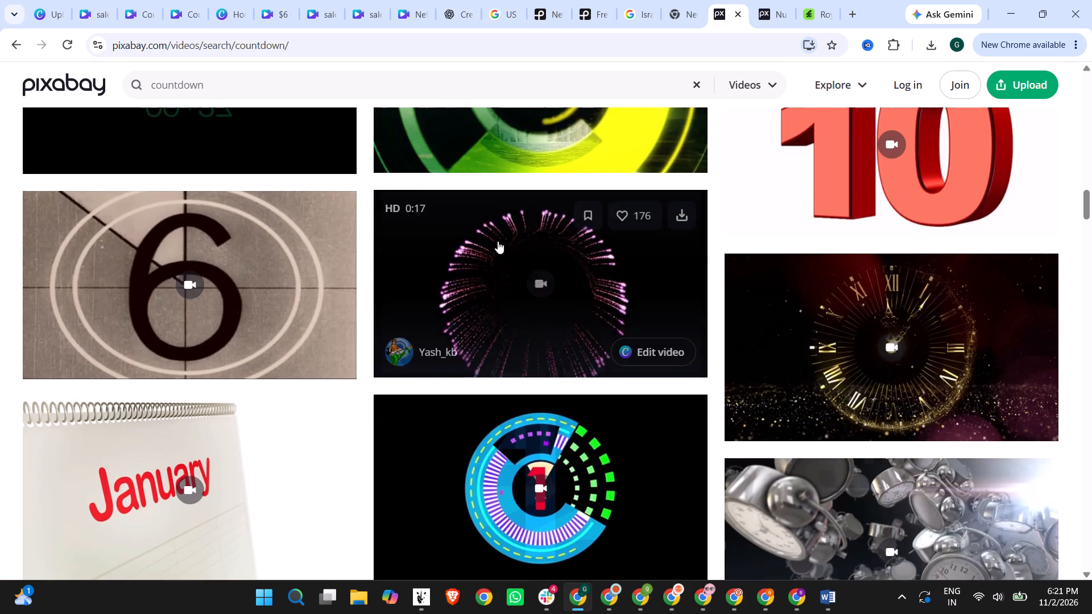
scroll(498, 241, down, 2)
scroll(834, 218, down, 3)
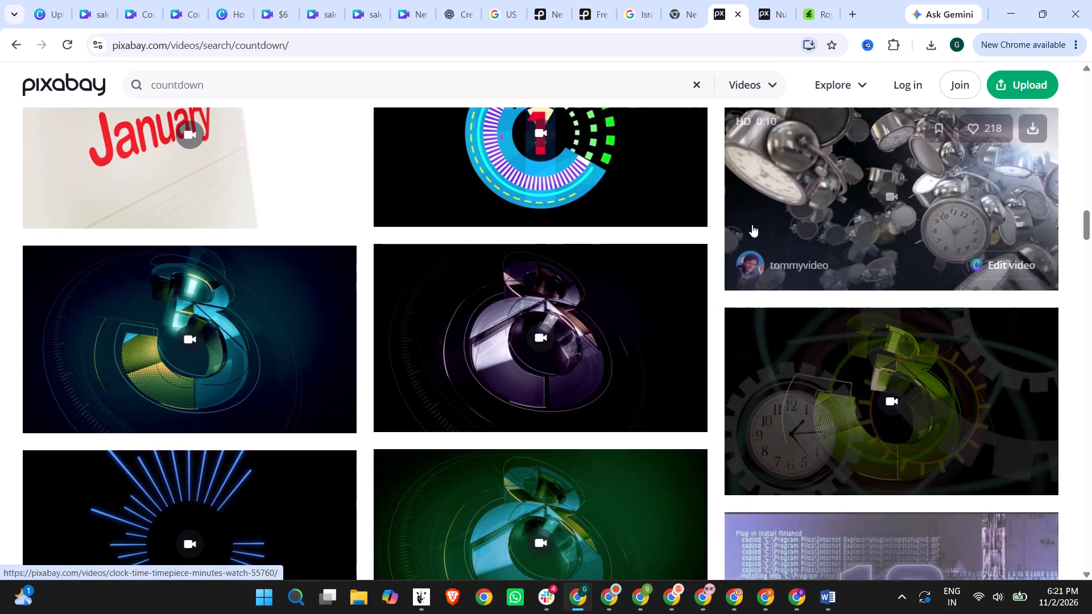
scroll(118, 326, down, 4)
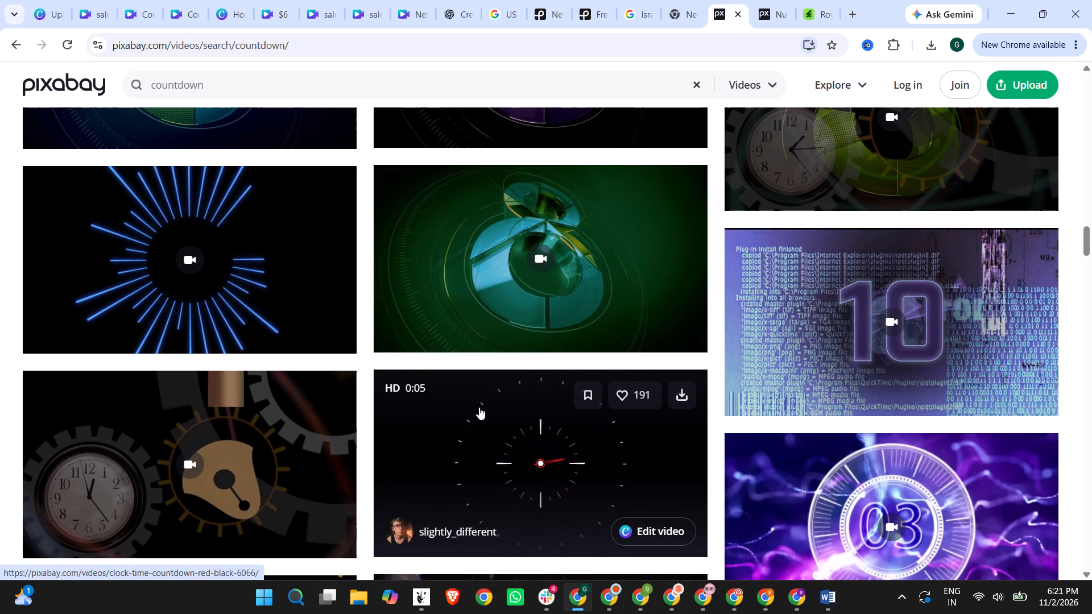
scroll(479, 407, down, 2)
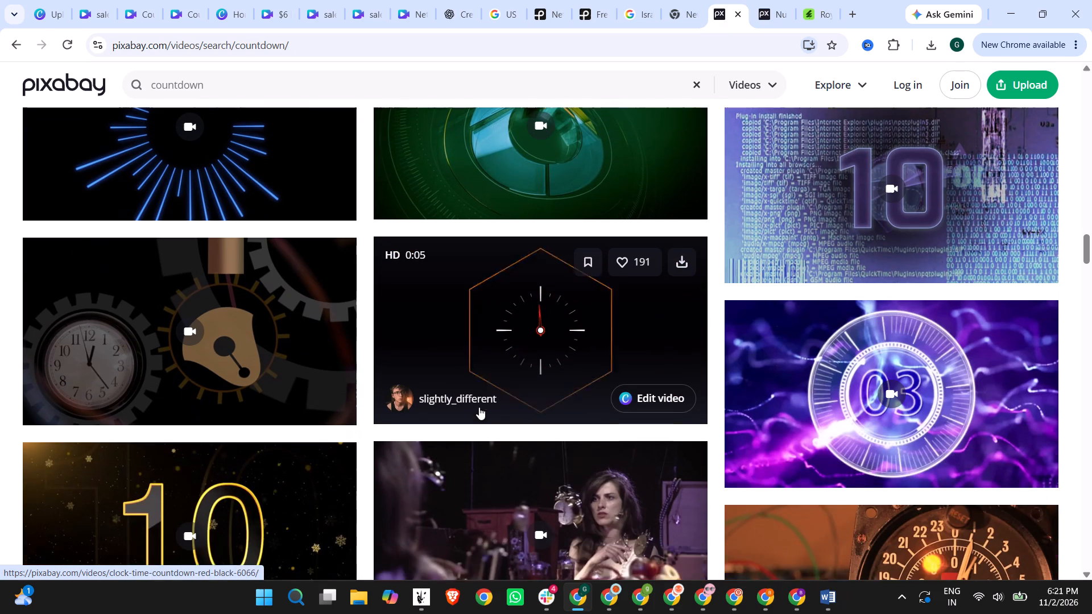
scroll(488, 407, down, 2)
scroll(238, 407, down, 7)
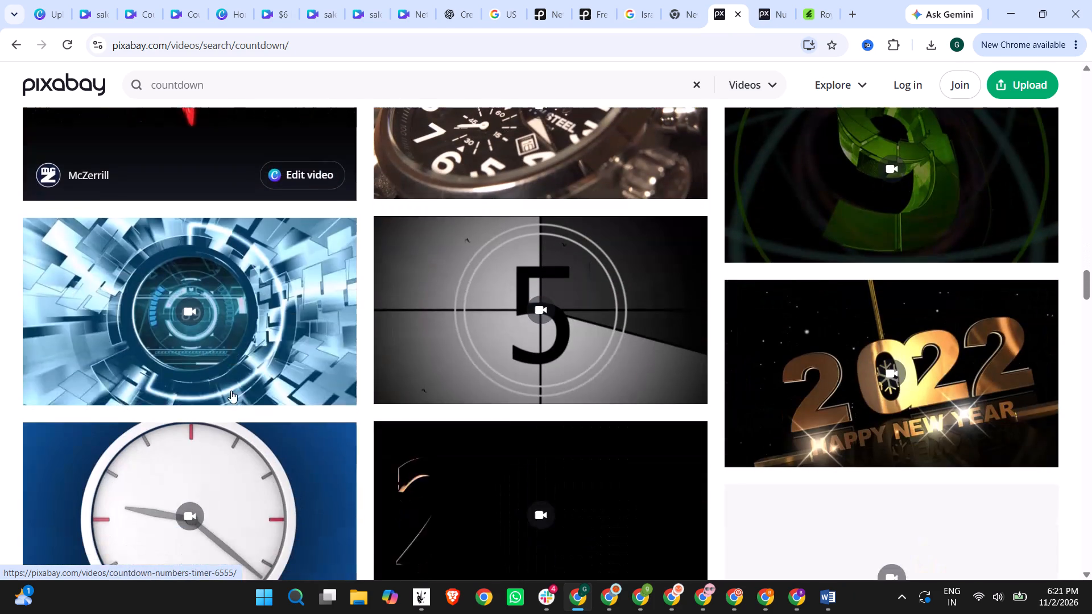
scroll(587, 301, down, 3)
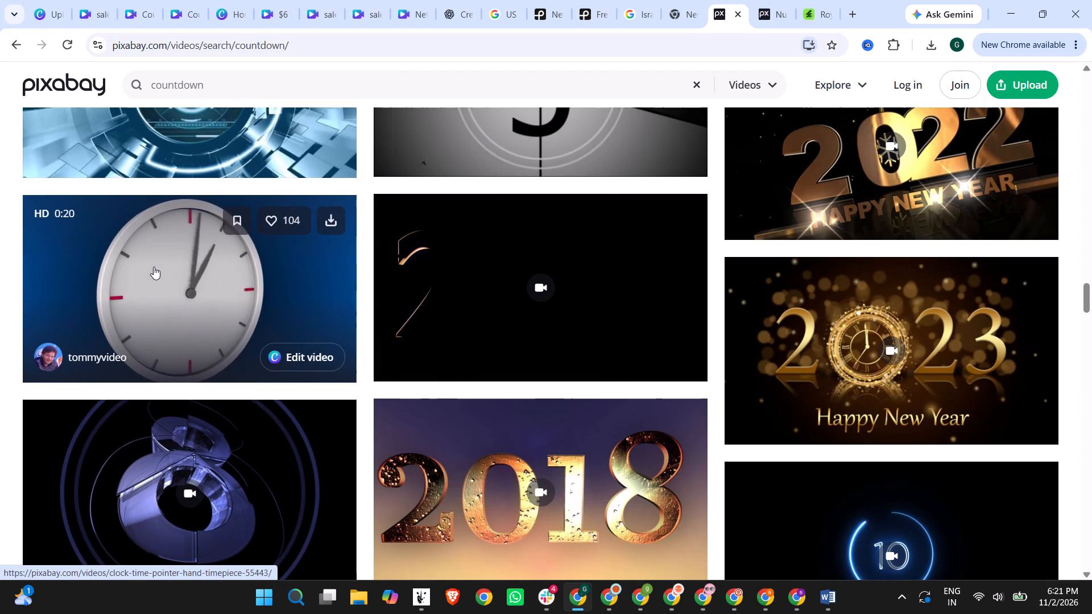
scroll(154, 267, down, 3)
Download the 20-second white analogue clock on a blue background from the countdown results and dismiss the thank-you dialog.
scroll(335, 330, up, 4)
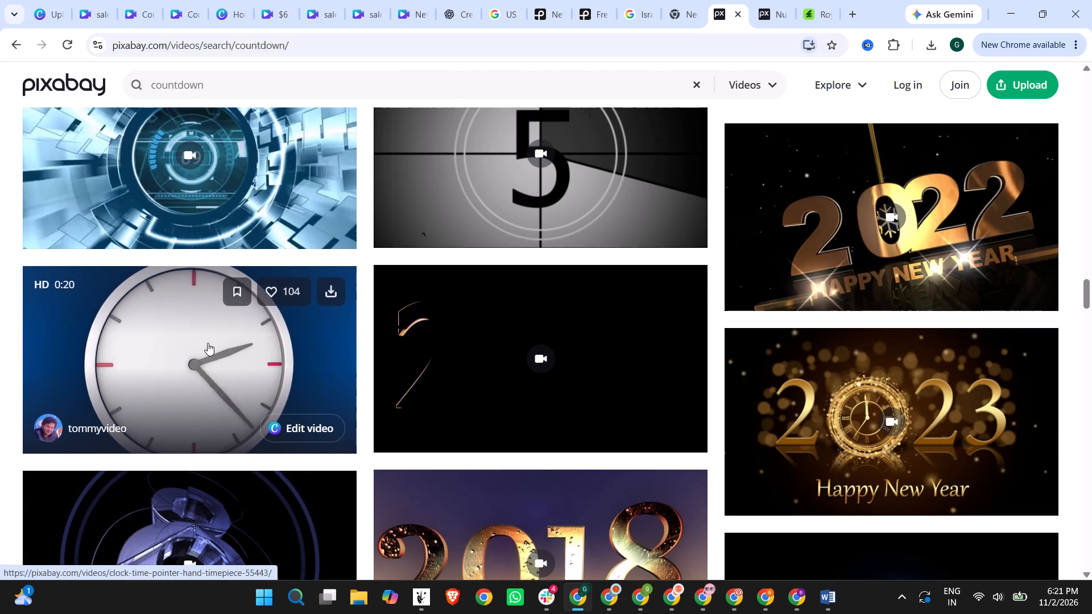
click(334, 296)
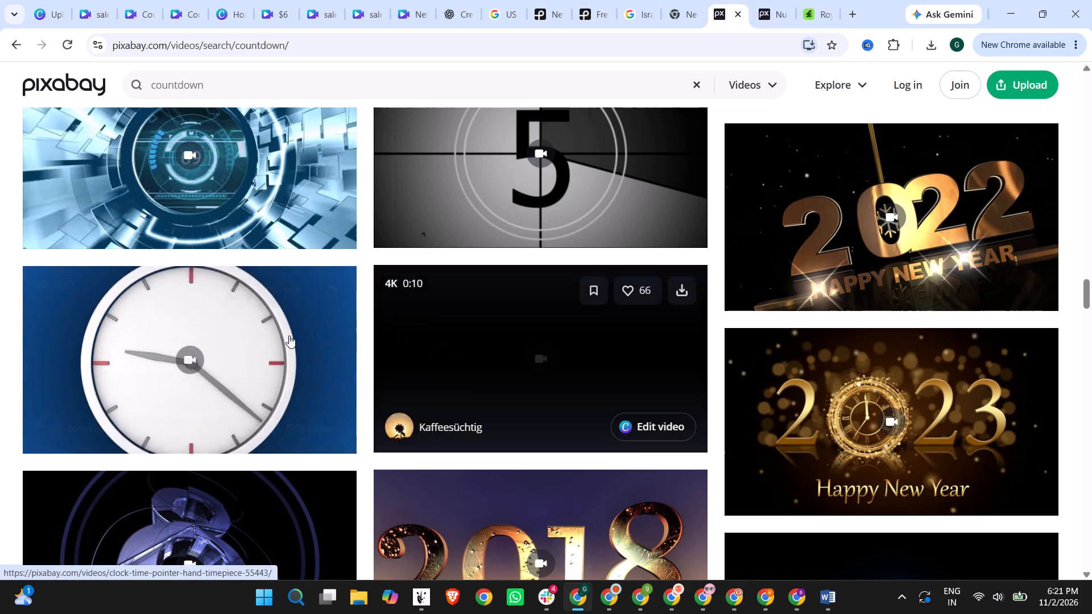
scroll(318, 343, up, 20)
scroll(318, 343, up, 20)
scroll(318, 343, up, 6)
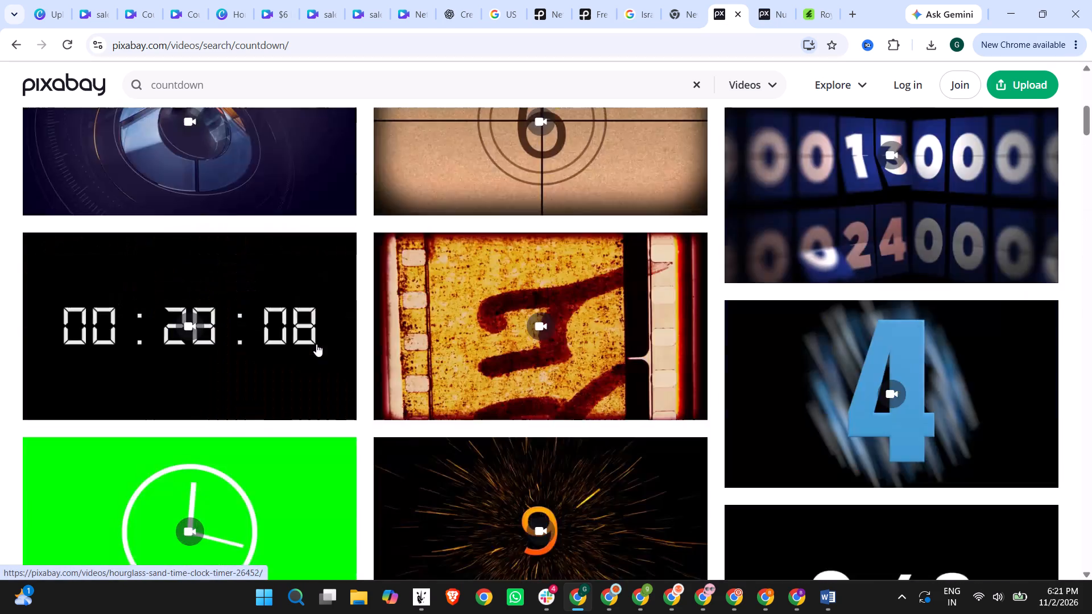
scroll(316, 344, up, 6)
scroll(522, 326, down, 6)
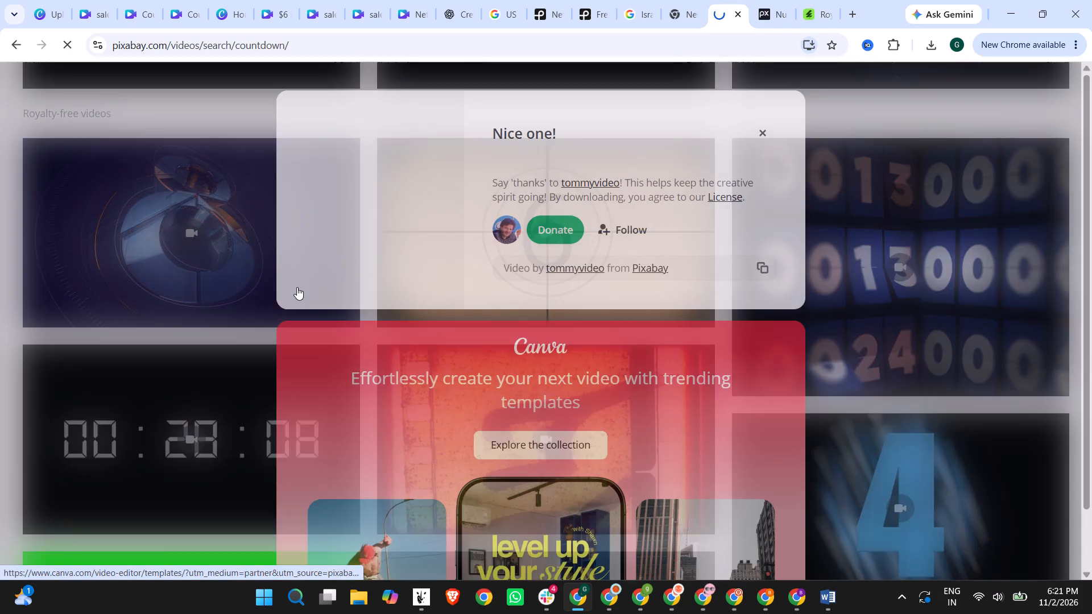
click(765, 130)
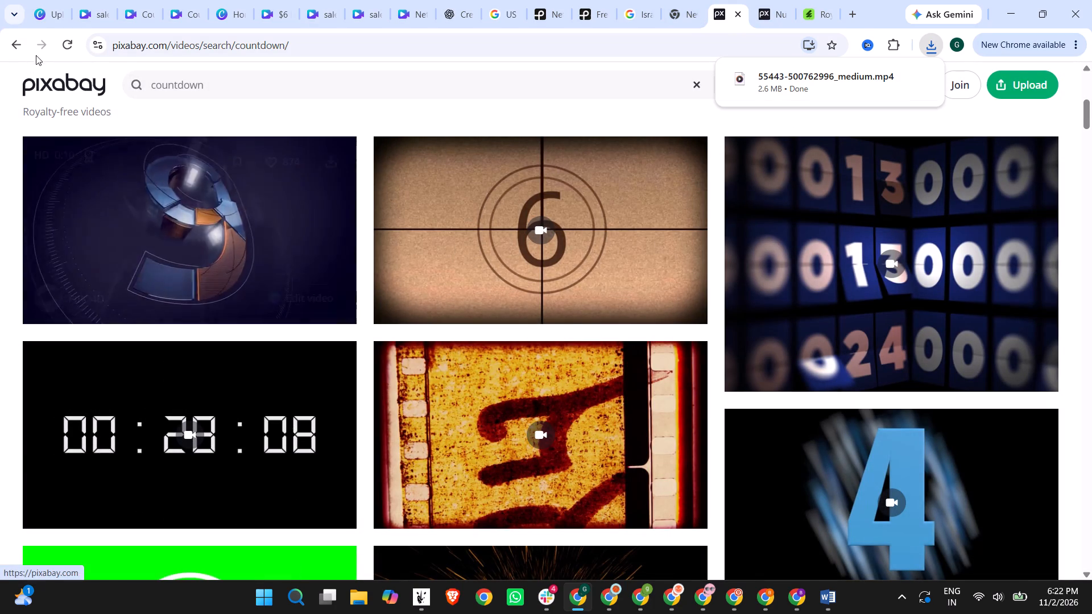
Return to the Google results and open LottieFiles' Free Timer Animations page to look for alternatives.
click(18, 43)
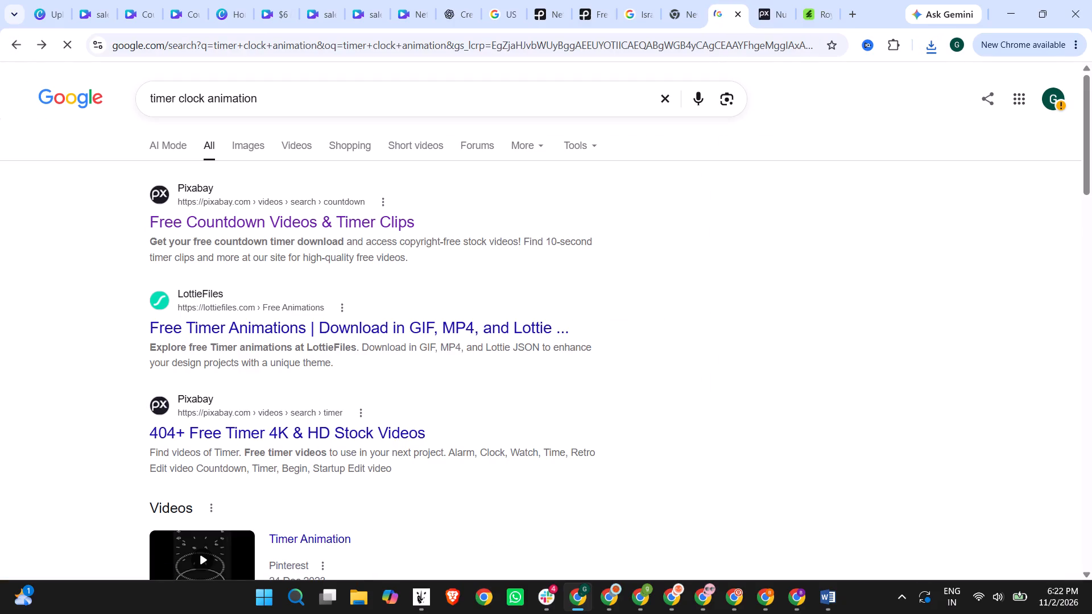
click(264, 331)
click(385, 338)
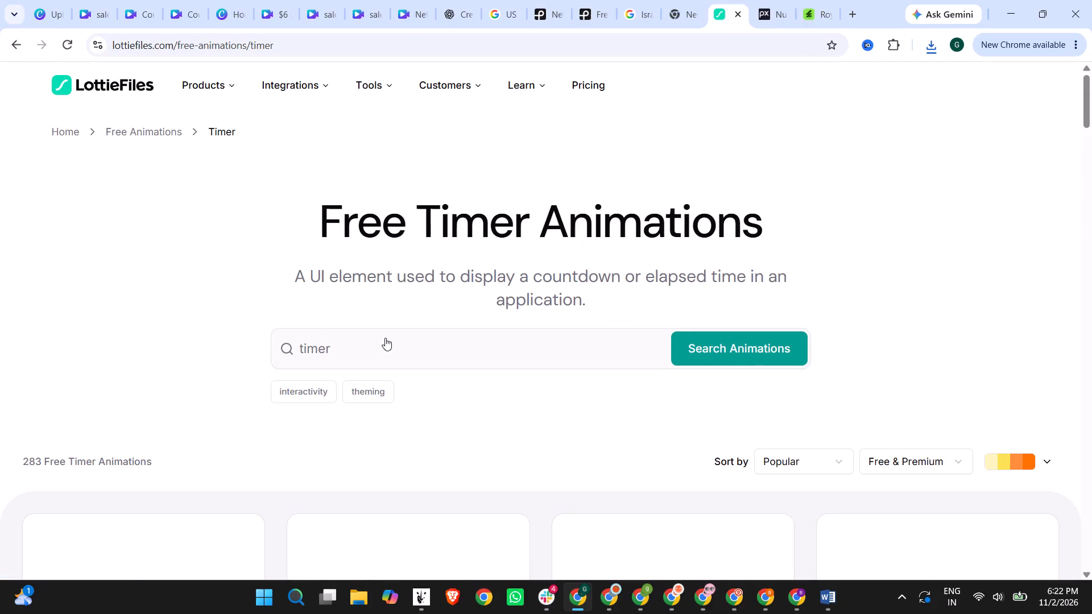
click(960, 229)
scroll(212, 378, down, 5)
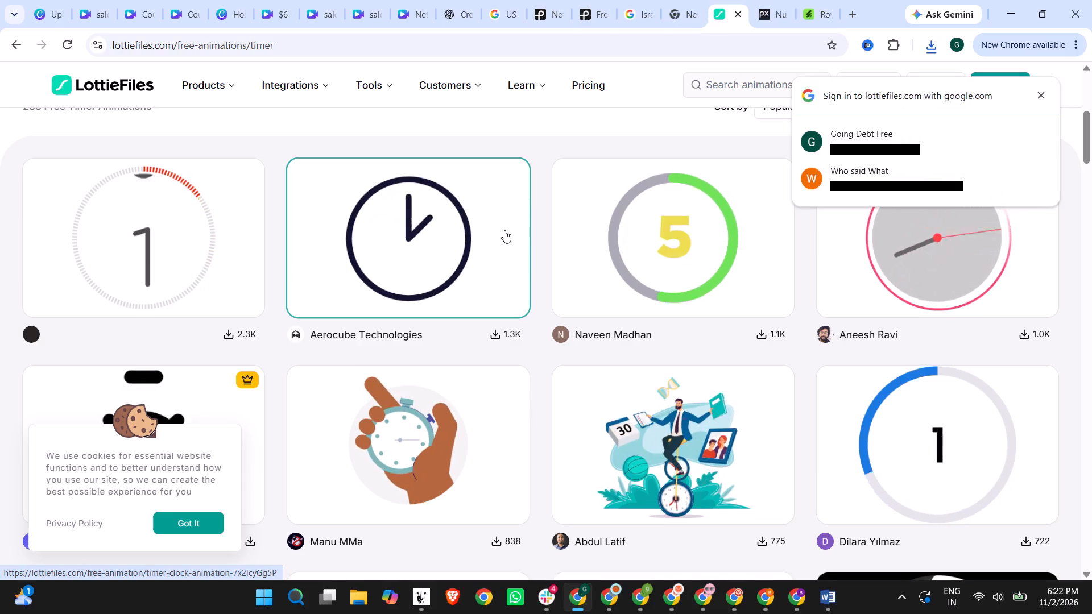
Look through LottieFiles' free timer animations for an alternative clock or stopwatch.
scroll(504, 230, down, 5)
scroll(382, 251, up, 3)
scroll(388, 257, down, 3)
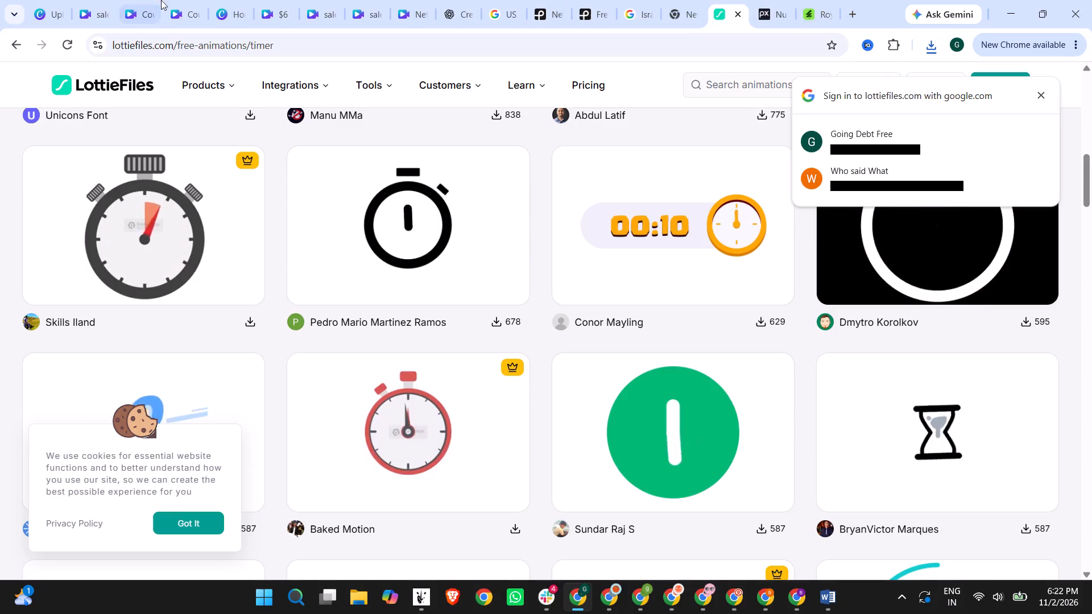
Return to the "$6 B Crpto Hack" design in Canva and upload the downloaded white analogue clock video.
click(107, 0)
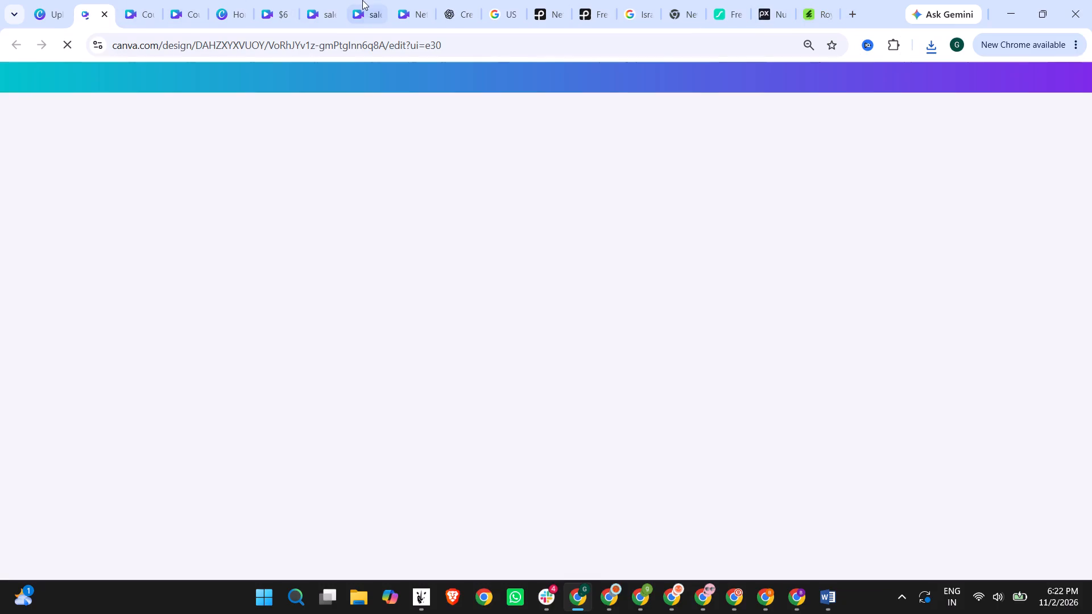
click(286, 0)
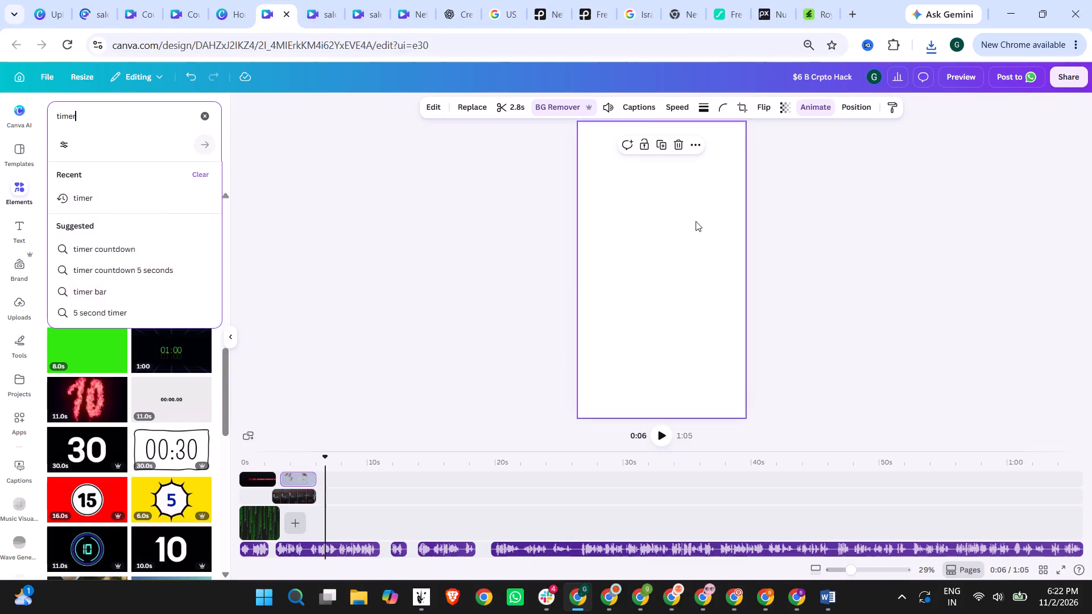
click(9, 303)
click(126, 138)
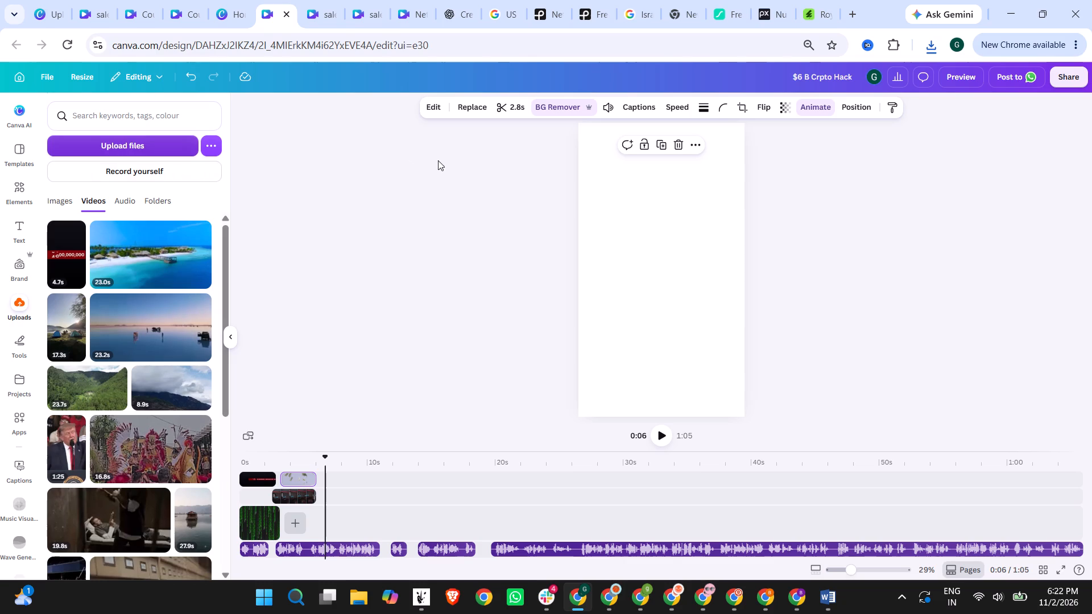
double_click(571, 328)
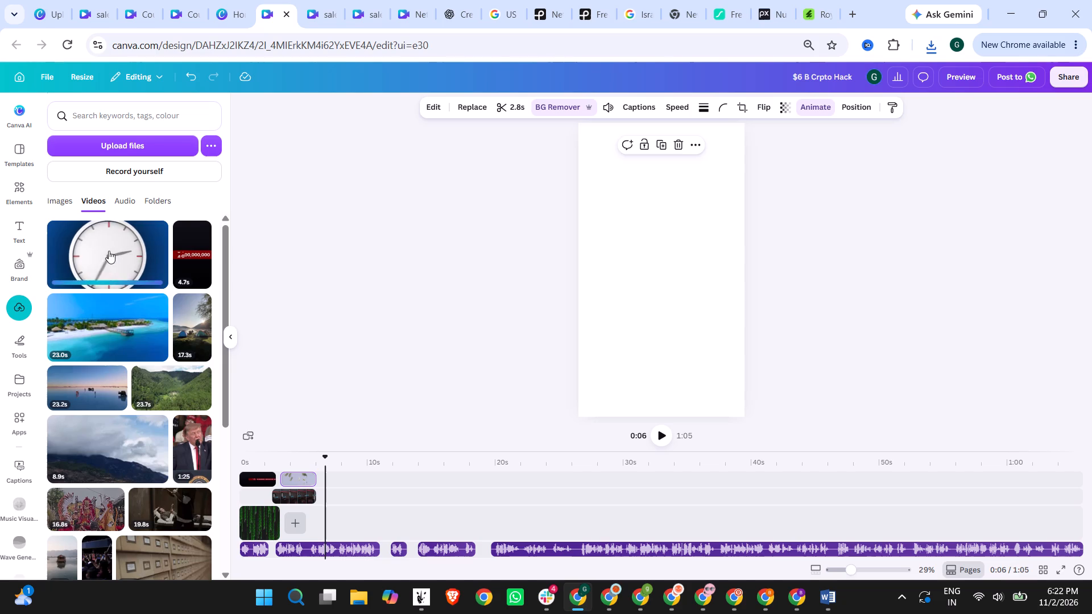
Add the uploaded clock video to the blank page and shift its timeline clip earlier to directly follow the preceding top-track clip.
drag(110, 251, 636, 196)
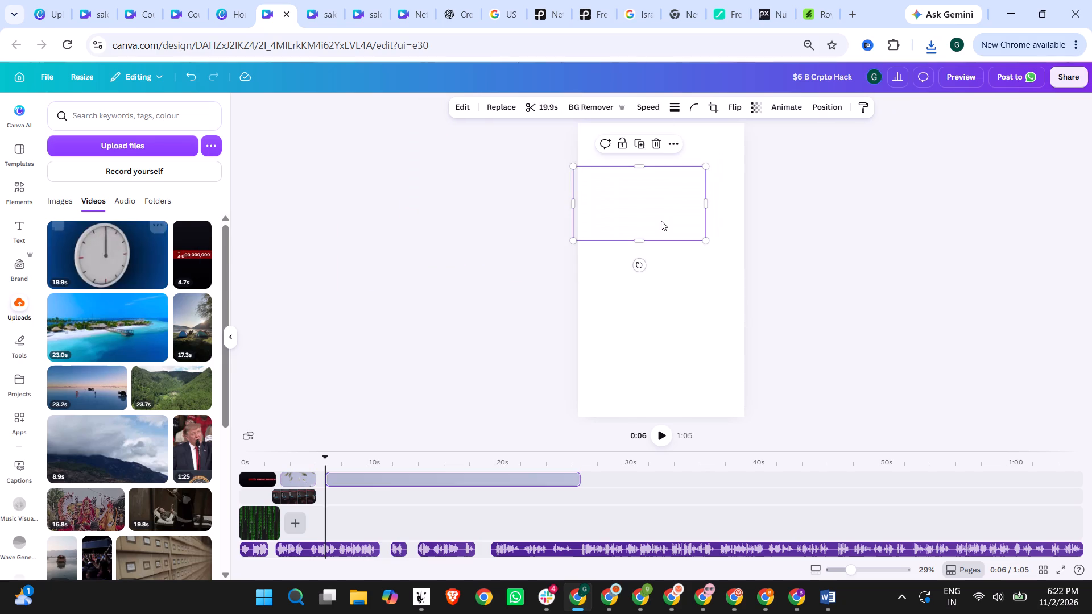
drag(376, 477, 364, 478)
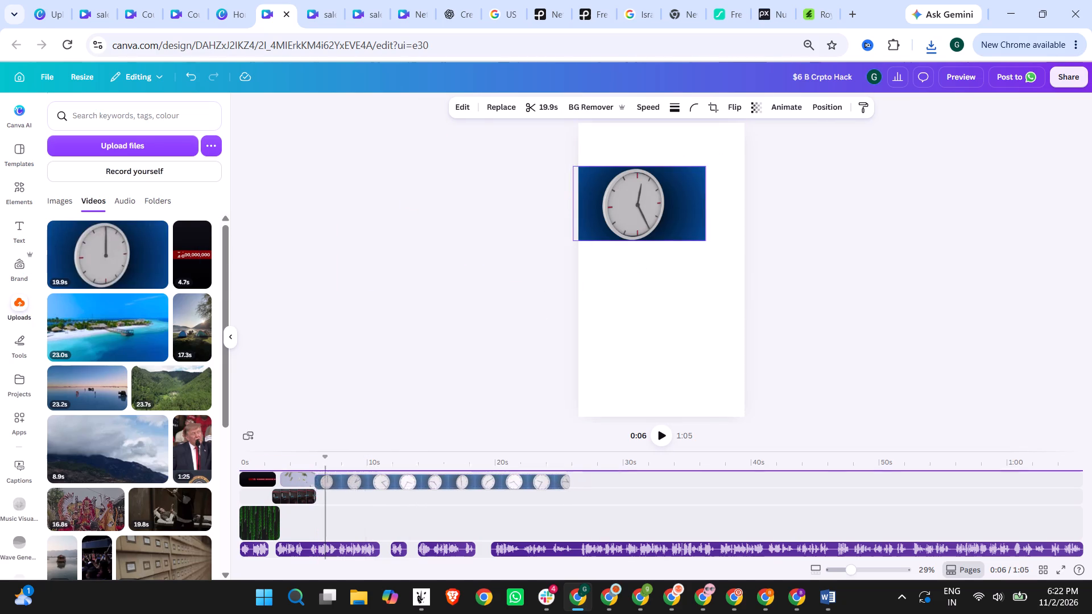
In the $6 B crypto hack Canva design, place the clock clip on the falling dollar bills' track, starting directly after them at about 6 s.
drag(364, 478, 366, 475)
drag(395, 462, 399, 465)
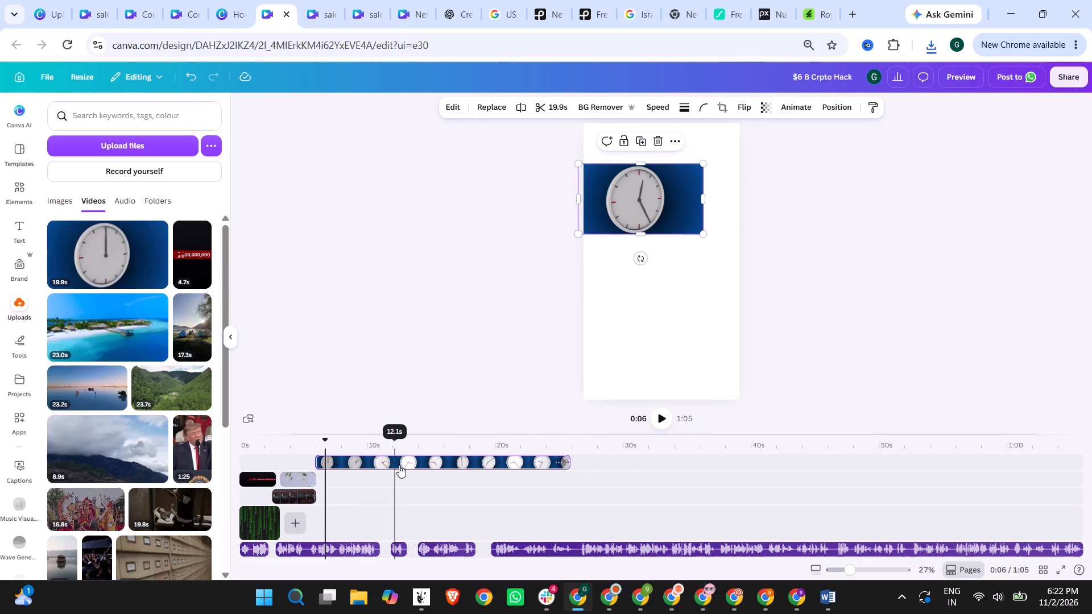
drag(399, 465, 398, 474)
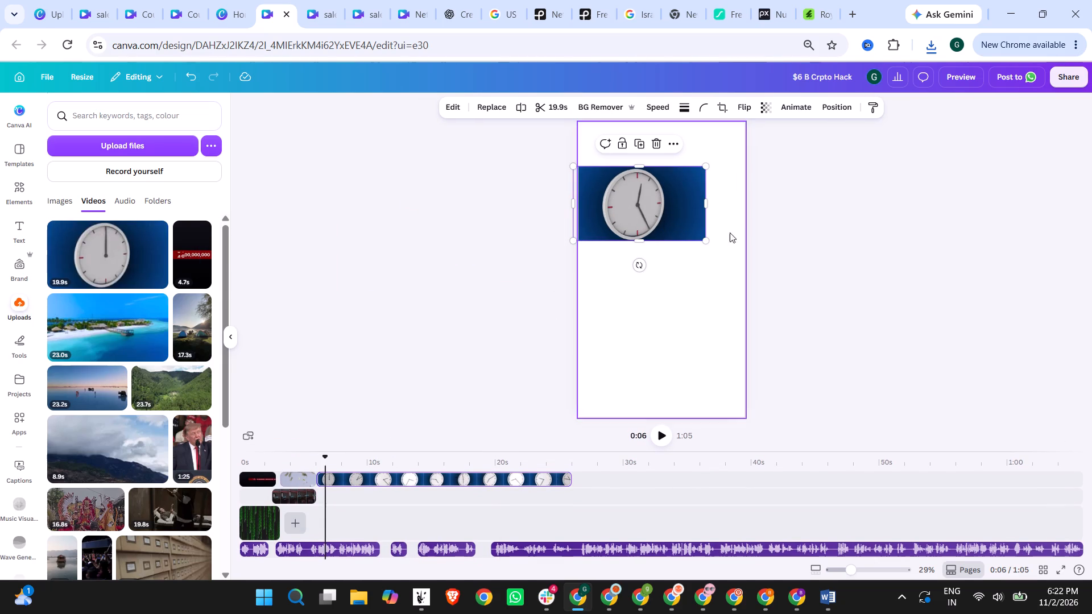
Centre the clock clip horizontally on the page and remove its blue background with BG Remover.
drag(667, 209, 691, 217)
click(615, 103)
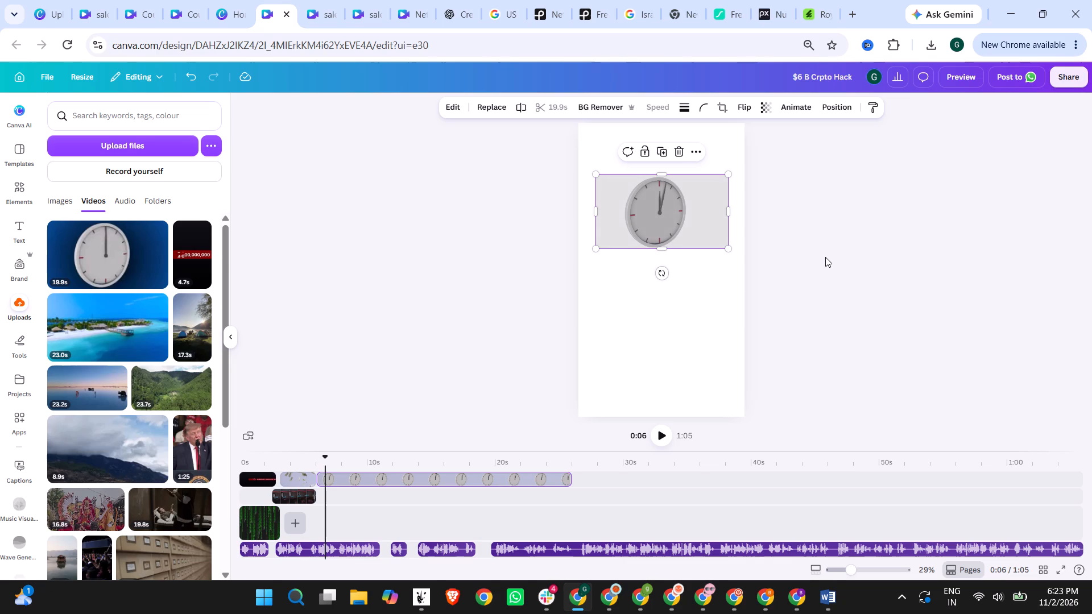
click(701, 300)
Move the clock clip to the top of the page and shrink it to a small clock in the page's upper-right corner.
drag(690, 218, 672, 165)
double_click(681, 178)
click(682, 278)
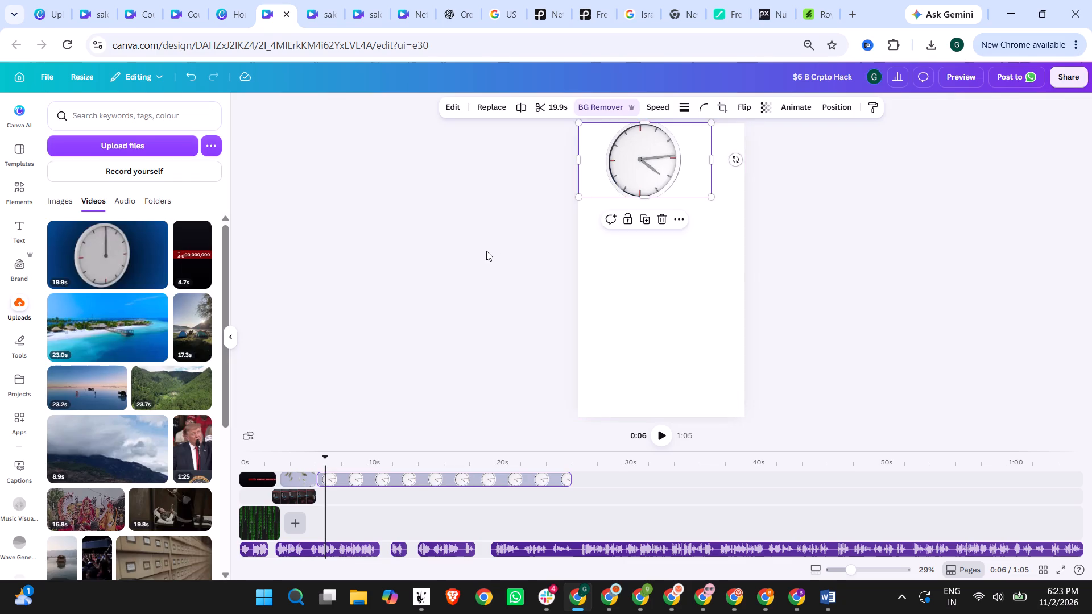
click(486, 251)
click(641, 163)
drag(655, 175, 698, 190)
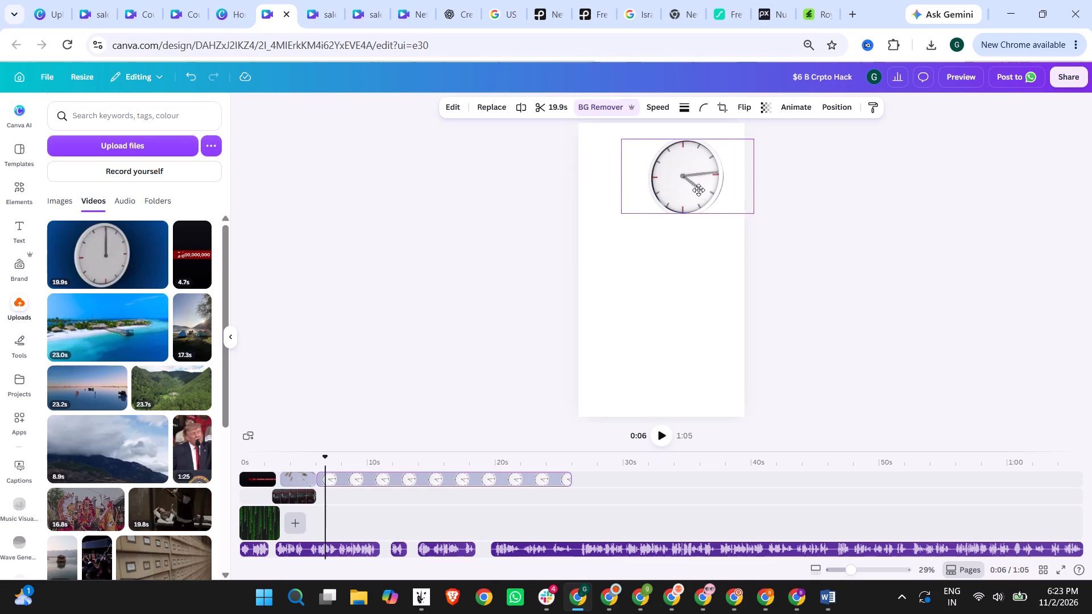
drag(698, 190, 701, 176)
drag(626, 198, 693, 179)
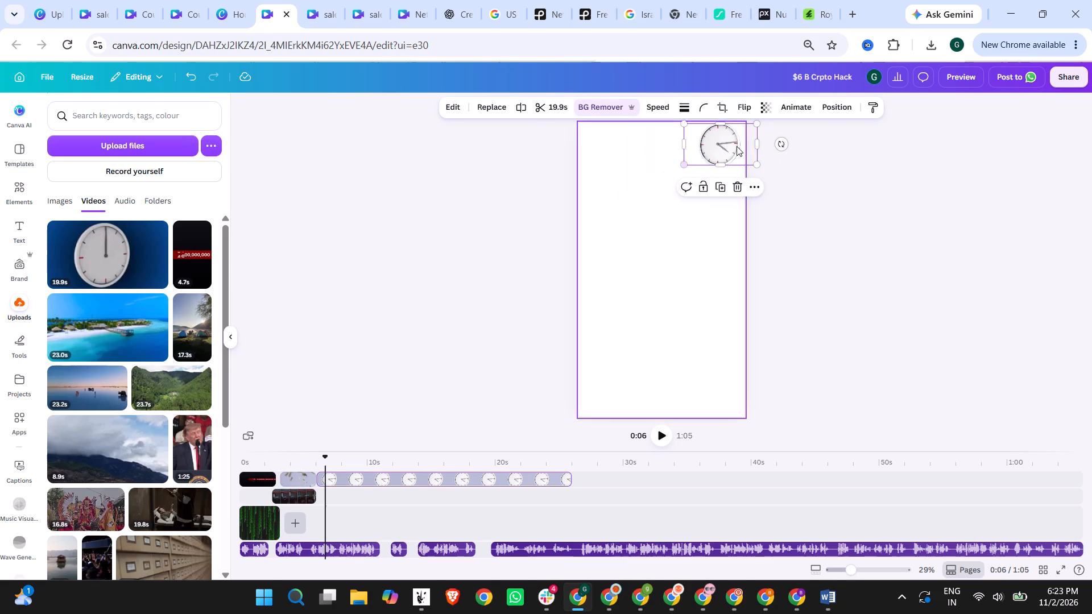
Play the clock section, move the small clock to the page's upper-left corner, and play it again.
click(660, 430)
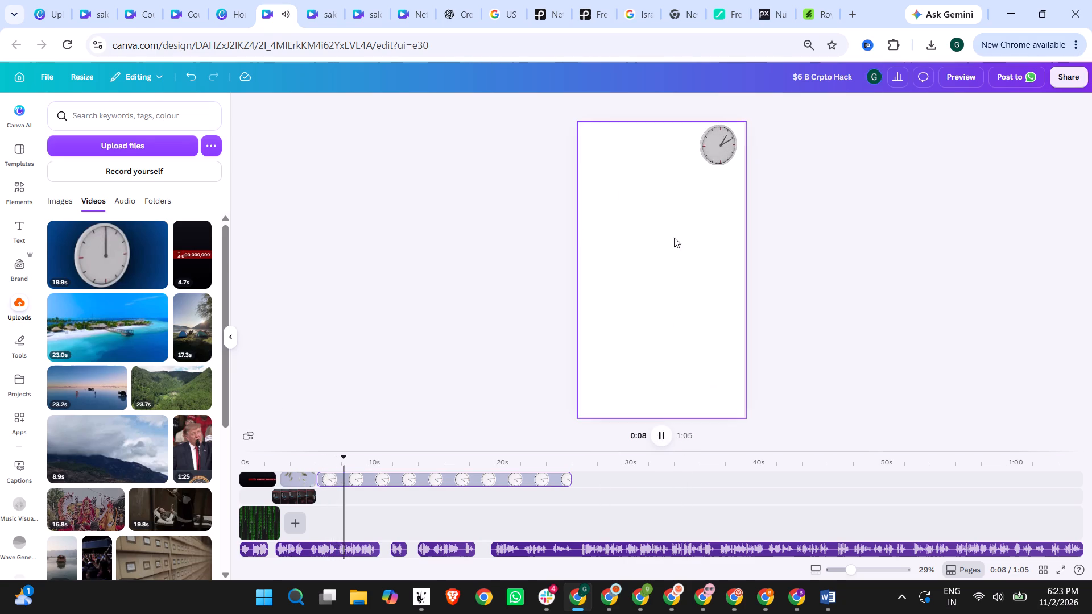
click(668, 189)
click(718, 147)
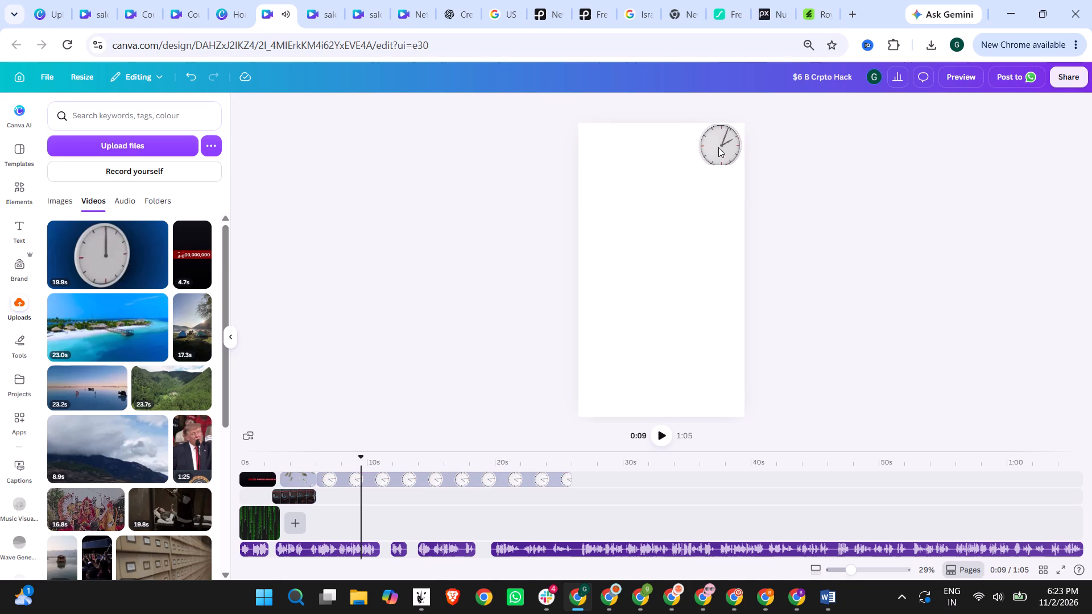
drag(727, 148, 620, 152)
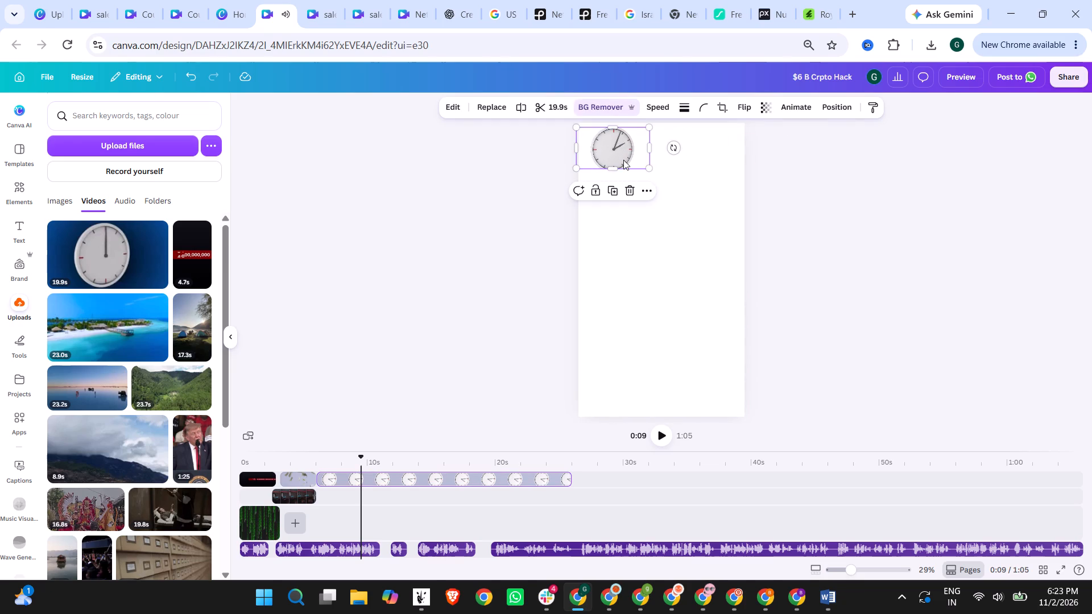
click(474, 267)
click(659, 438)
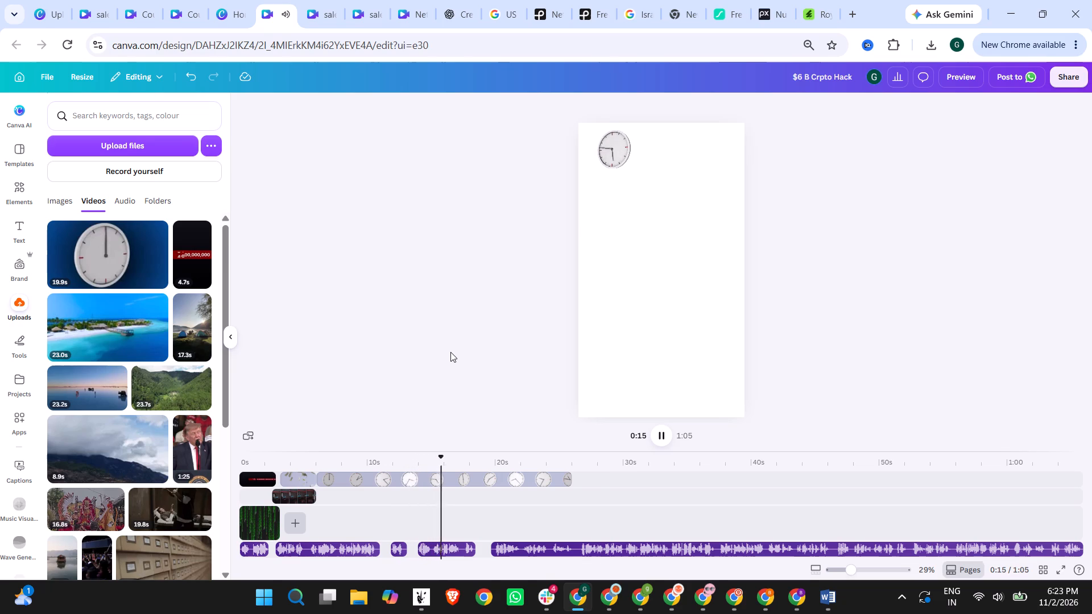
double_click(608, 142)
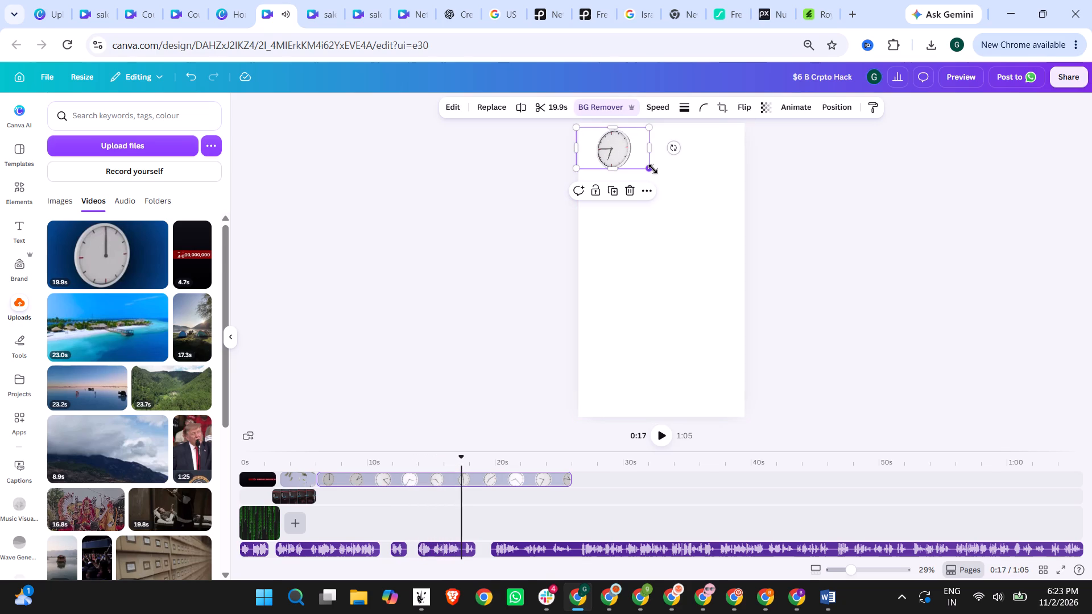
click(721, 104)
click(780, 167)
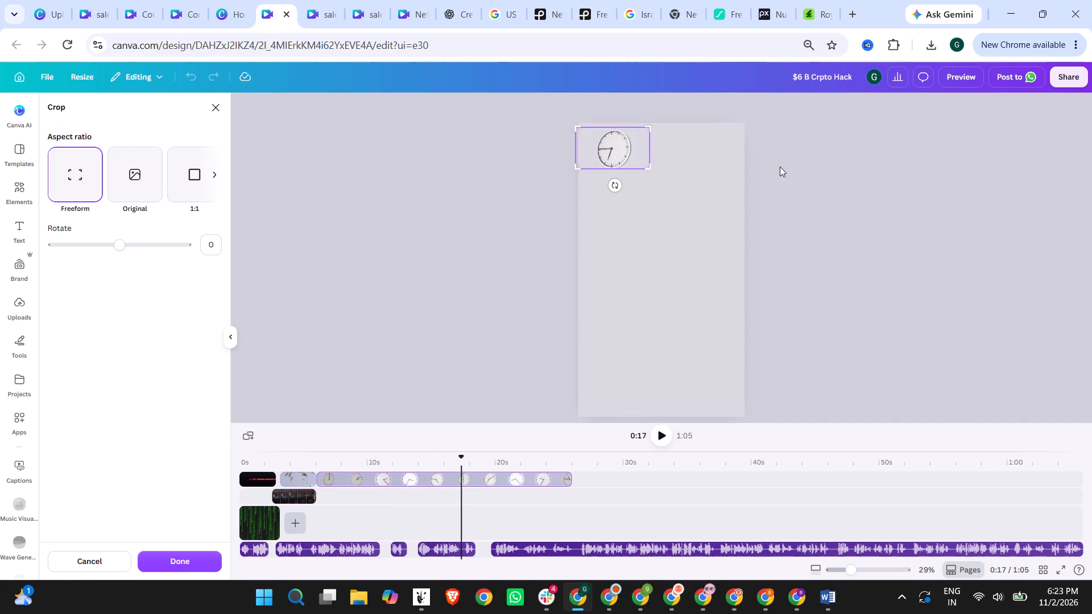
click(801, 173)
Nudge the small clock slightly further towards the page's upper-left corner.
drag(617, 153, 614, 153)
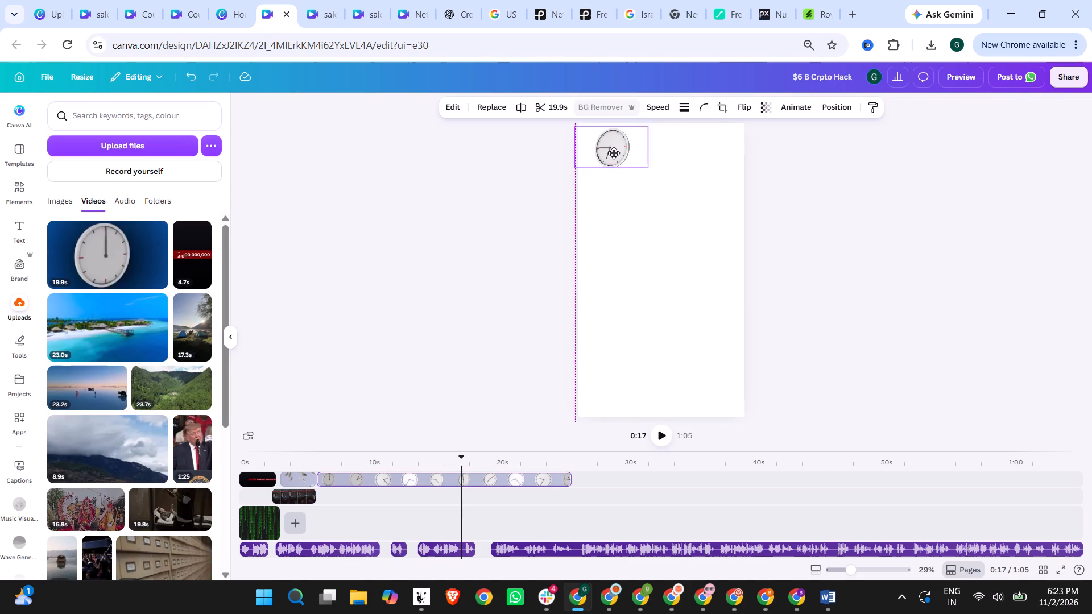
drag(614, 153, 610, 155)
click(826, 159)
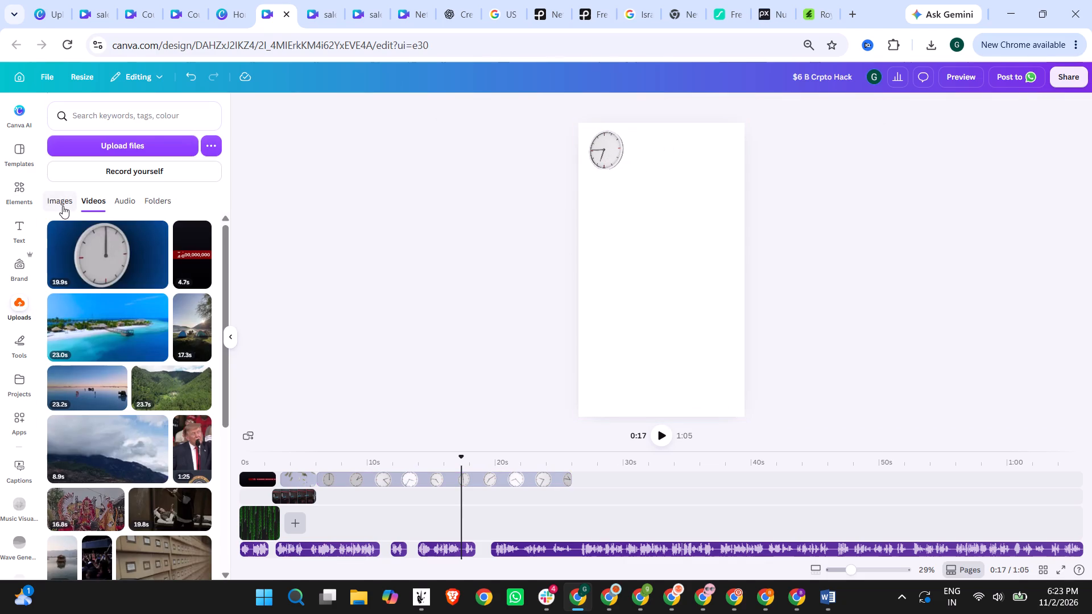
Add the recently used 1,286 text combination to the page and change its large number to 20.00.
click(28, 189)
click(23, 226)
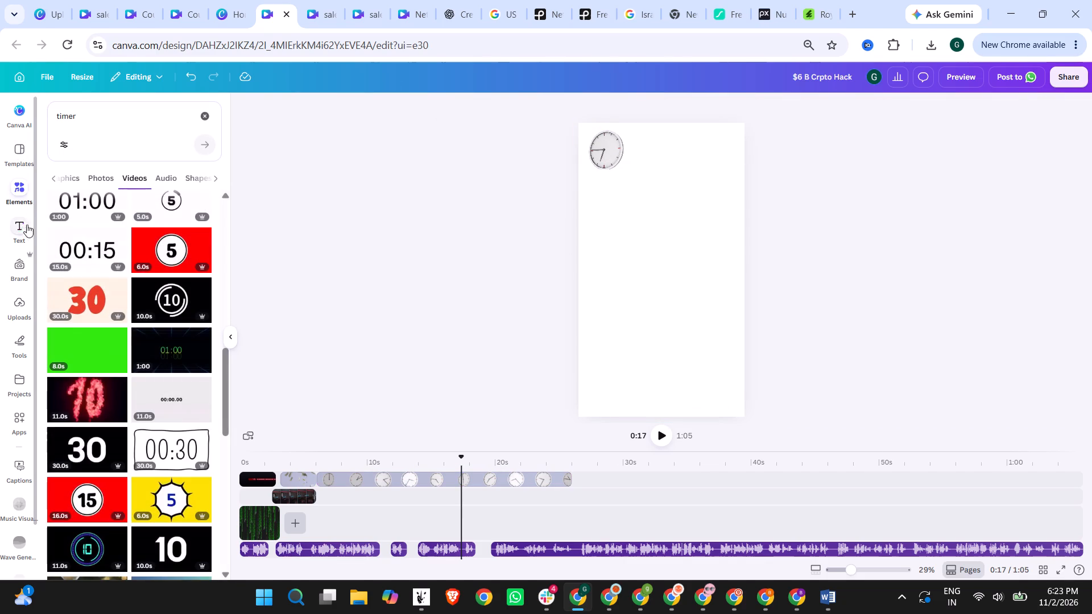
scroll(115, 294, down, 3)
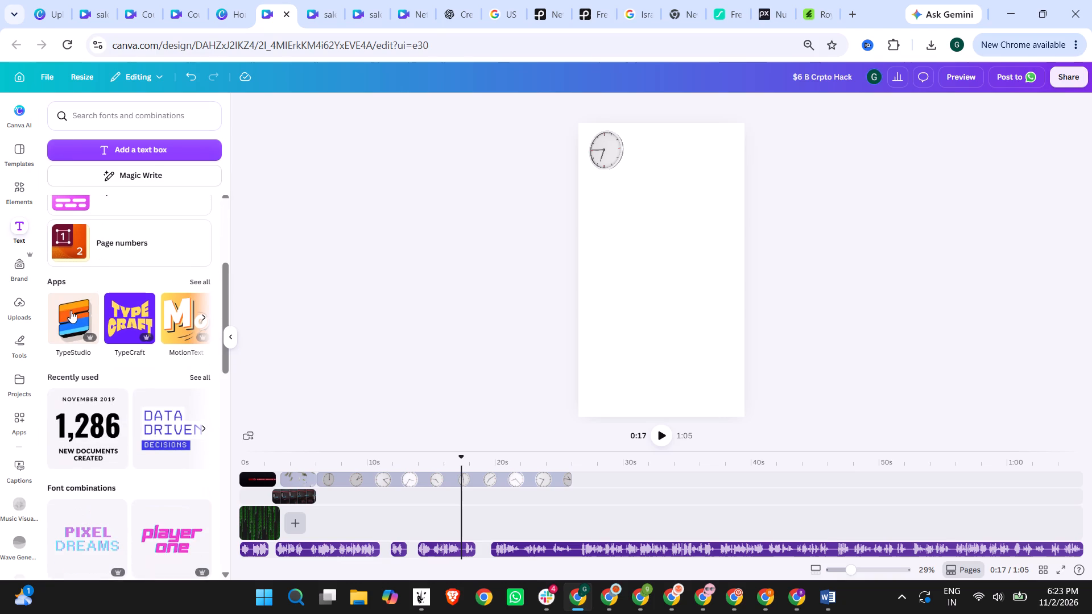
click(100, 424)
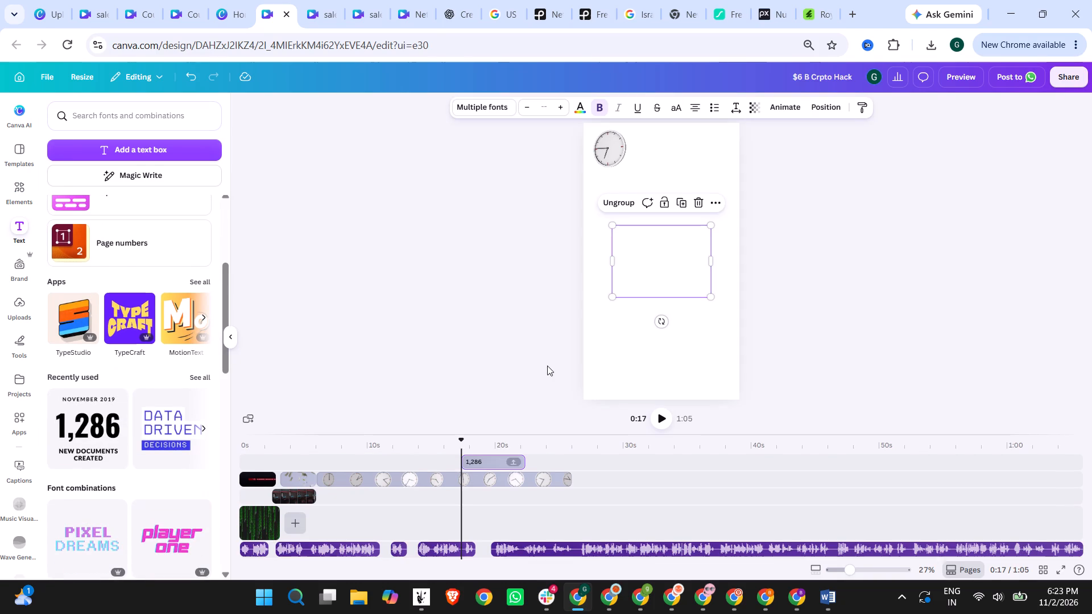
click(640, 253)
double_click(655, 256)
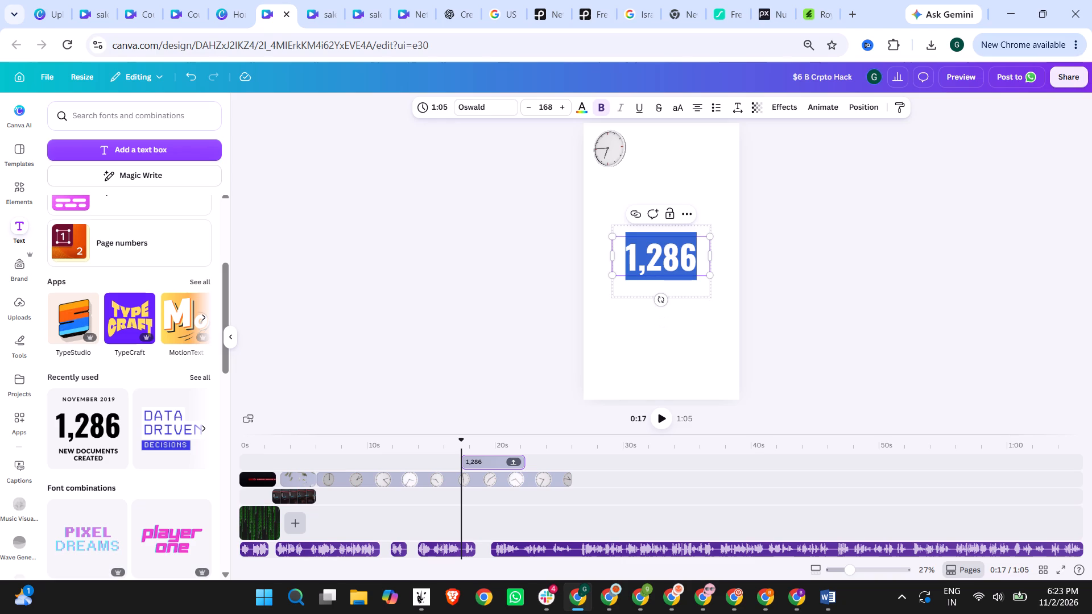
text(20.00)
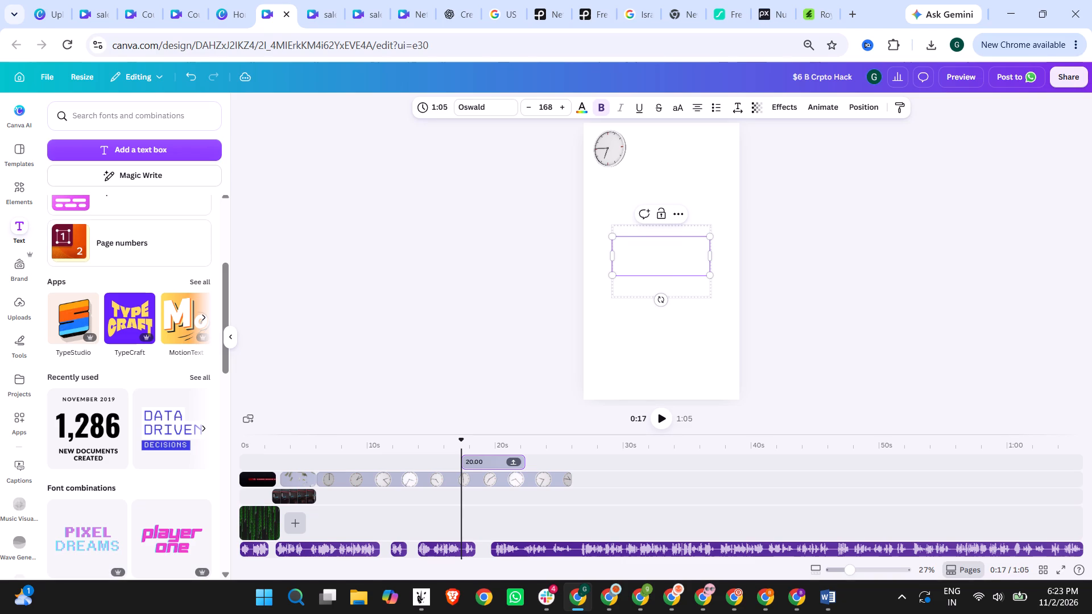
Set the 20.00 text's timing to 30.0 s, then expand and collapse the group's separate text tracks.
key(ctrl+a)
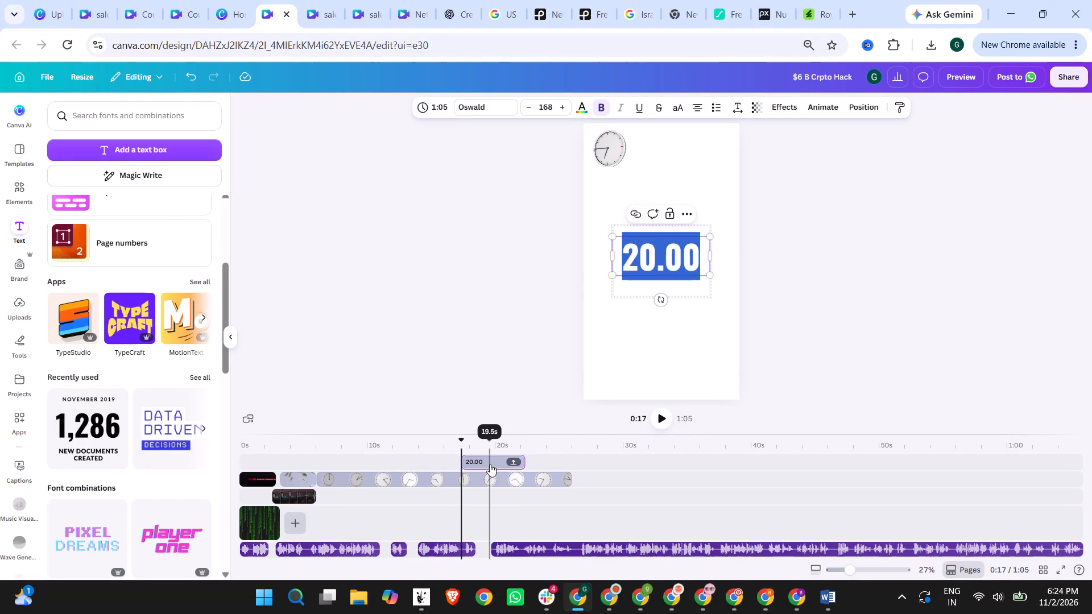
click(433, 107)
drag(464, 156, 453, 156)
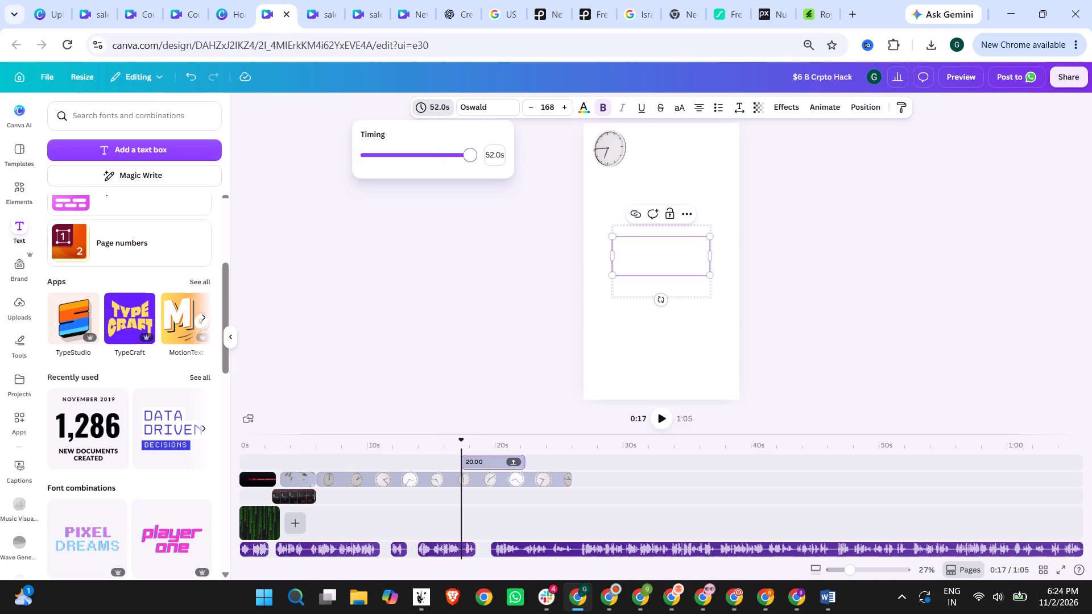
drag(453, 156, 407, 157)
drag(407, 157, 484, 156)
click(452, 255)
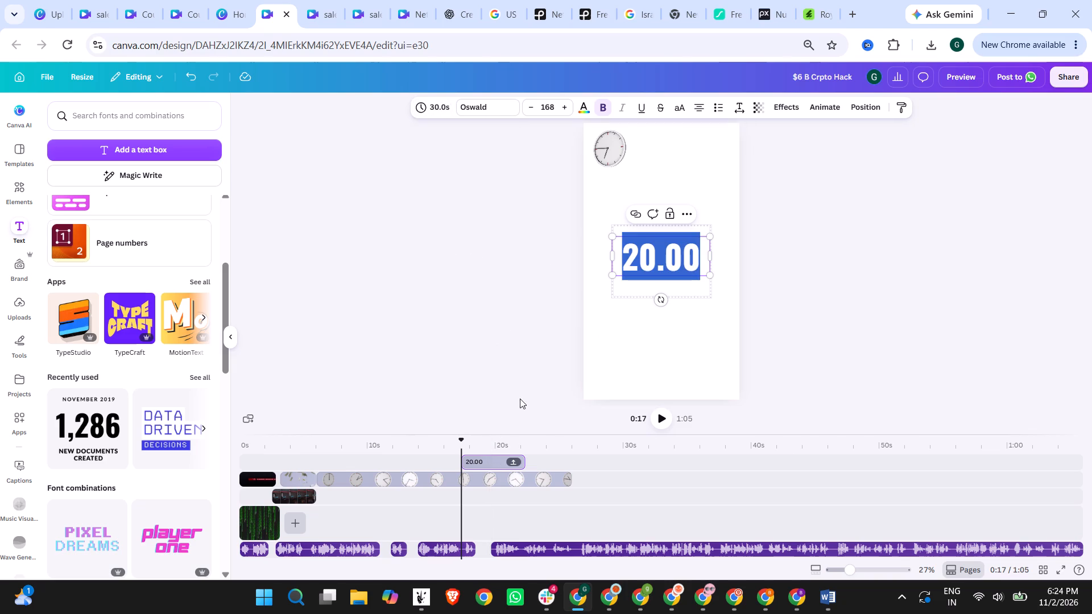
click(512, 462)
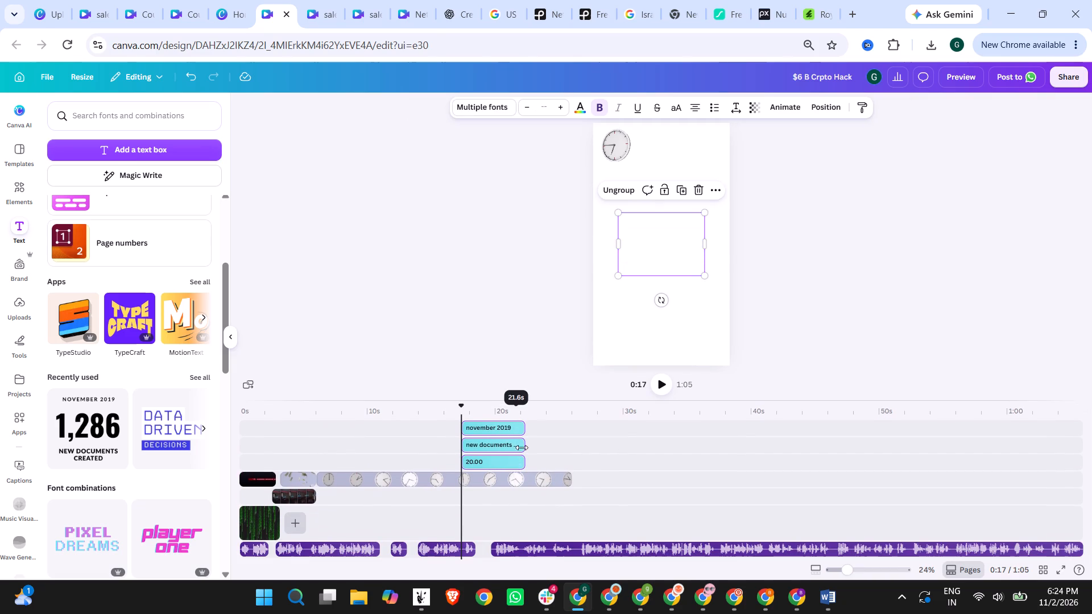
click(513, 460)
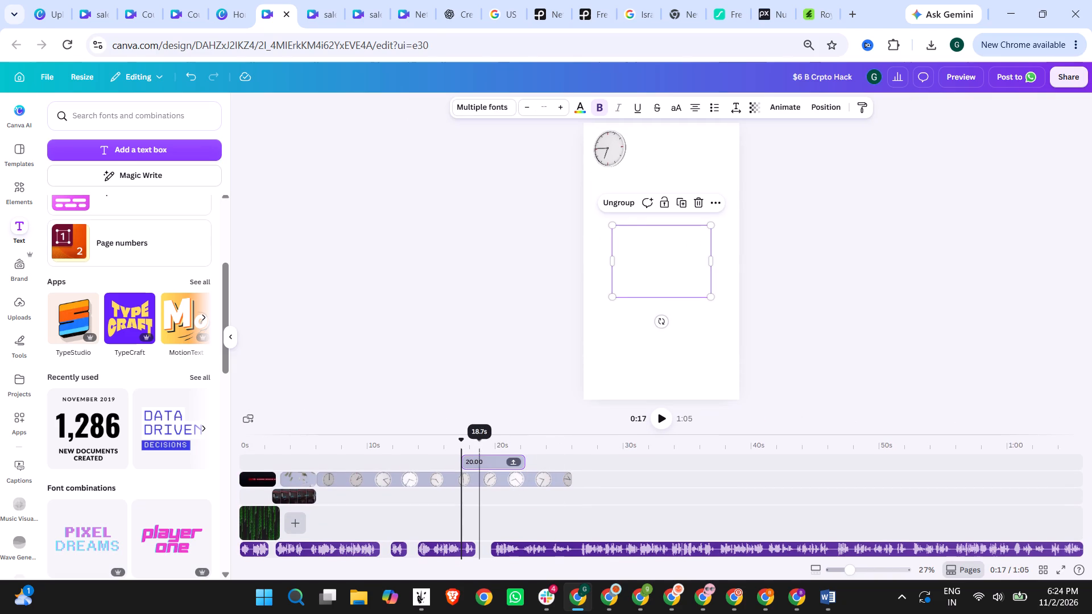
Colour the 20.00 text black.
triple_click(653, 255)
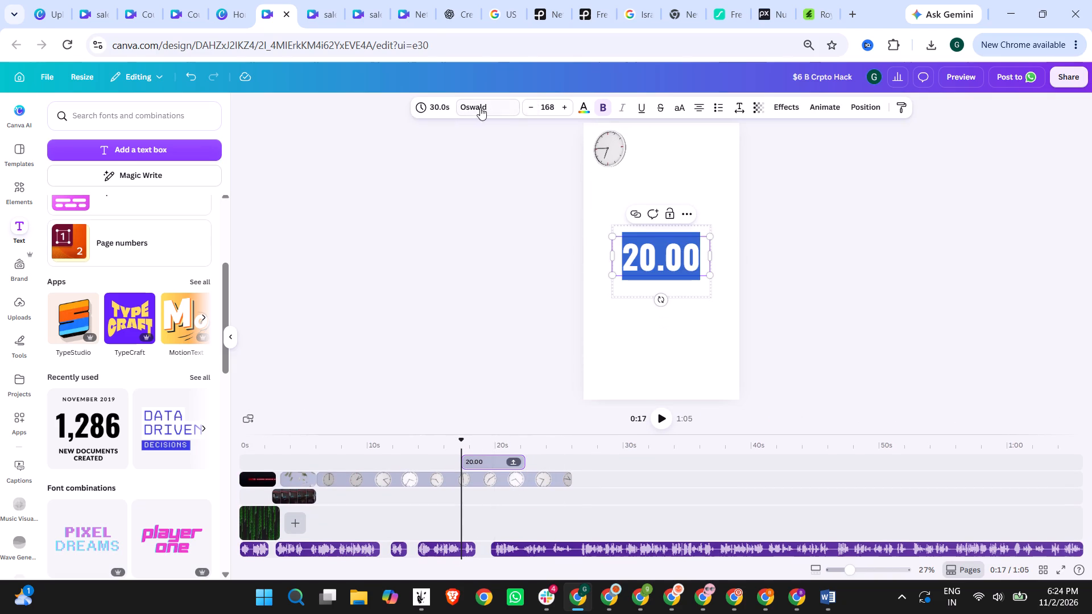
click(585, 105)
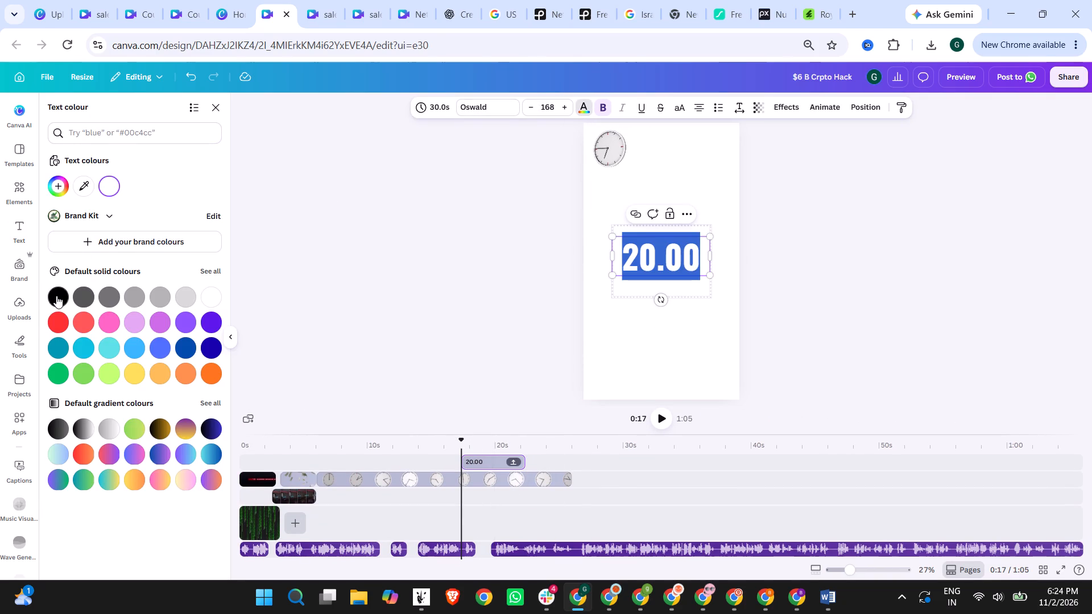
click(56, 296)
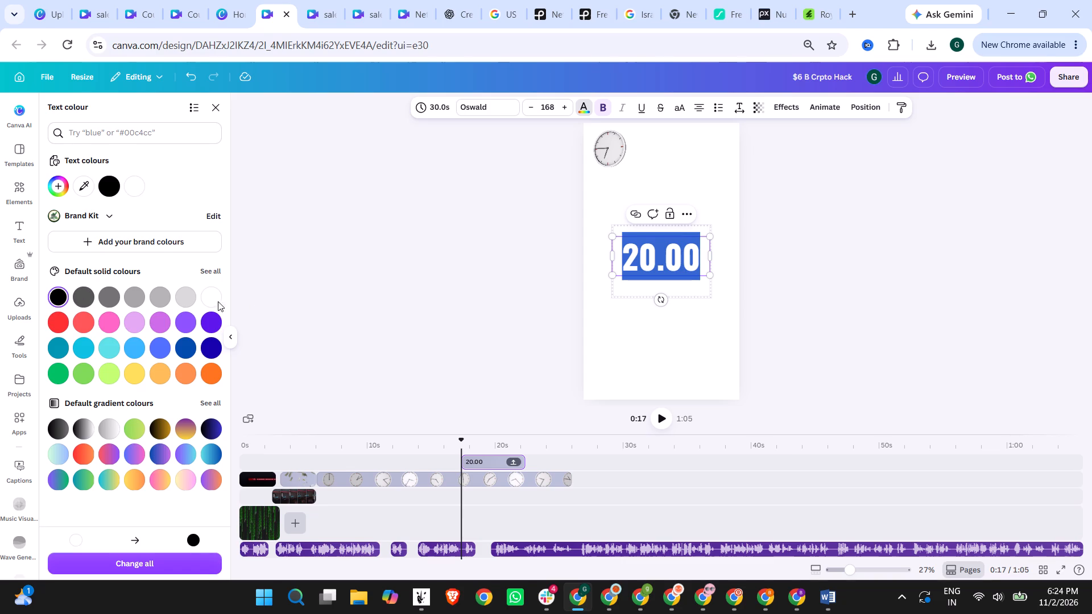
click(435, 229)
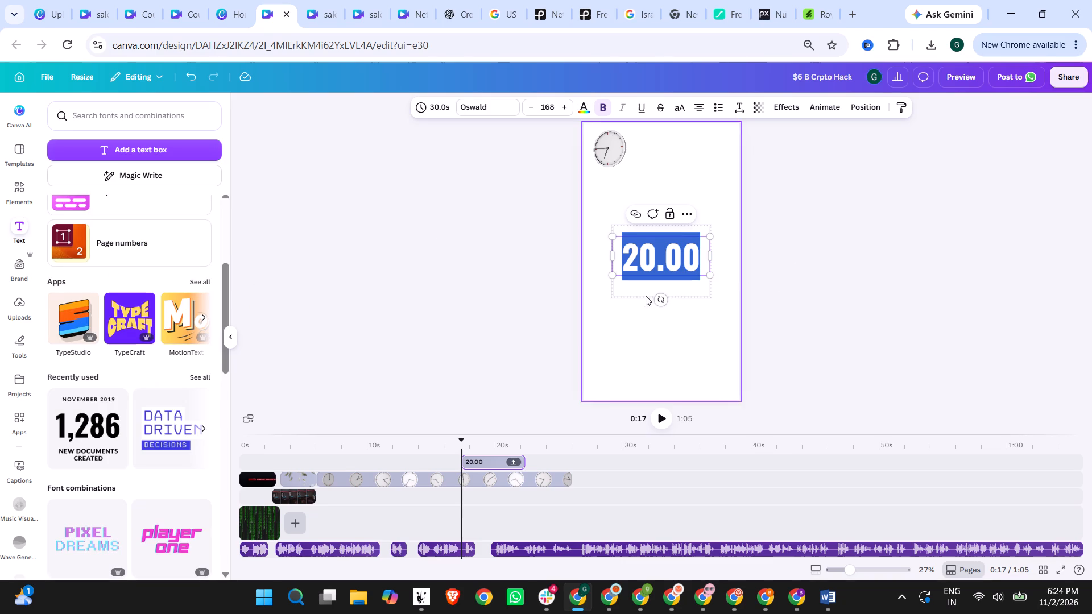
Replace the caption under 20.00 with MINUTES and enlarge it to font size 78.8.
click(646, 296)
double_click(639, 281)
text(MINUTES)
triple_click(655, 290)
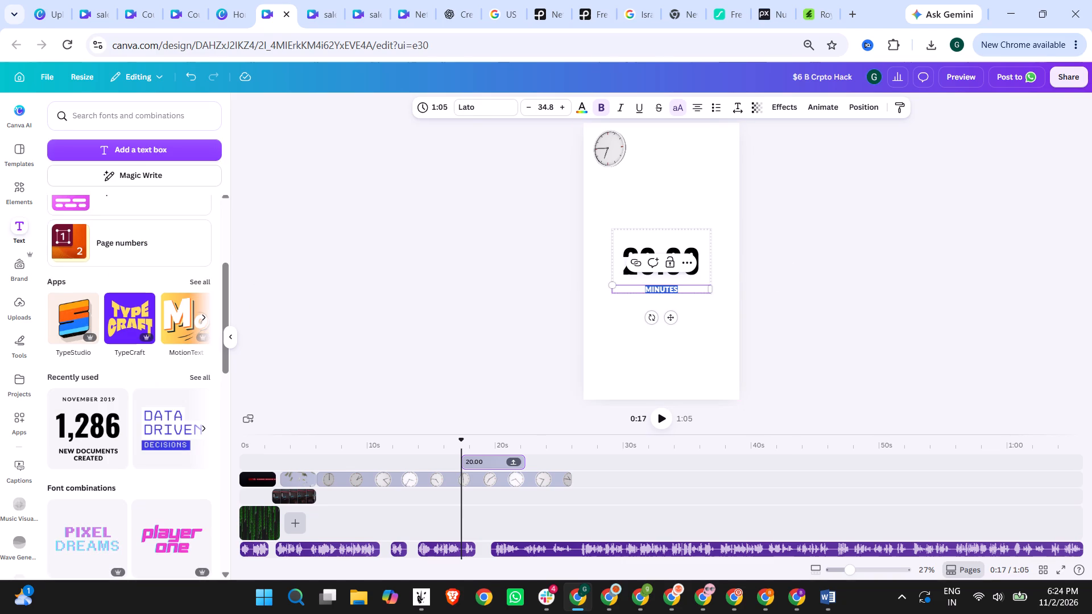
click(567, 107)
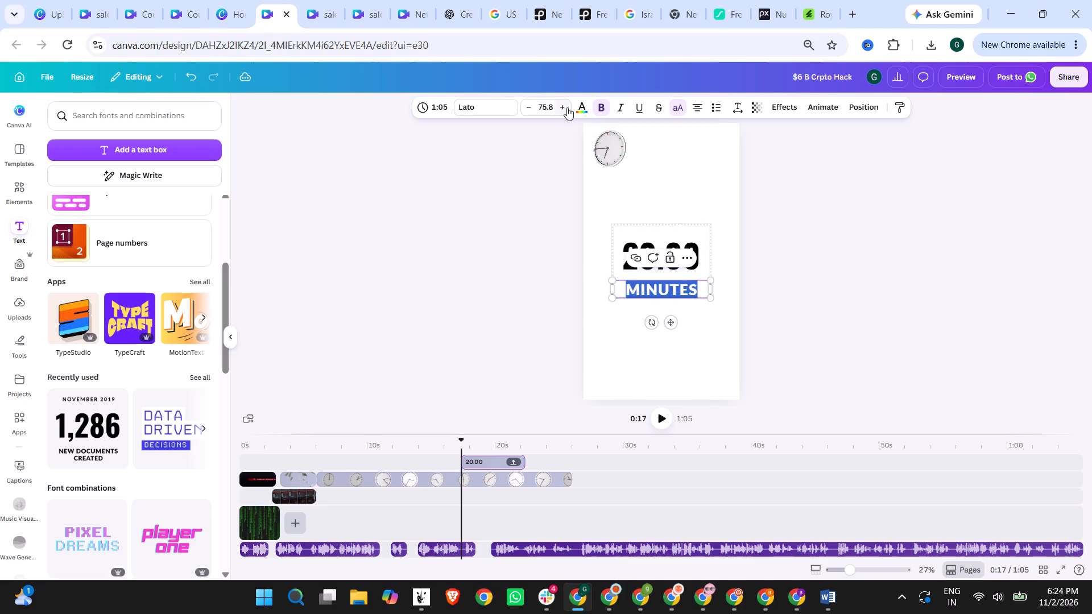
click(835, 245)
Colour the MINUTES caption black.
click(666, 252)
triple_click(665, 283)
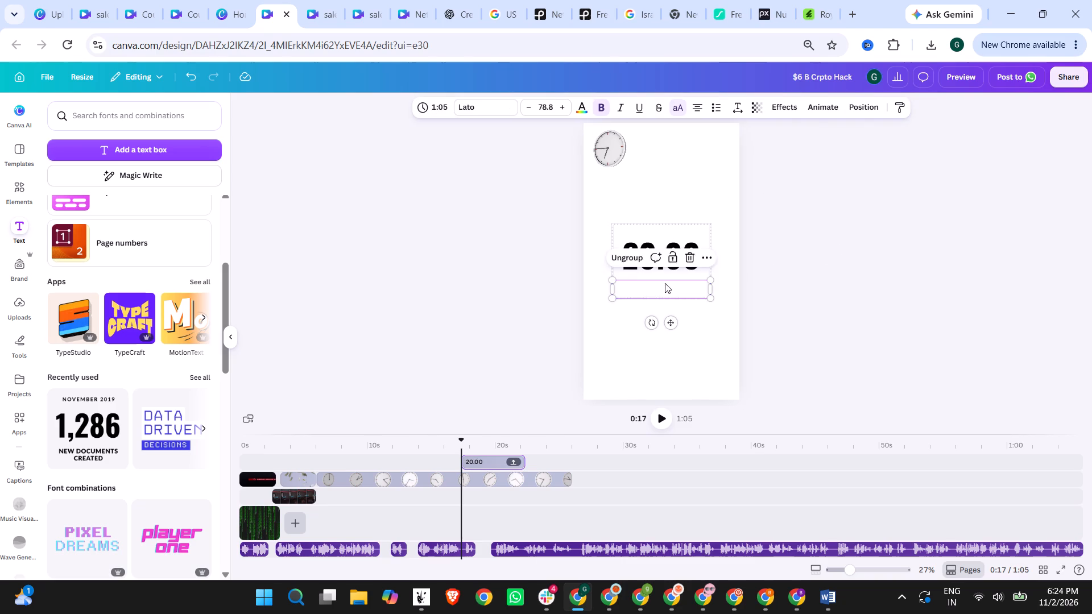
click(664, 285)
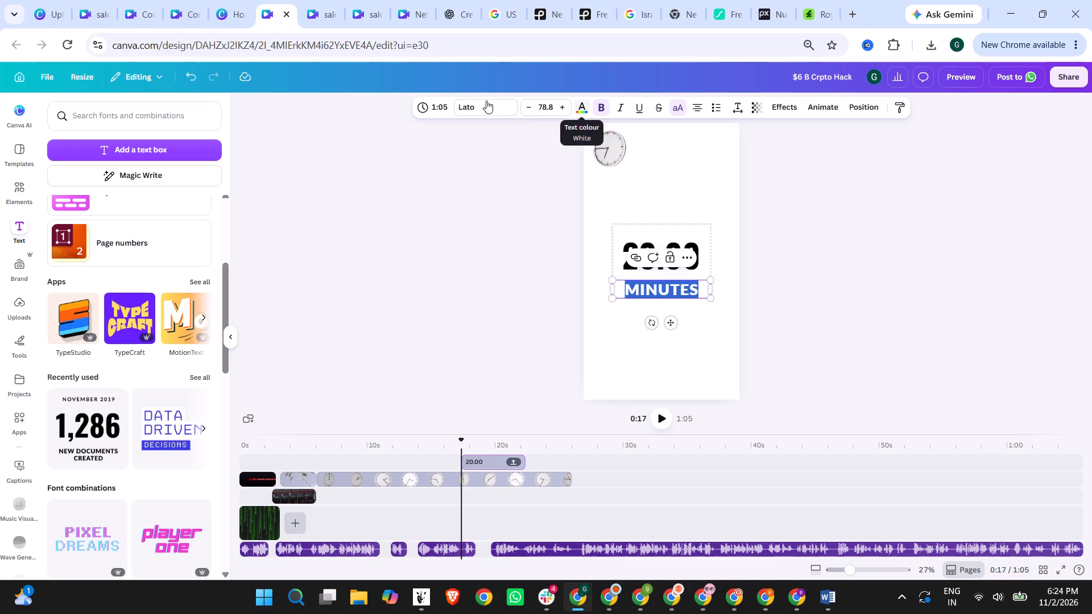
click(579, 105)
click(64, 291)
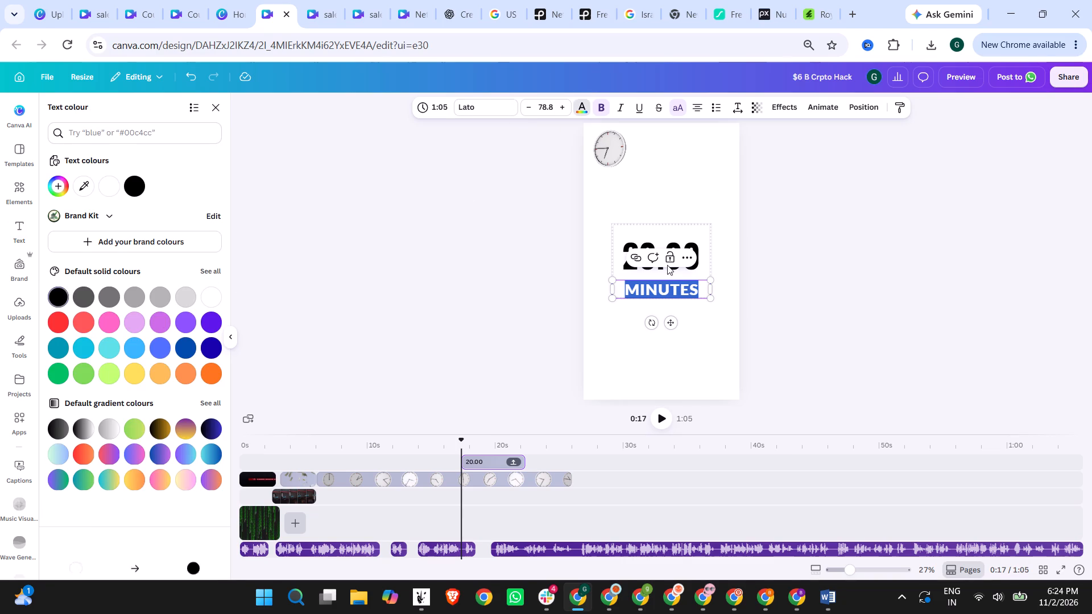
Delete the "november 2019" line above 20.00 from the text group.
click(673, 229)
key(Delete)
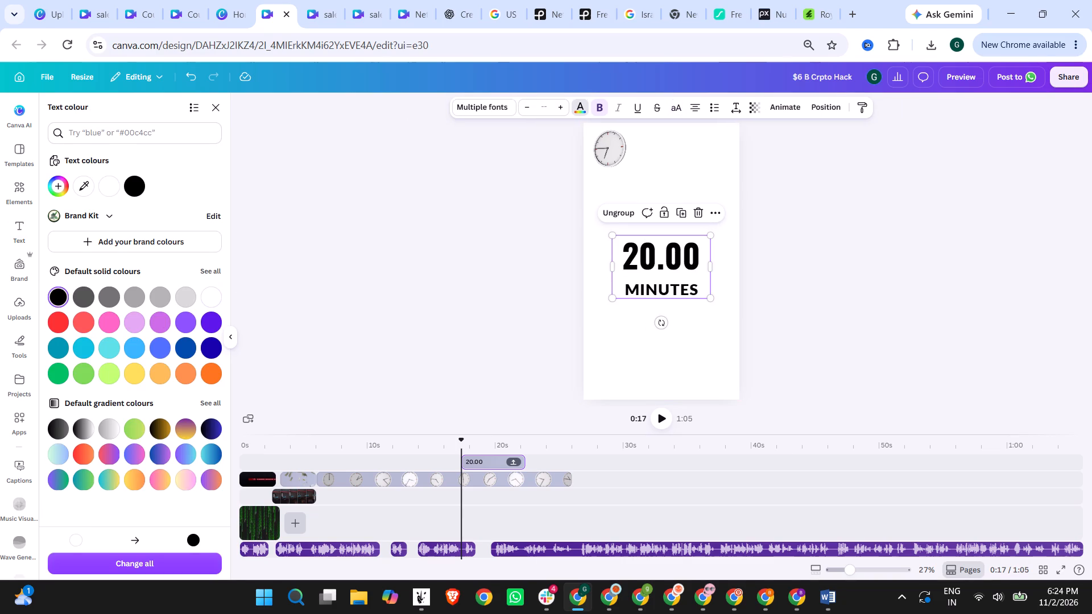
Move MINUTES closer beneath 20.00 and place the text group at the top of the page beside the clock.
click(653, 283)
drag(662, 293, 662, 284)
click(826, 256)
click(784, 242)
drag(669, 259, 686, 146)
click(836, 175)
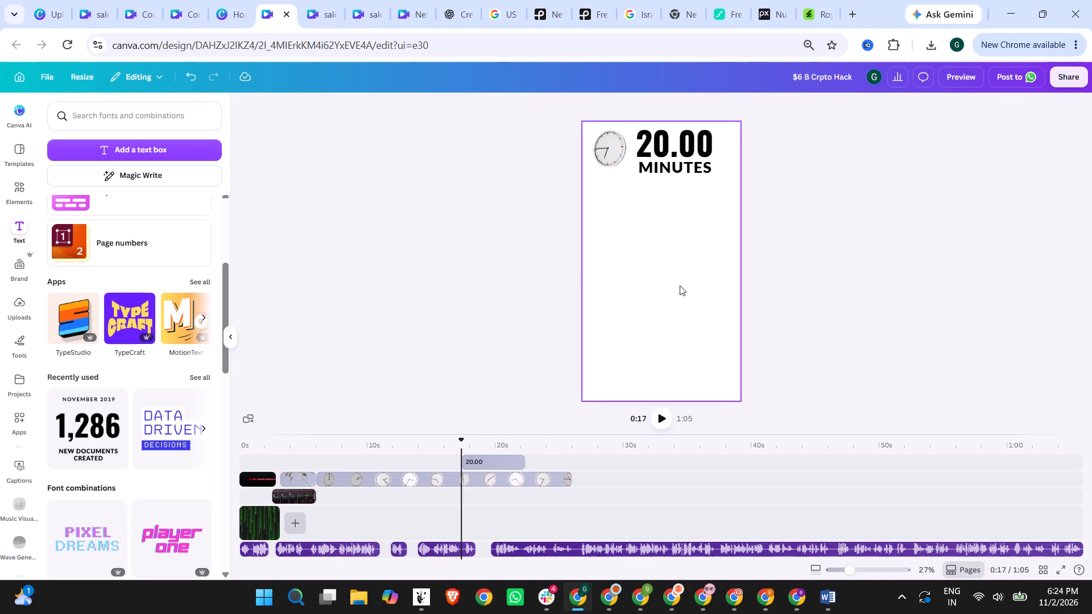
Search the fonts and text combinations for "hack".
click(106, 114)
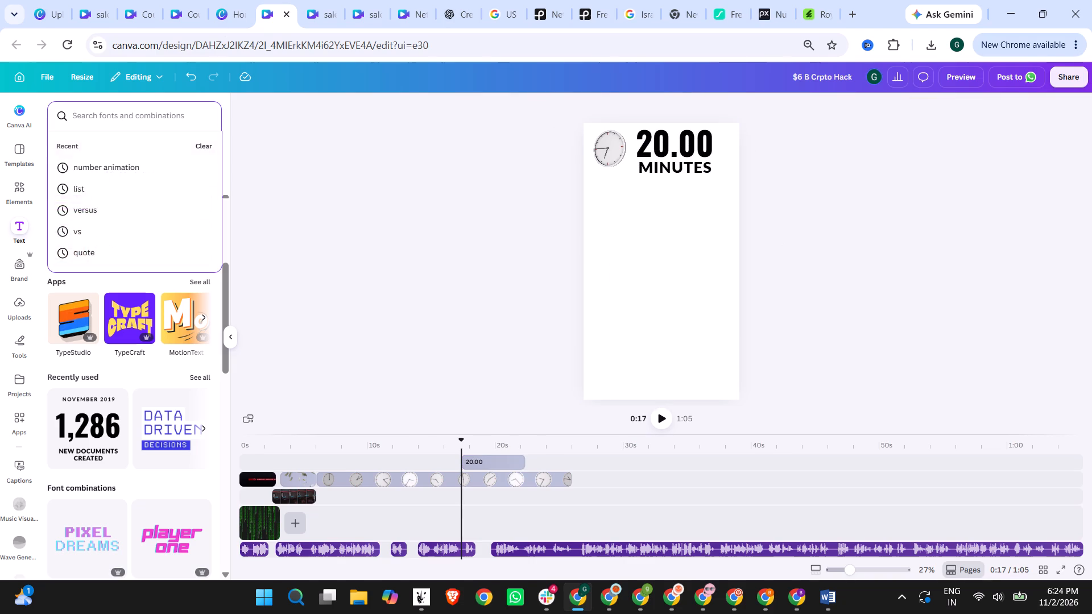
text(hack)
key(Return)
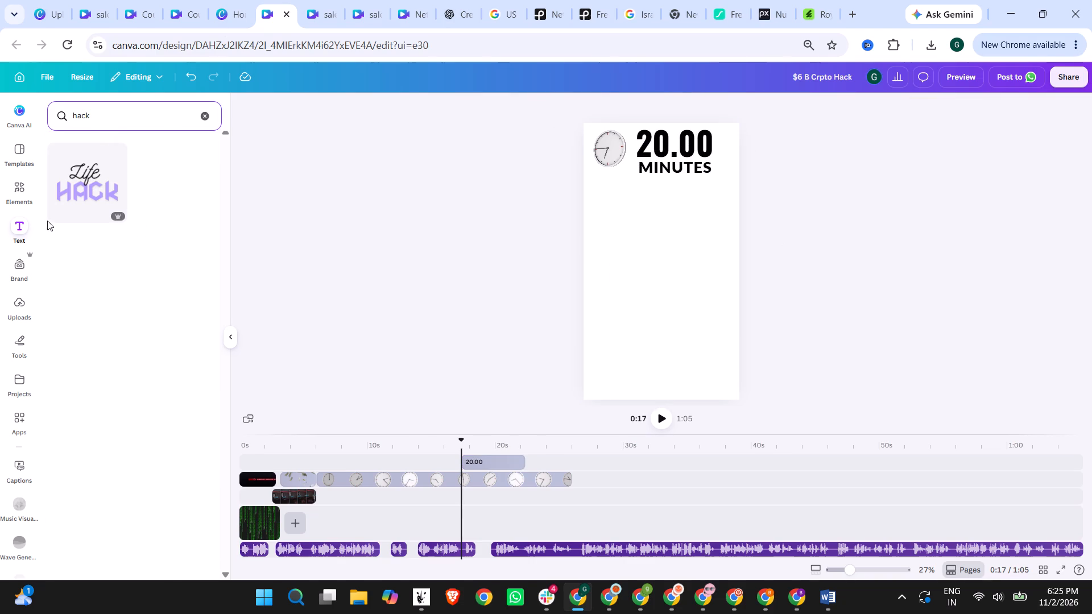
Search the video elements for "hack" and add the 11.0 s "YOU HAVE BEEN HACKED" clip after the green code clip.
click(28, 185)
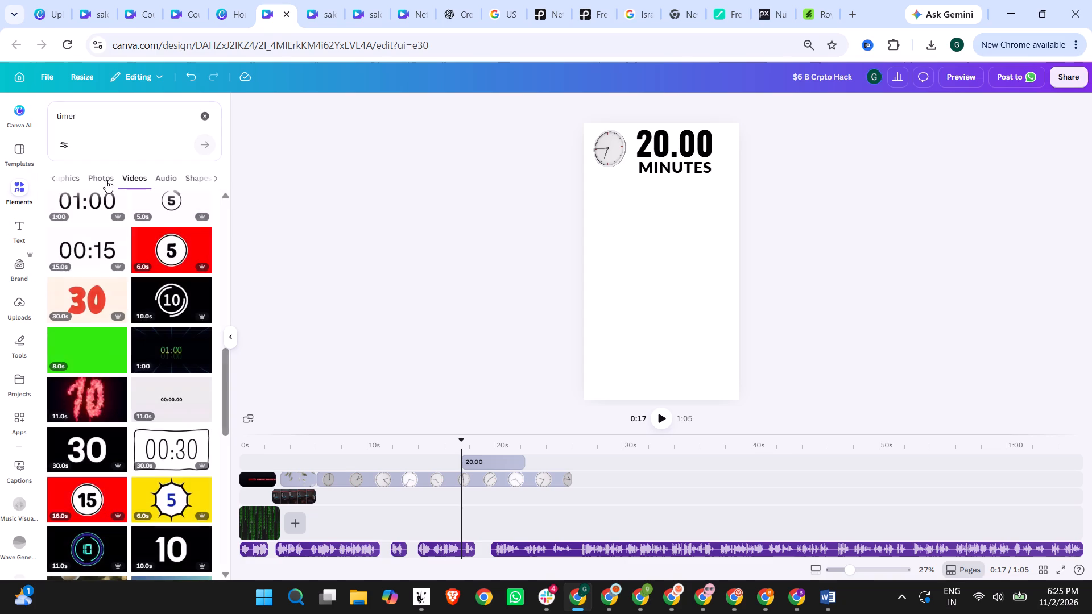
drag(107, 121, 9, 130)
text(hack)
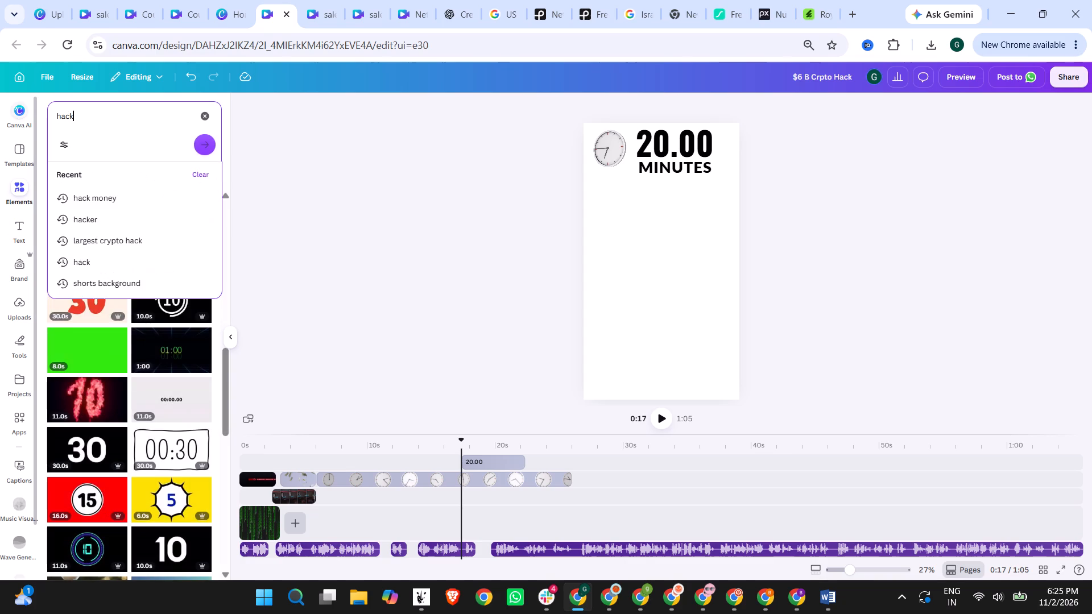
key(Return)
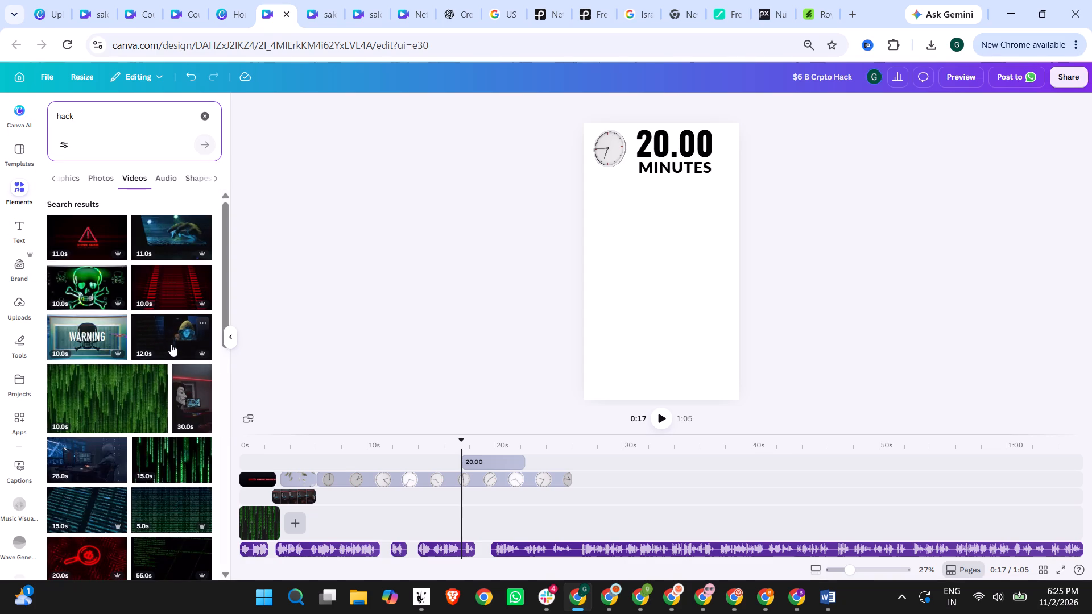
scroll(171, 339, down, 2)
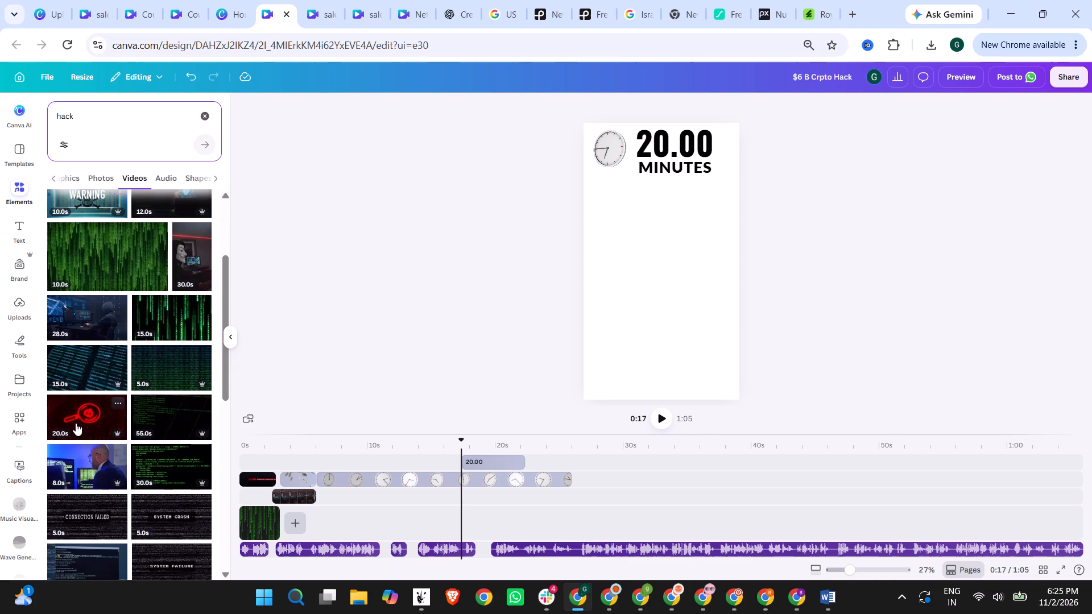
scroll(124, 387, down, 2)
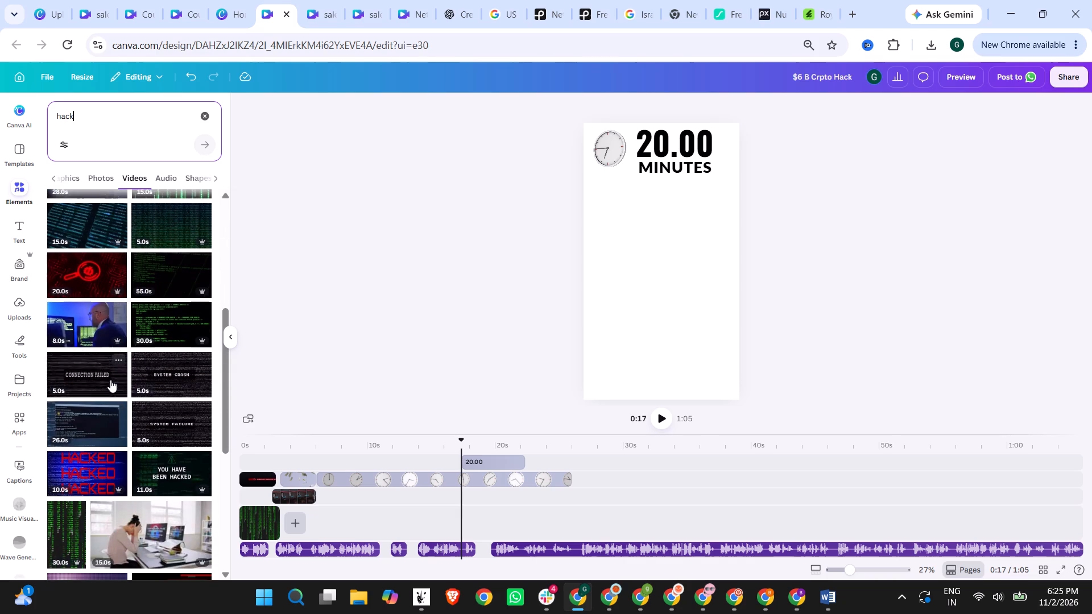
scroll(168, 372, down, 1)
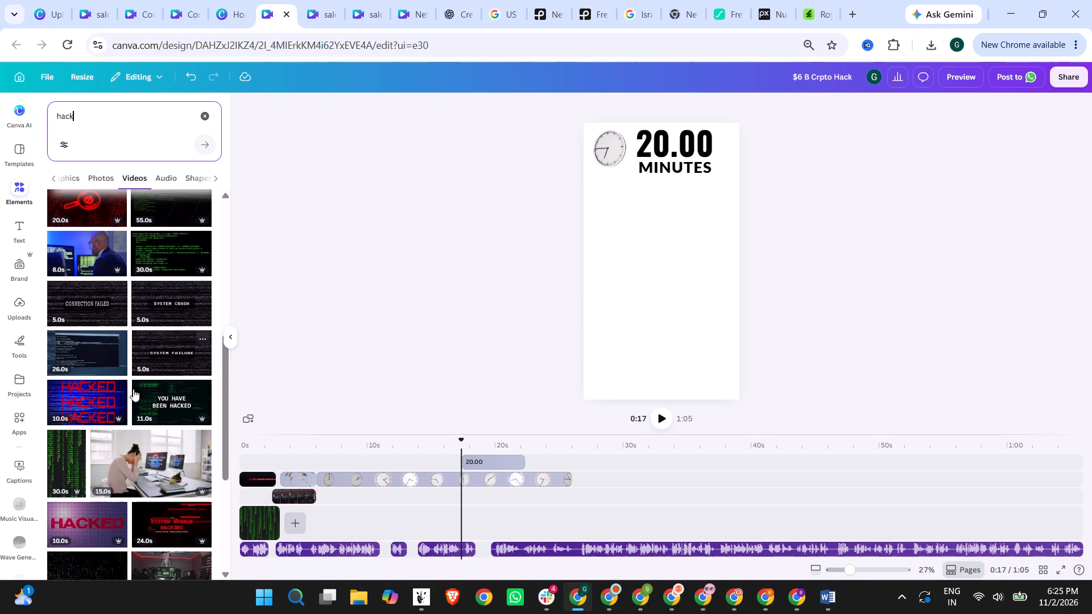
click(172, 402)
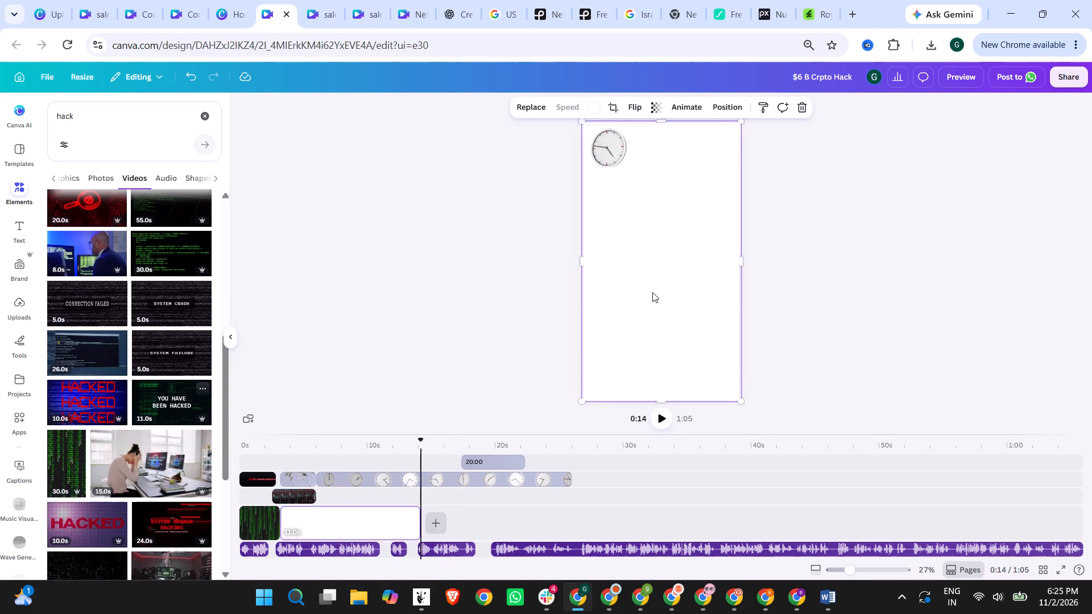
Delete the "YOU HAVE BEEN HACKED" background clip from the page.
double_click(684, 309)
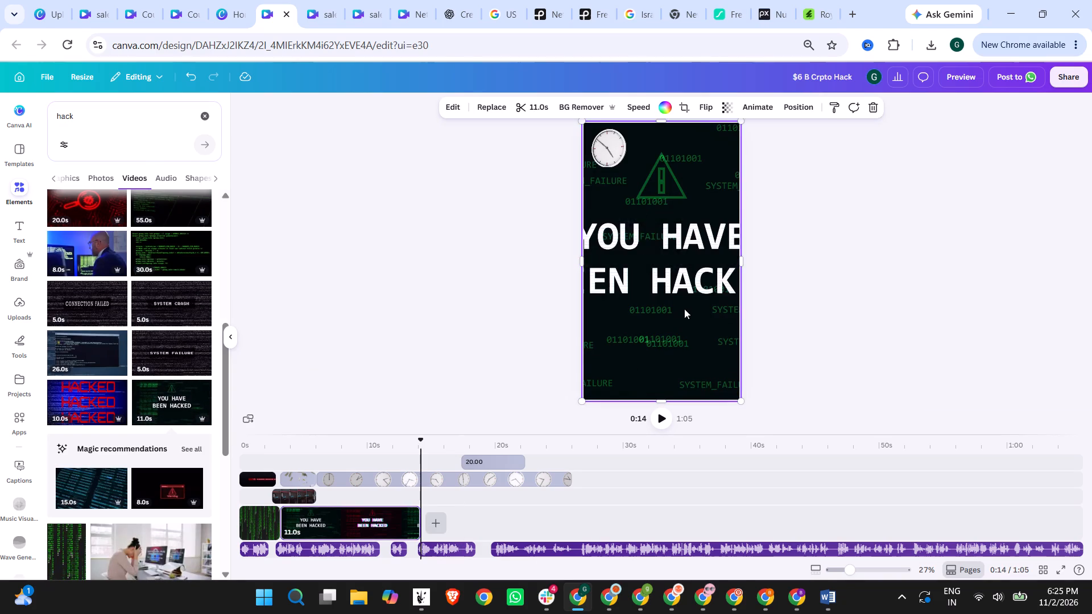
key(Delete)
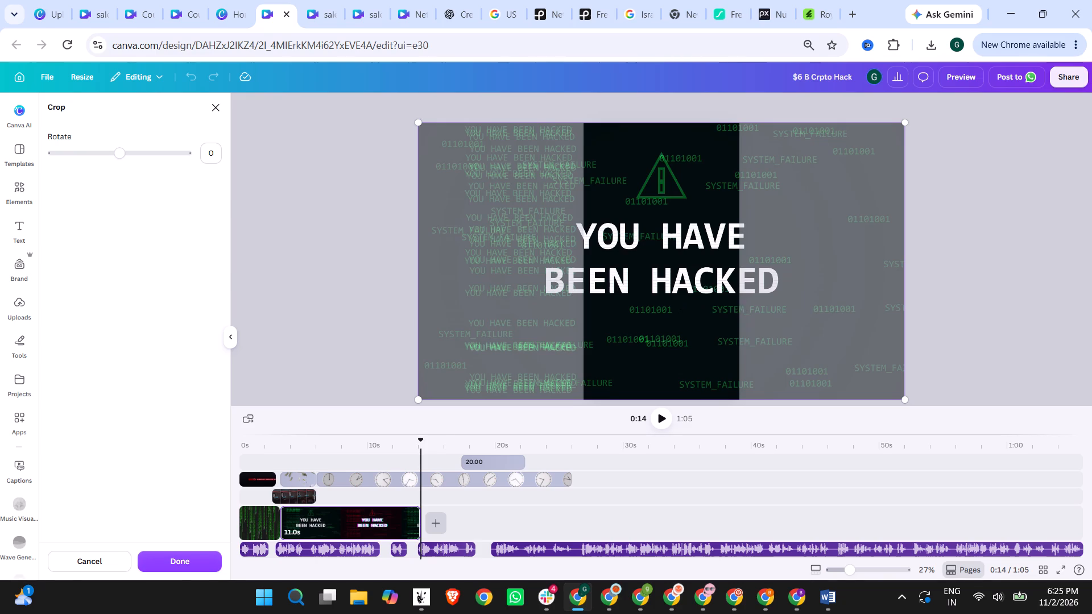
Browse the "hack" video results for a different background clip to follow the green code clip.
scroll(99, 426, down, 3)
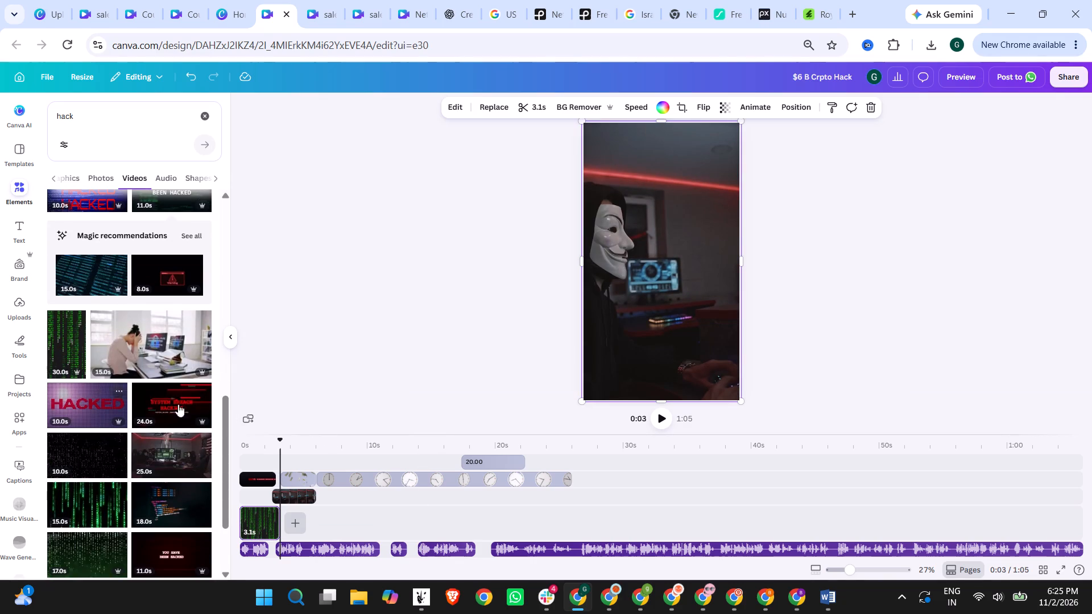
scroll(148, 439, down, 2)
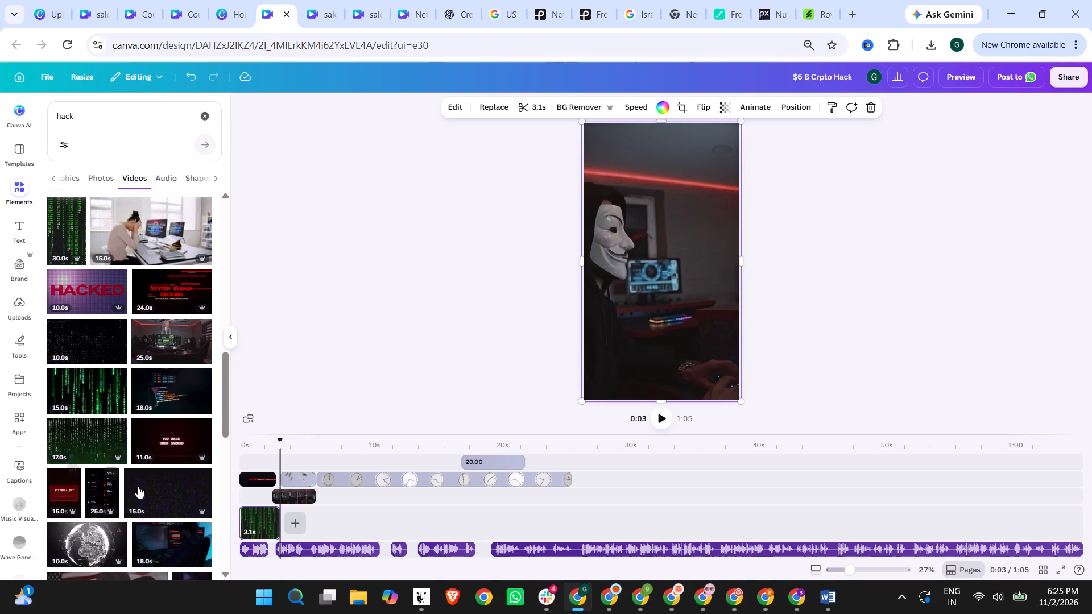
click(413, 444)
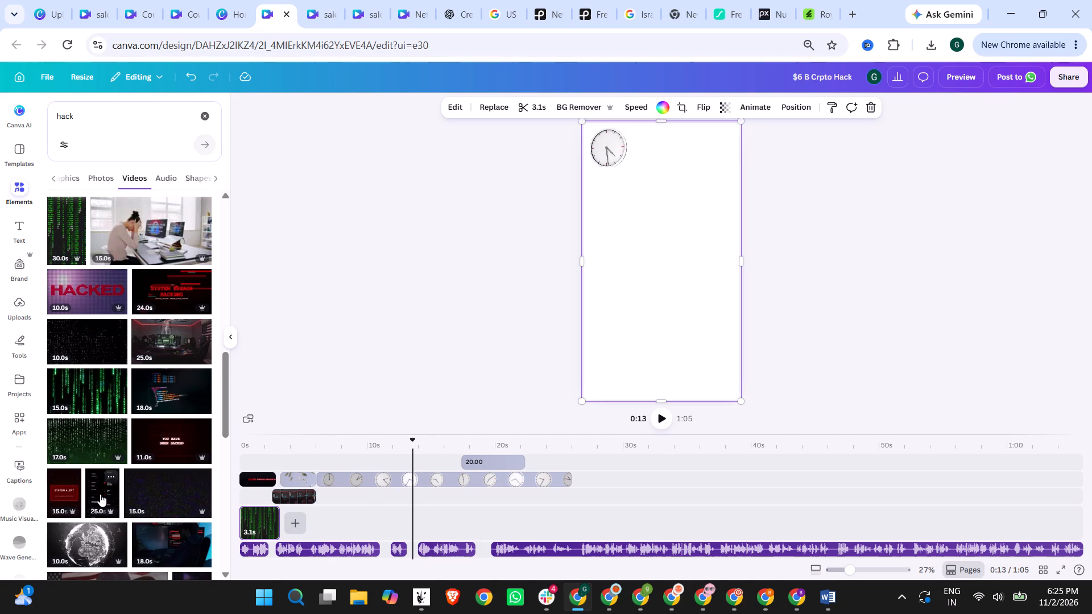
scroll(138, 485, down, 2)
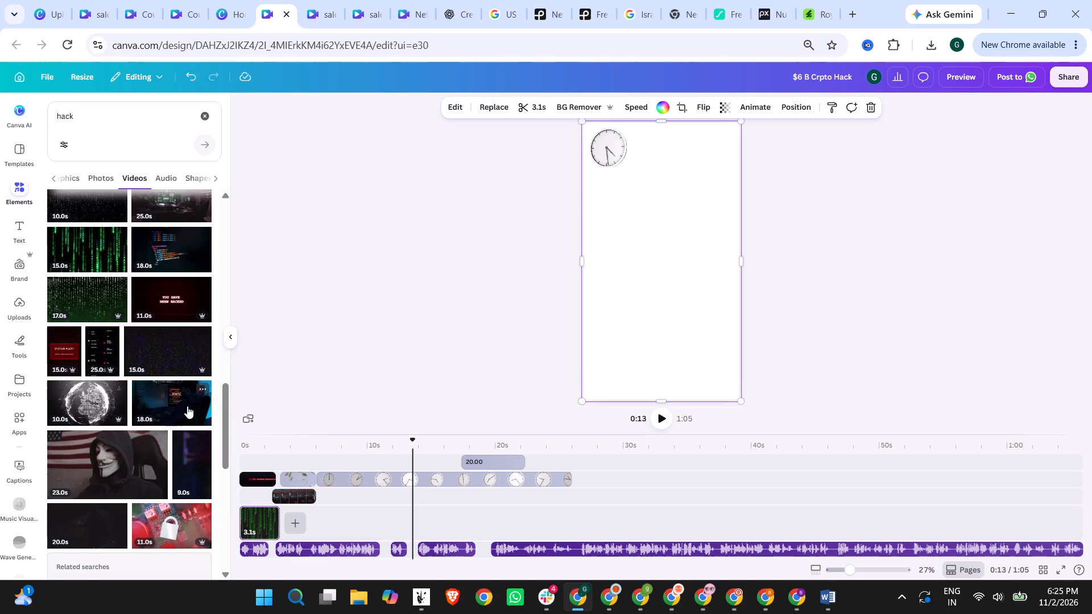
scroll(187, 406, down, 4)
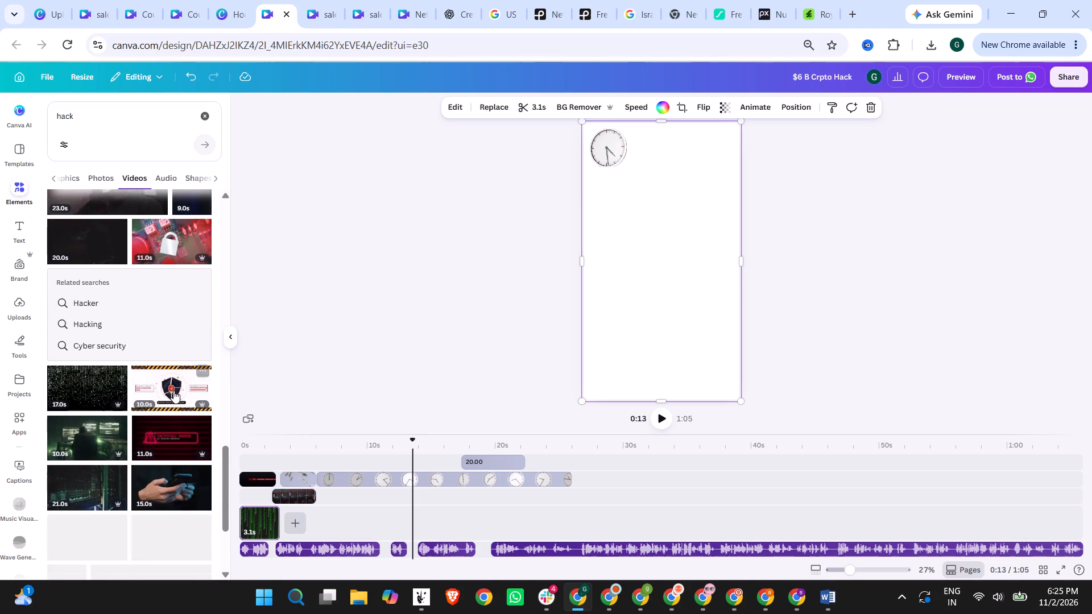
scroll(90, 392, down, 1)
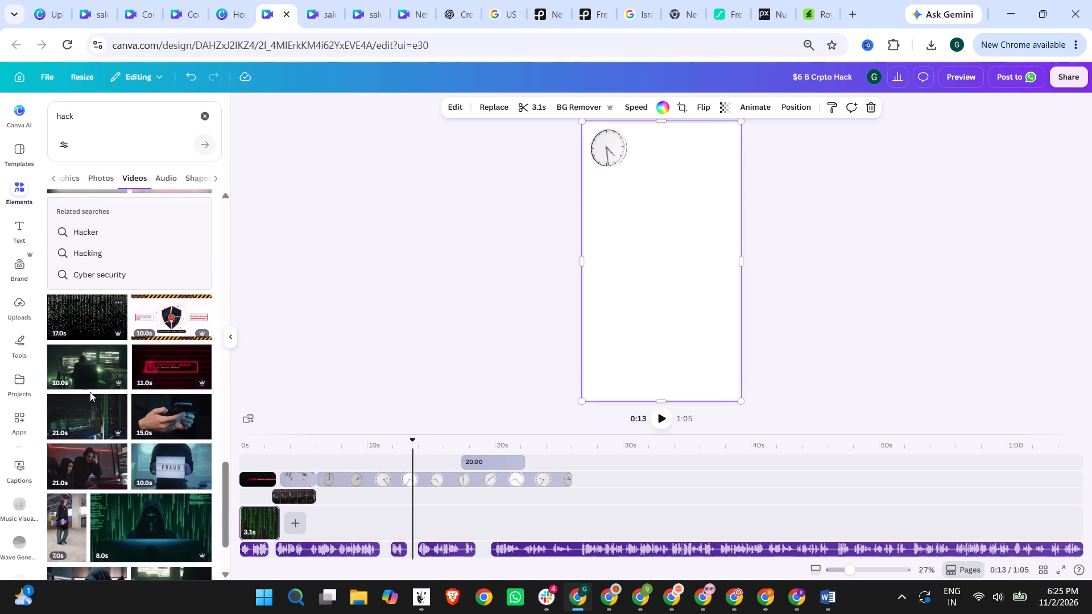
scroll(90, 392, down, 3)
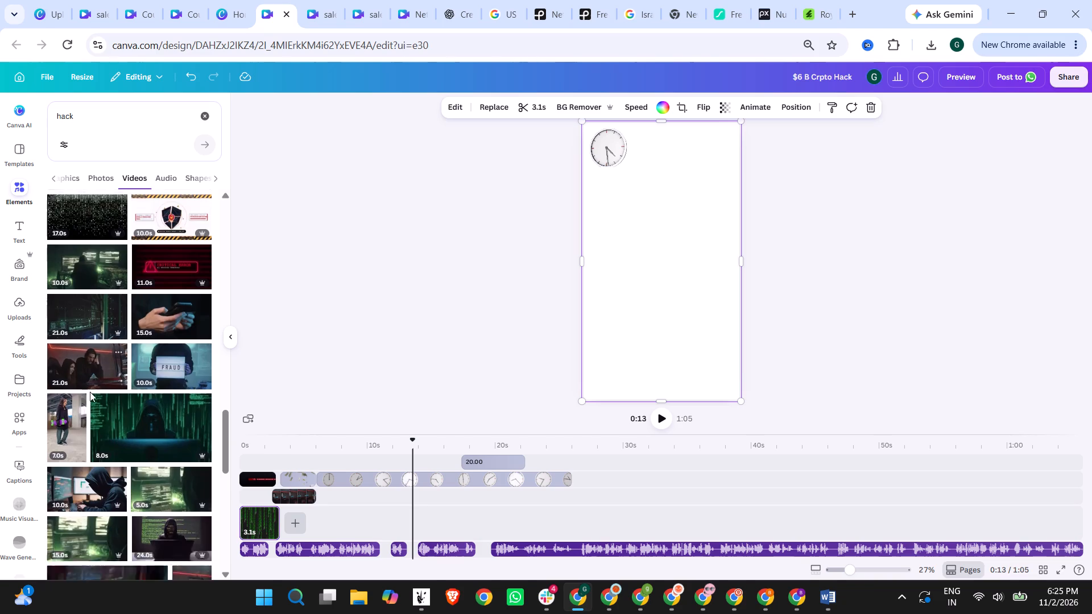
scroll(75, 341, down, 2)
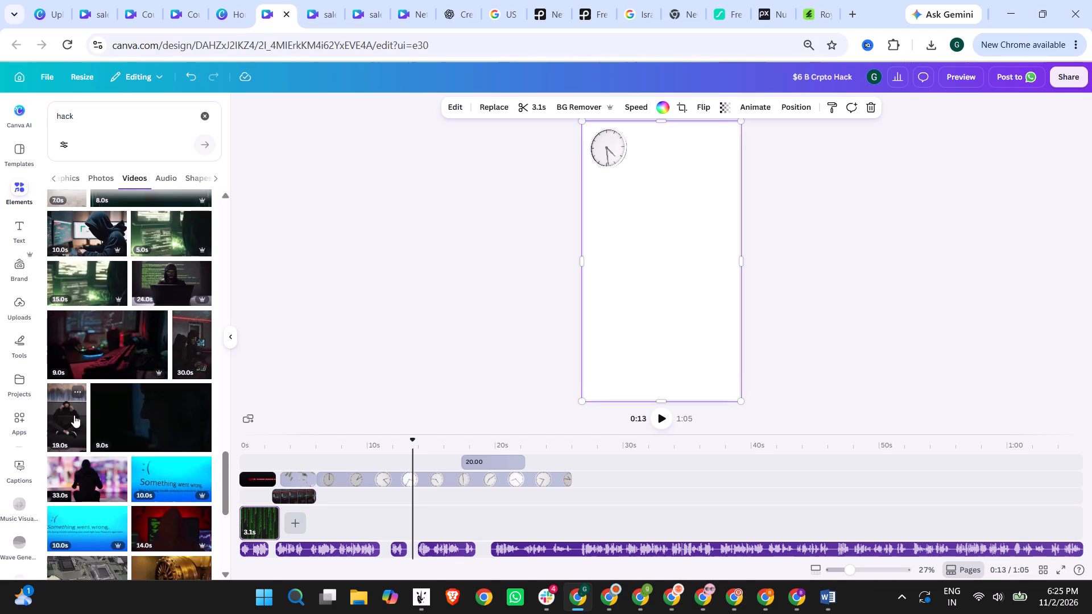
scroll(74, 415, down, 2)
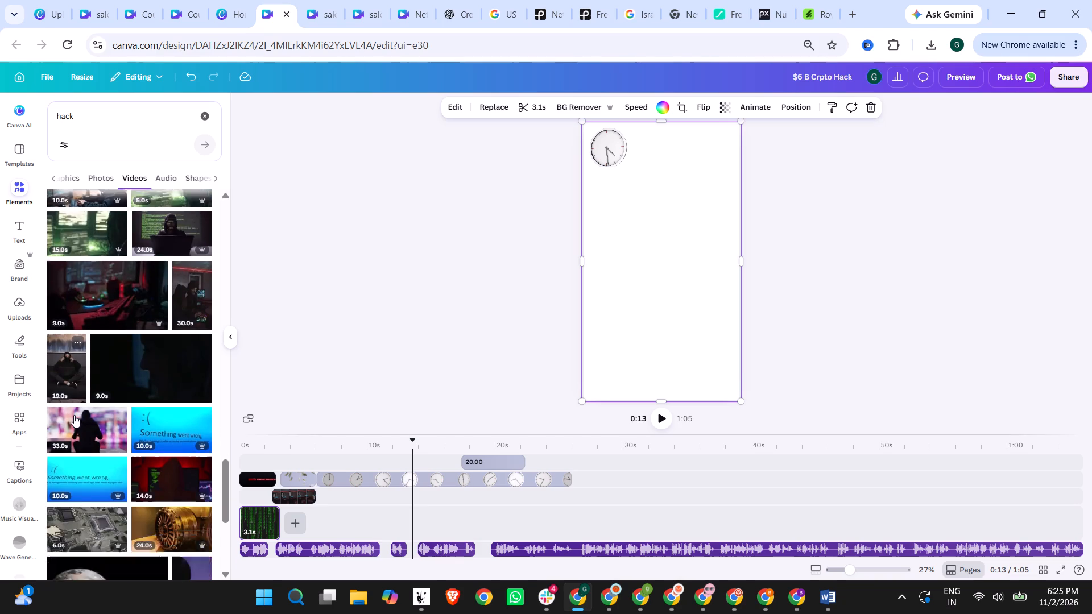
scroll(99, 341, down, 3)
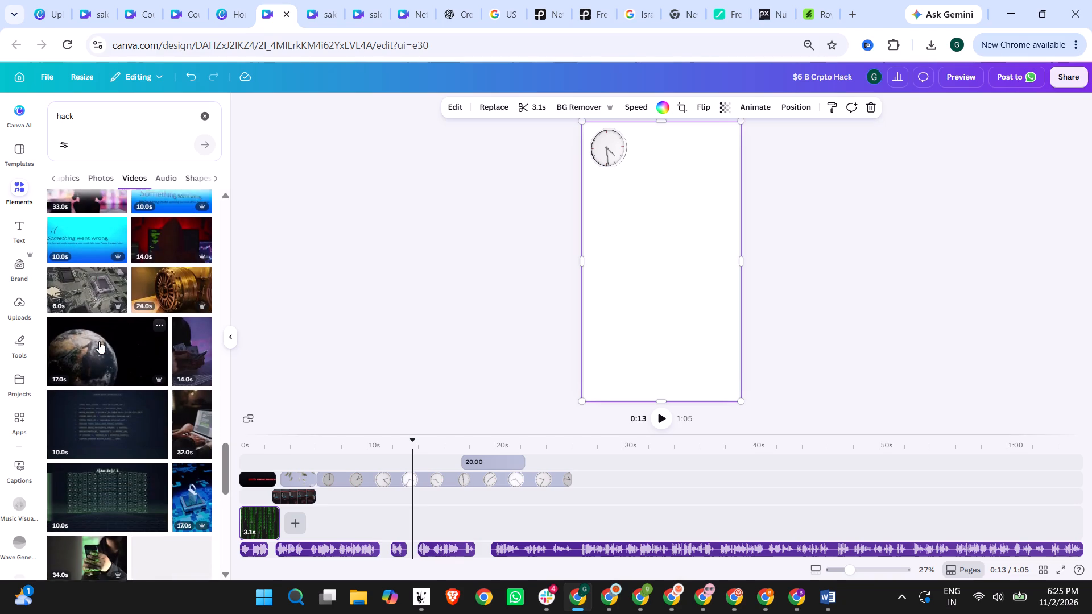
scroll(99, 341, down, 1)
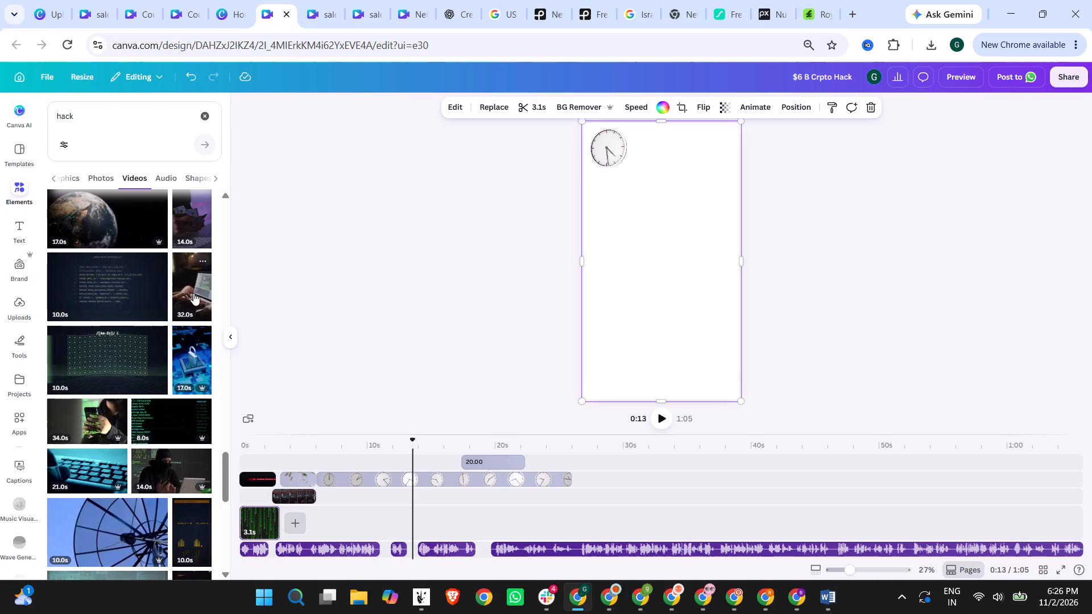
scroll(193, 293, up, 17)
scroll(193, 312, up, 7)
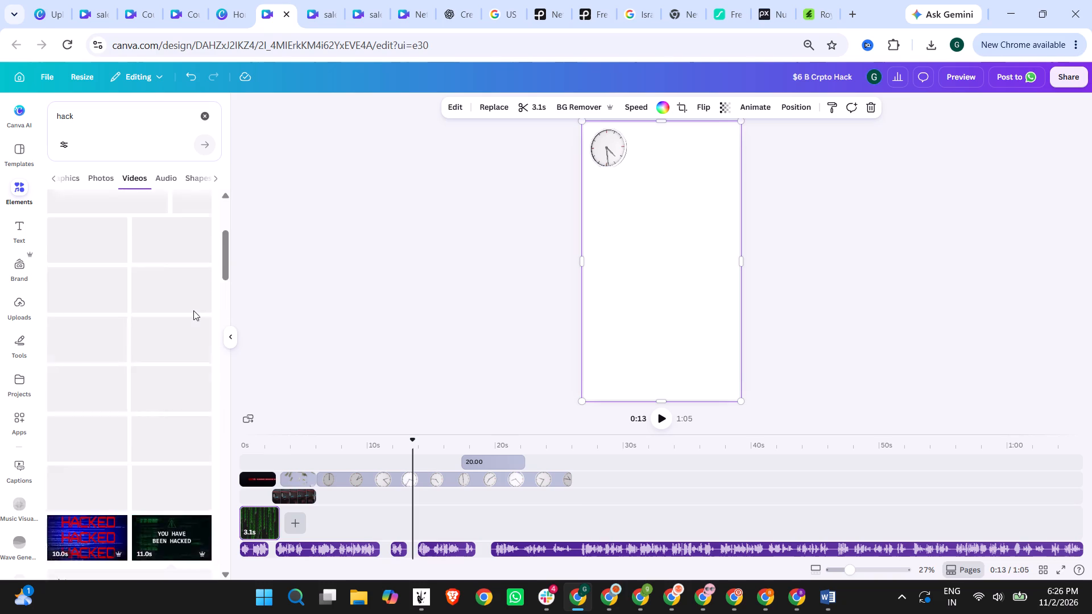
scroll(193, 310, up, 17)
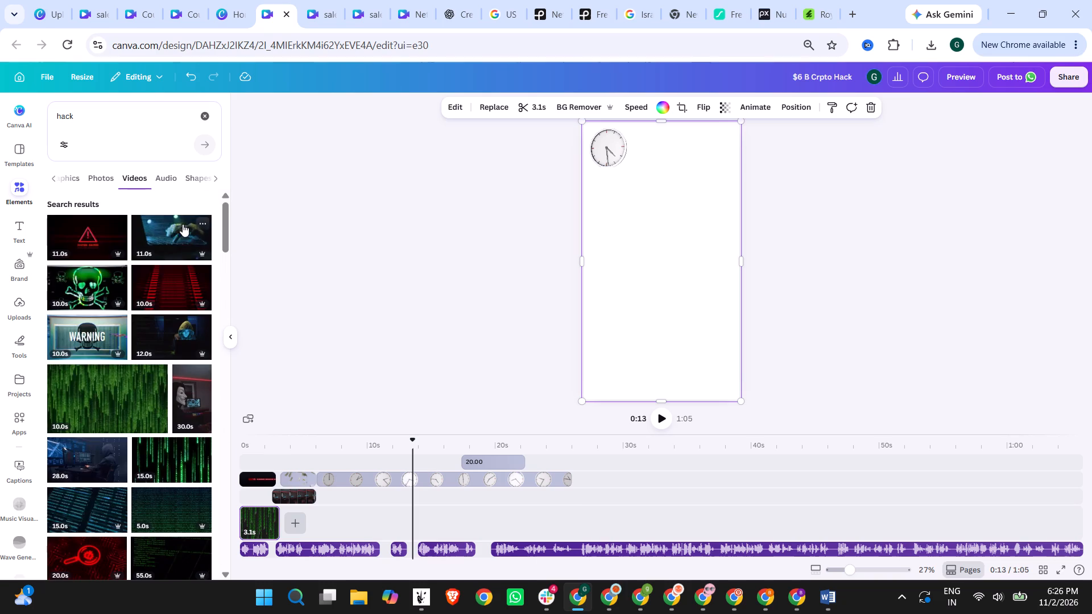
Add the 11.0 s red SYSTEM HACKED warning-triangle clip after the green code clip.
click(90, 238)
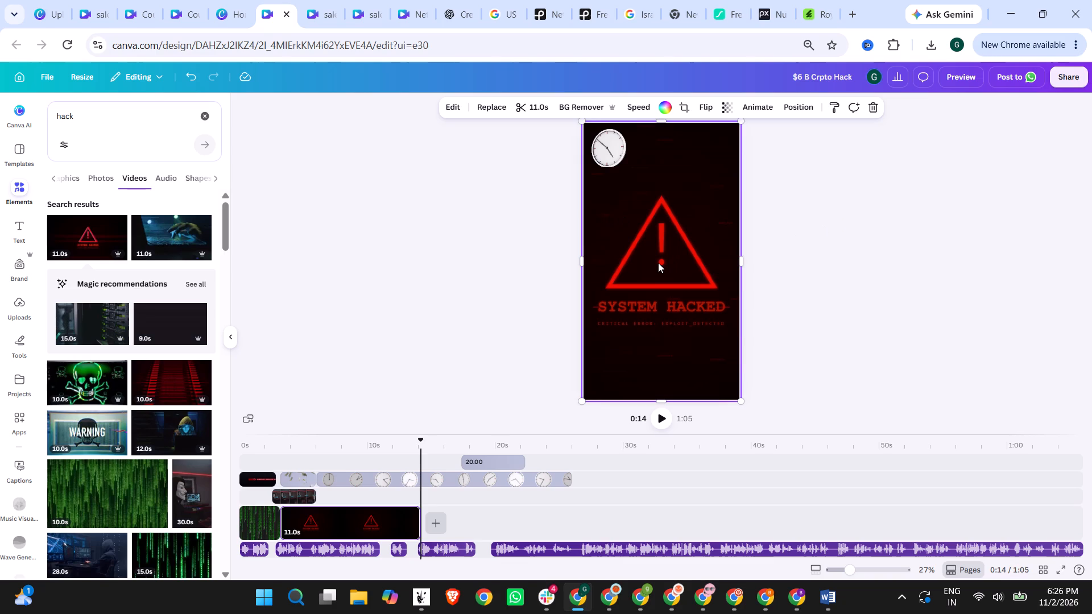
click(852, 264)
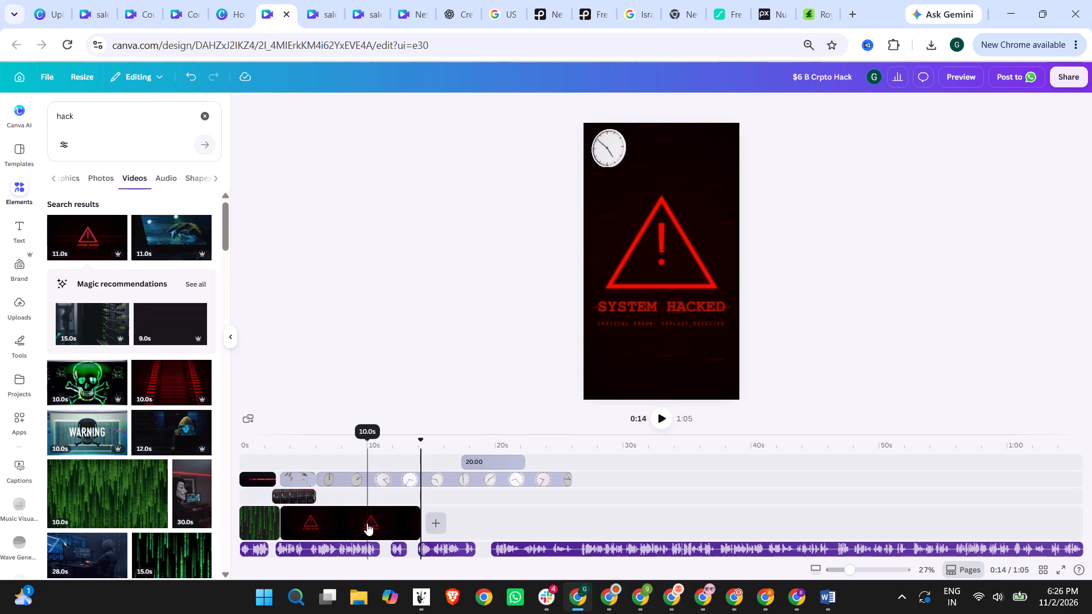
drag(367, 523, 418, 524)
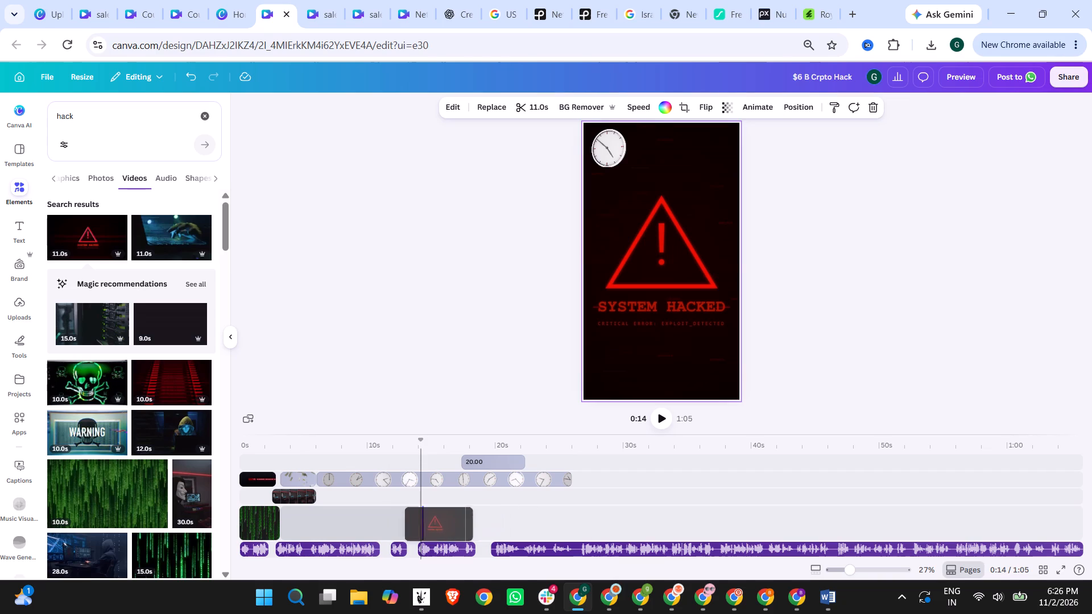
drag(418, 524, 386, 524)
Detach the SYSTEM HACKED video from the background and place it directly after the masked hacker clip on its timeline track.
right_click(344, 530)
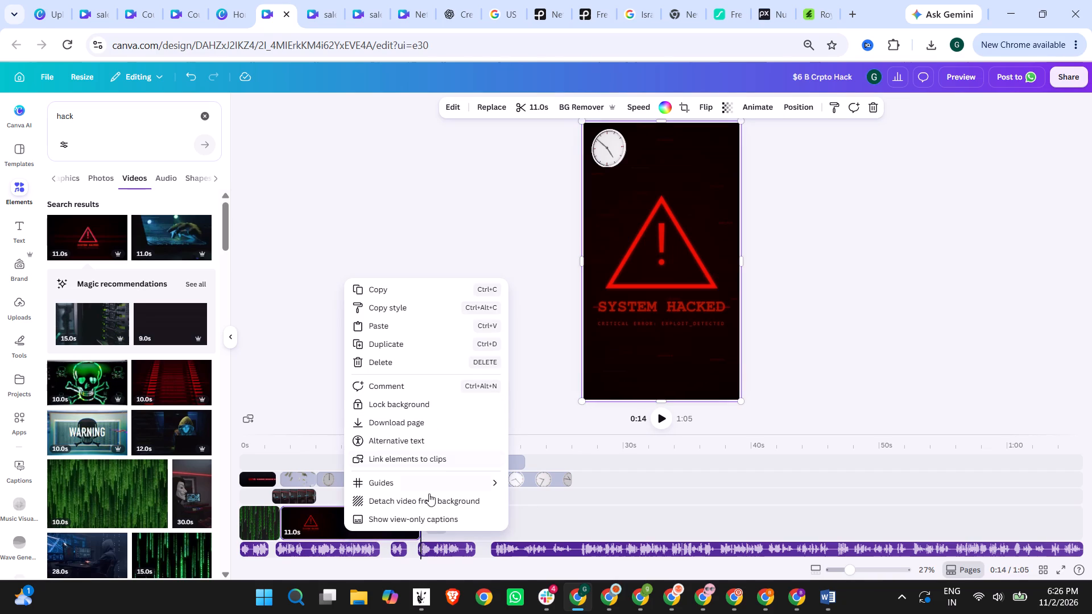
click(429, 503)
drag(348, 495, 388, 476)
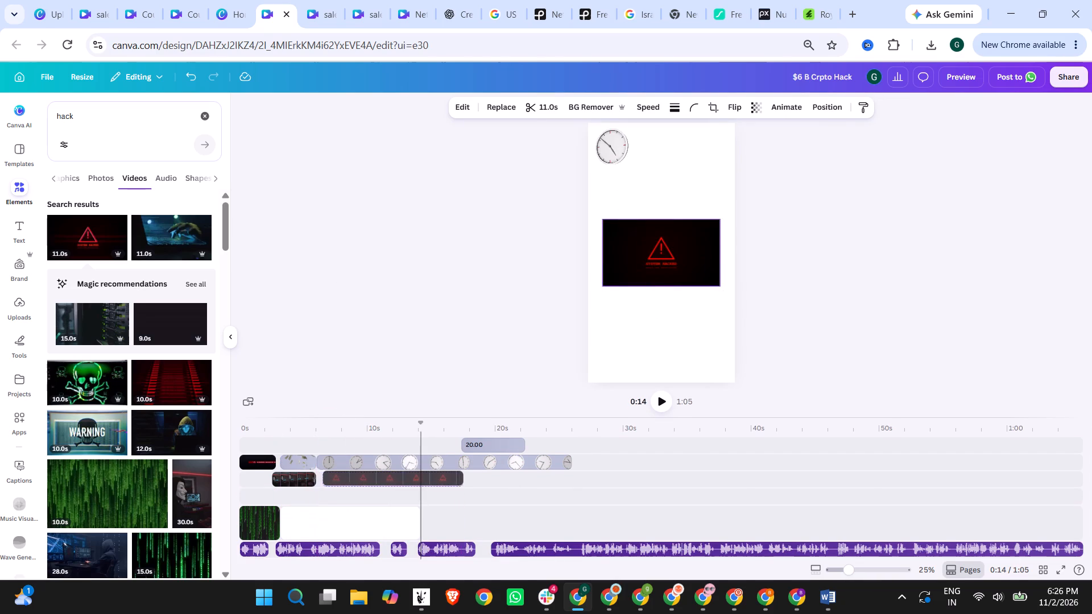
drag(388, 476, 385, 476)
Play the video from the 1 s mark to check the opening clips against the voiceover.
click(253, 445)
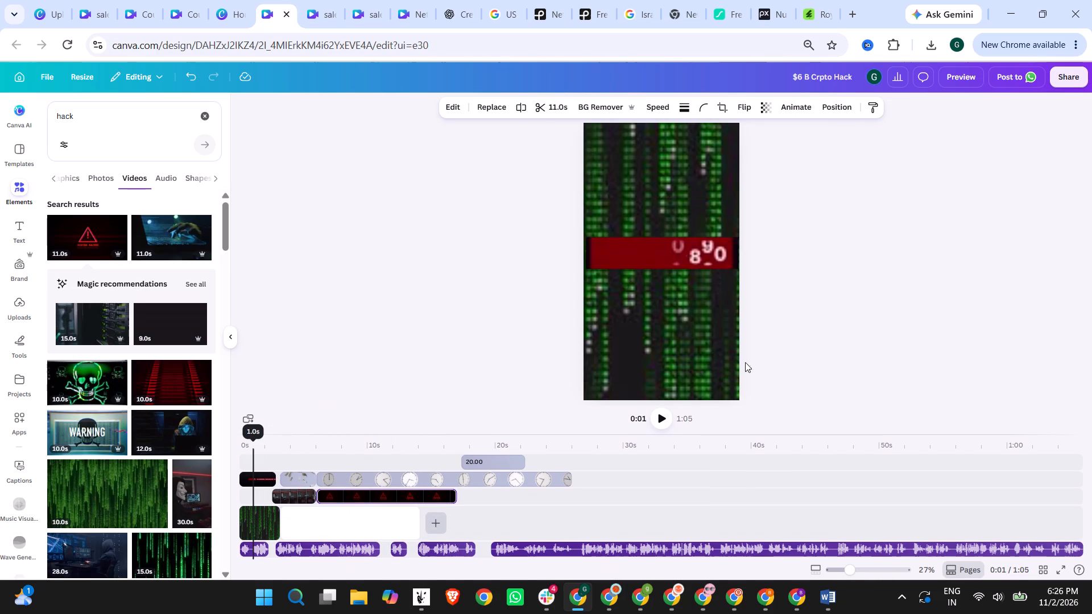
click(665, 409)
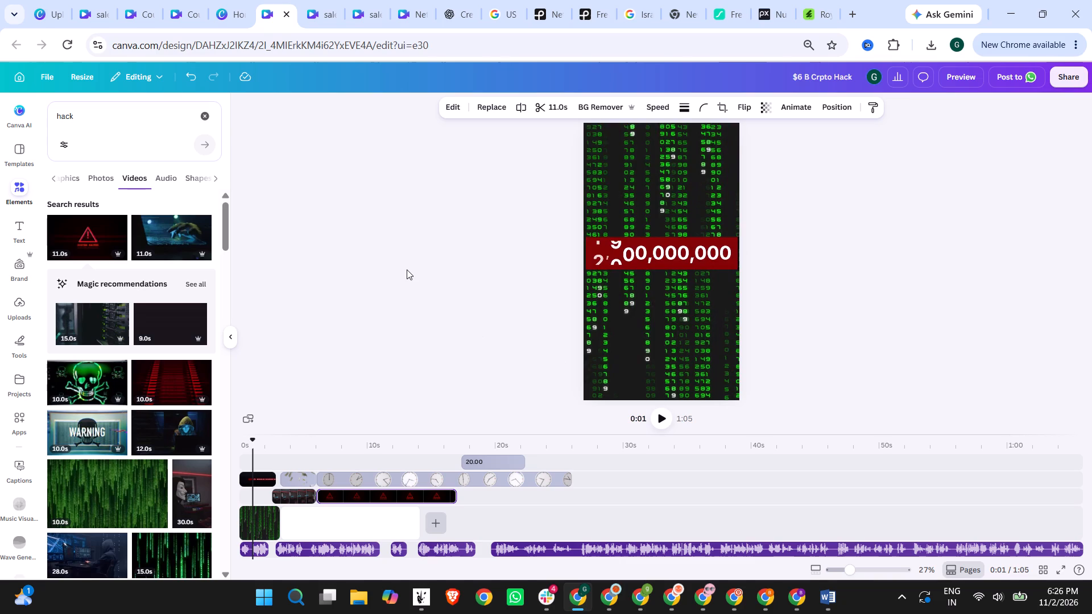
click(664, 419)
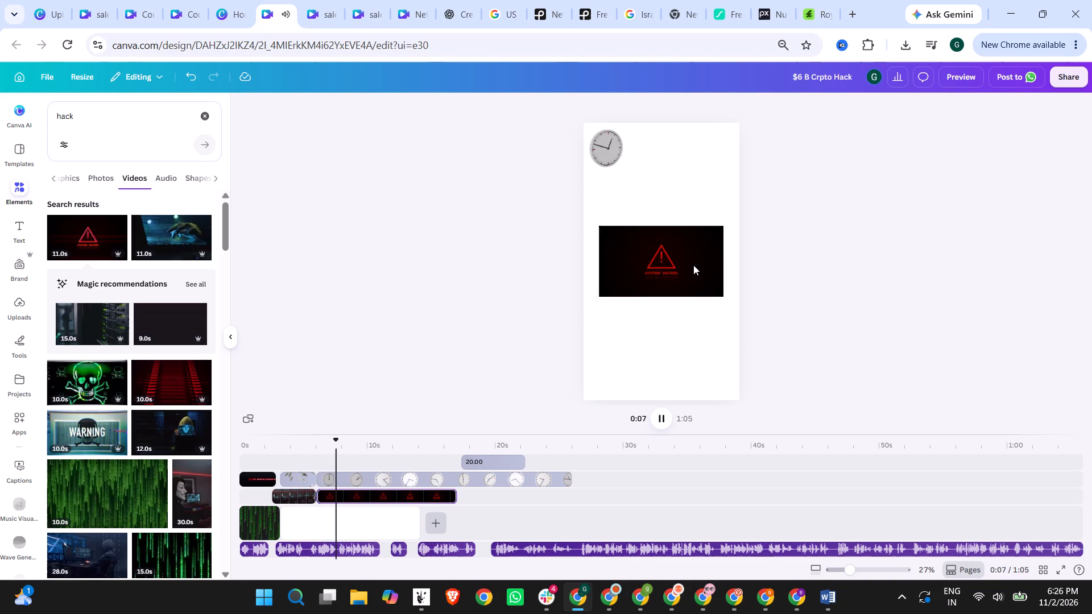
Enlarge the SYSTEM HACKED clip, stretch it vertically and reposition it to cover the whole page behind the clock.
double_click(693, 265)
click(633, 258)
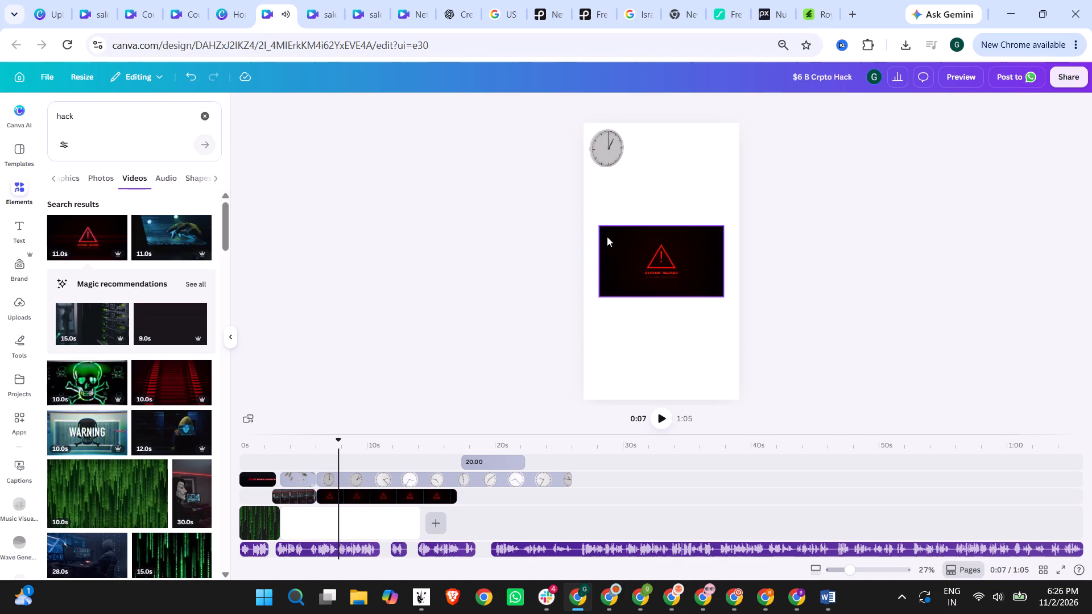
click(610, 236)
drag(598, 227, 503, 90)
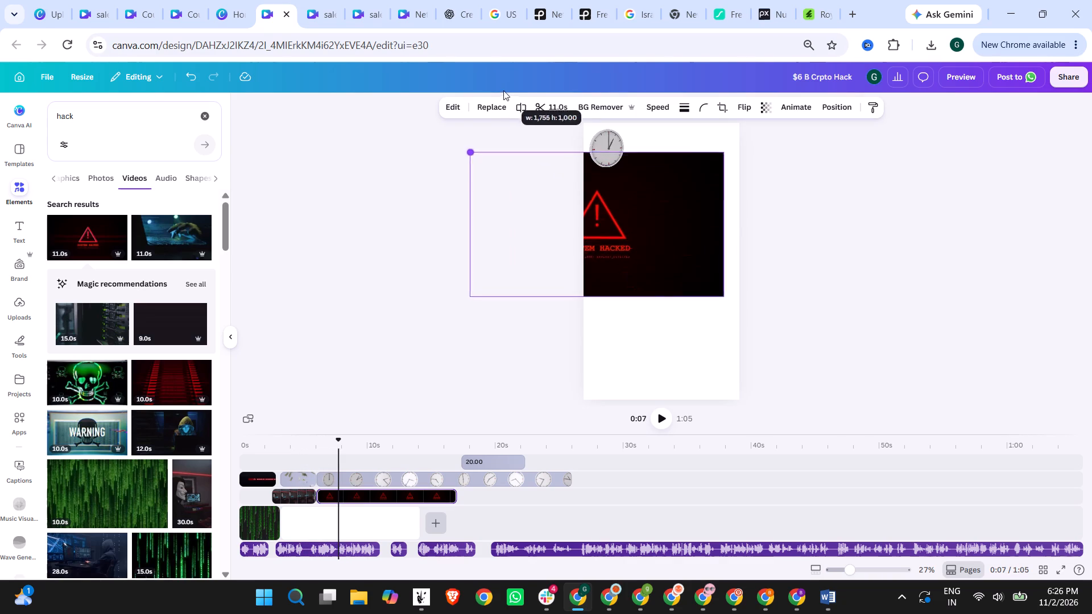
drag(503, 90, 503, 89)
drag(719, 293, 773, 334)
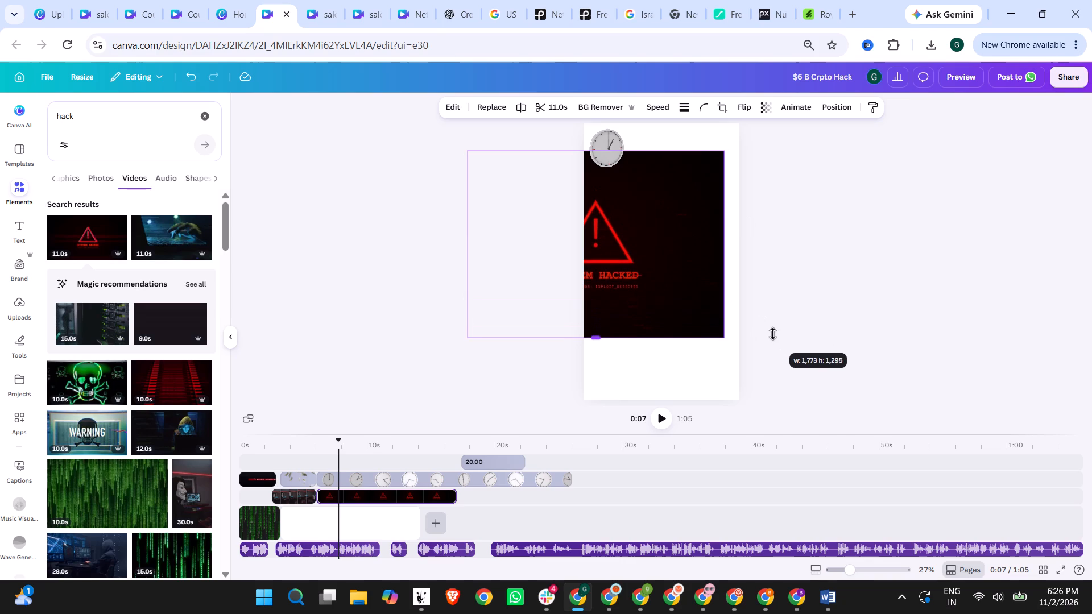
drag(773, 334, 856, 447)
drag(618, 308, 672, 265)
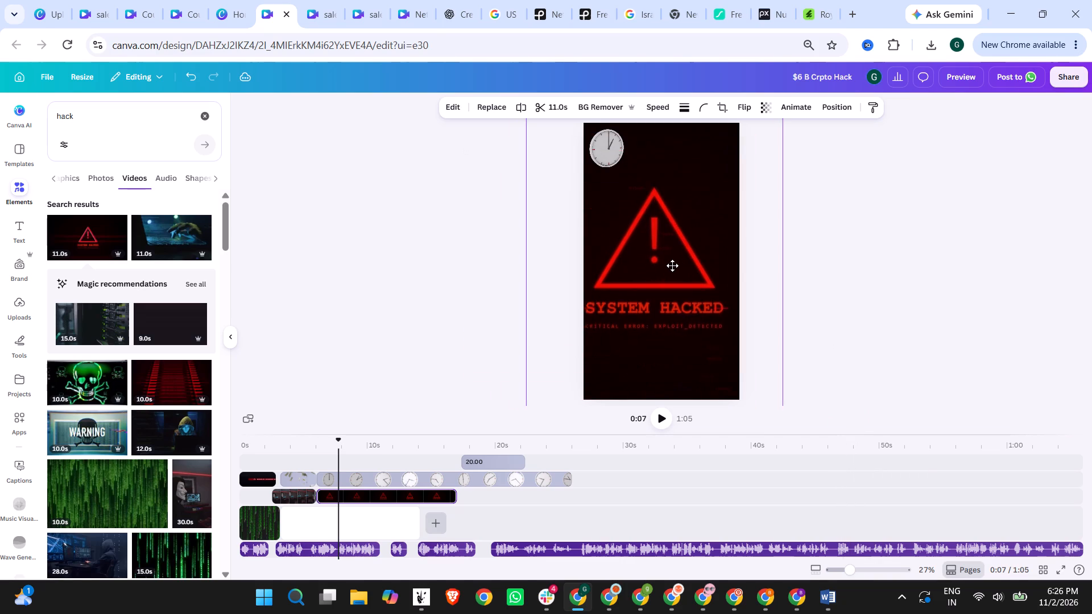
drag(672, 265, 672, 265)
Shrink the SYSTEM HACKED clip slightly, centre its warning text on the page and extend its height to the page bottom.
scroll(594, 312, down, 3)
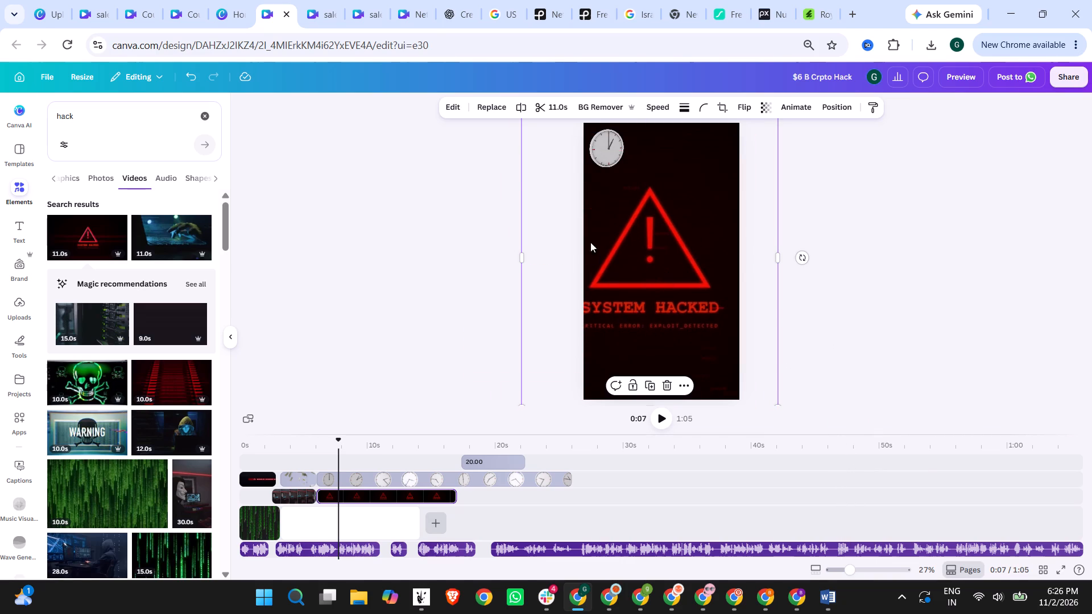
ctrl+scroll(533, 286, down, 2)
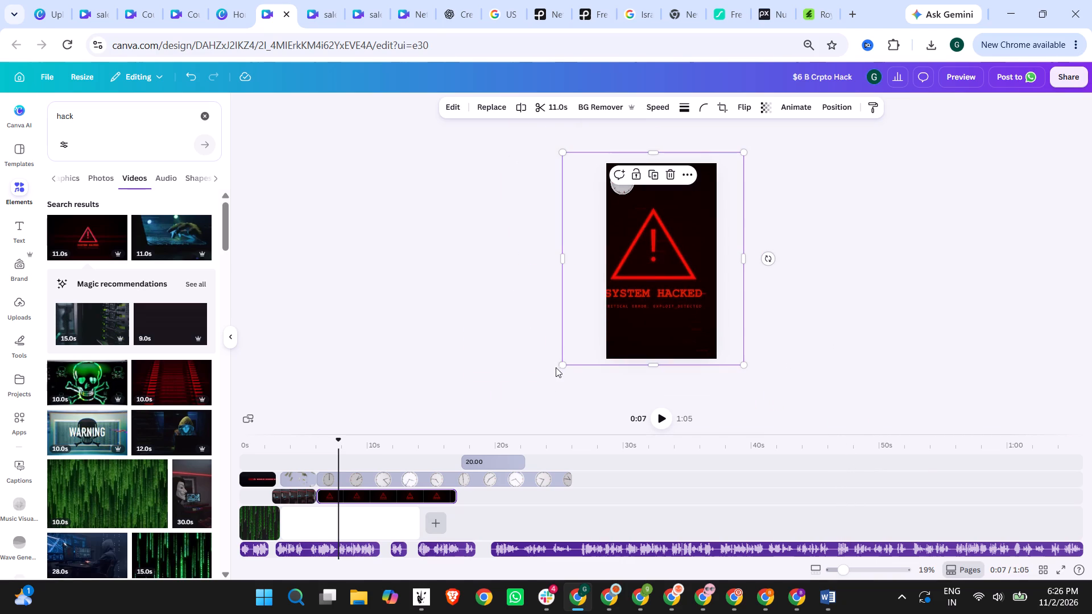
drag(561, 368, 598, 363)
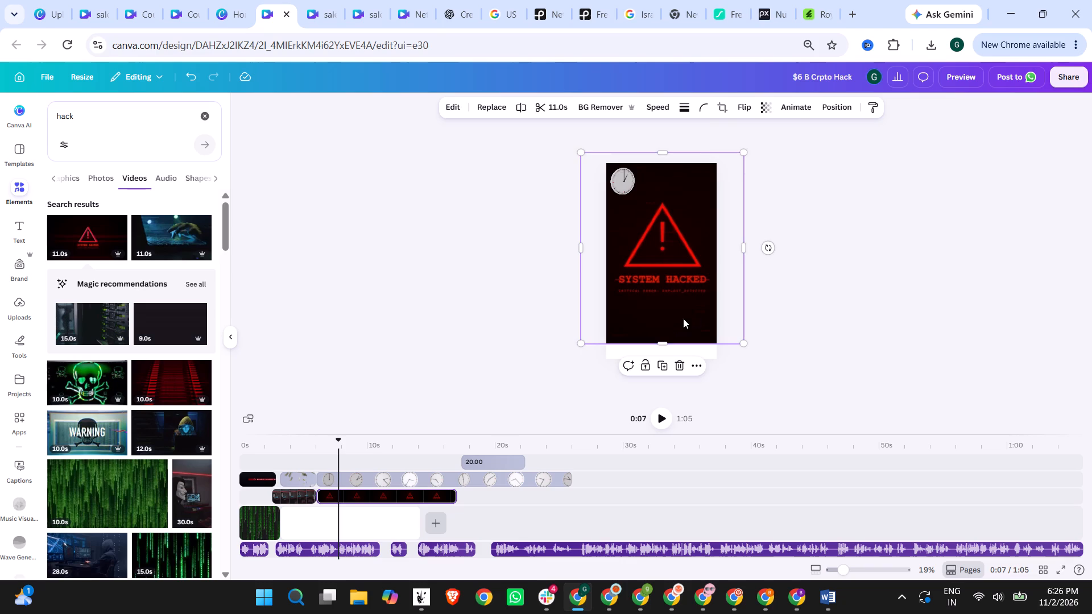
drag(683, 318, 680, 327)
drag(654, 349, 655, 361)
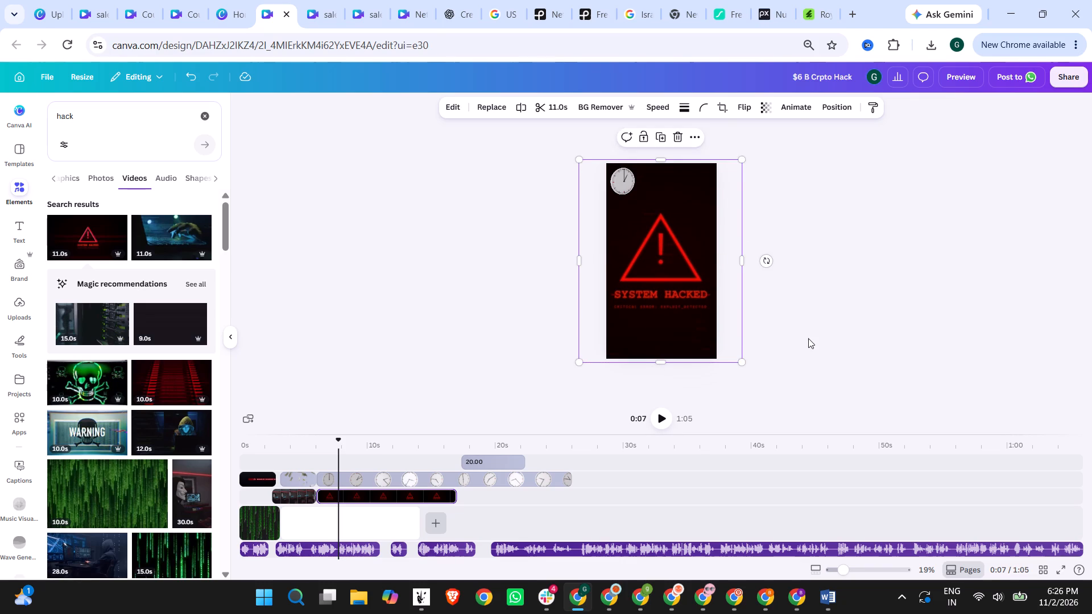
click(808, 338)
Inspect the SYSTEM HACKED clip up close and play it from the 7 s mark with the clock and voiceover.
ctrl+scroll(580, 330, up, 5)
ctrl+scroll(771, 323, up, 3)
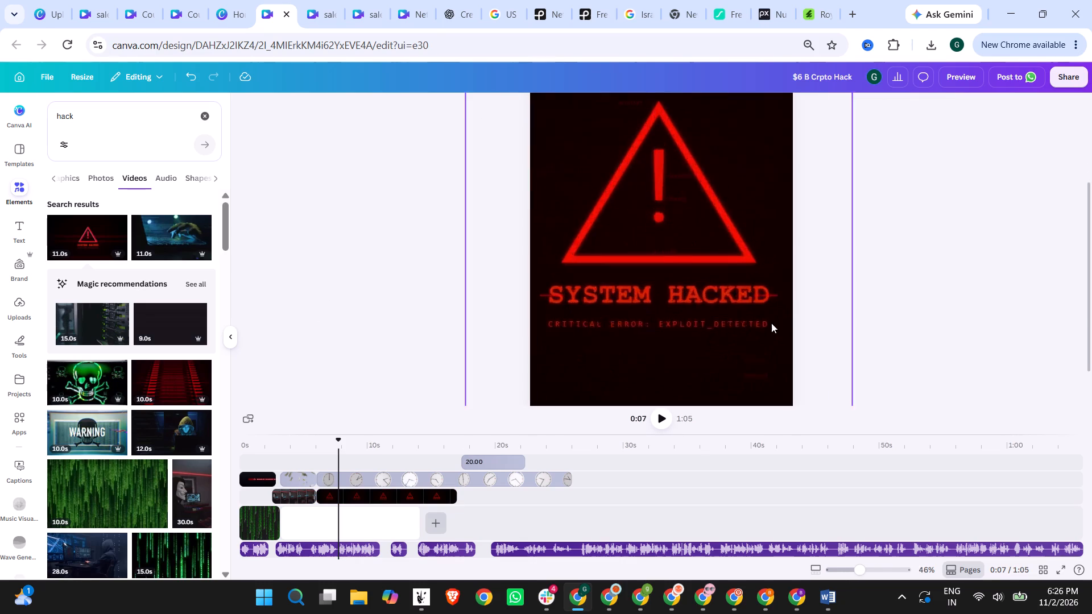
ctrl+scroll(771, 323, up, 3)
ctrl+scroll(772, 323, down, 7)
ctrl+scroll(605, 310, down, 3)
click(660, 413)
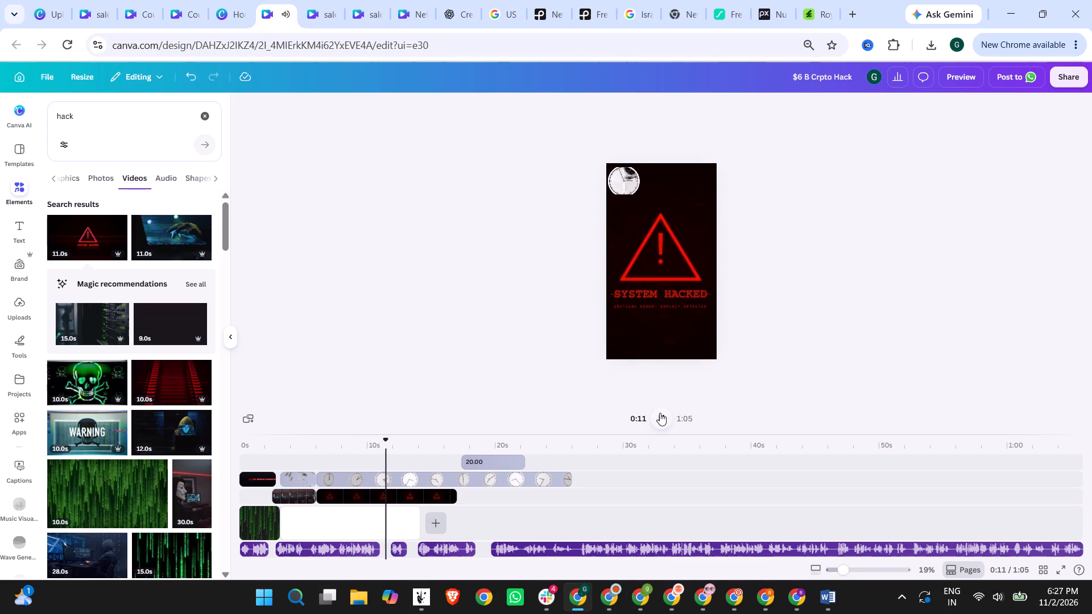
click(660, 413)
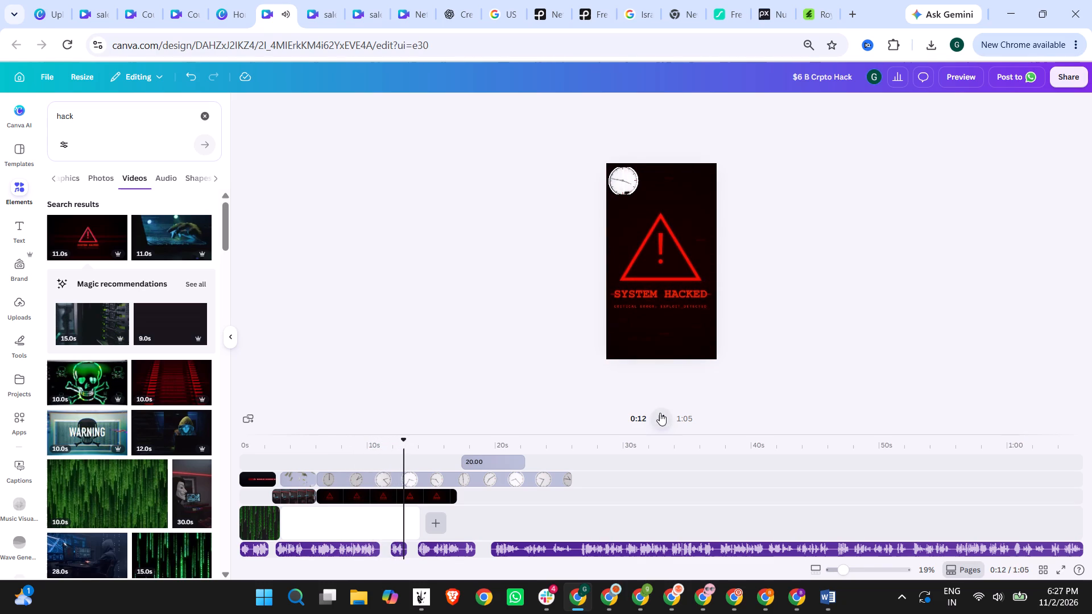
Delete the white ticking clock overlaid on the SYSTEM HACKED clip.
click(626, 178)
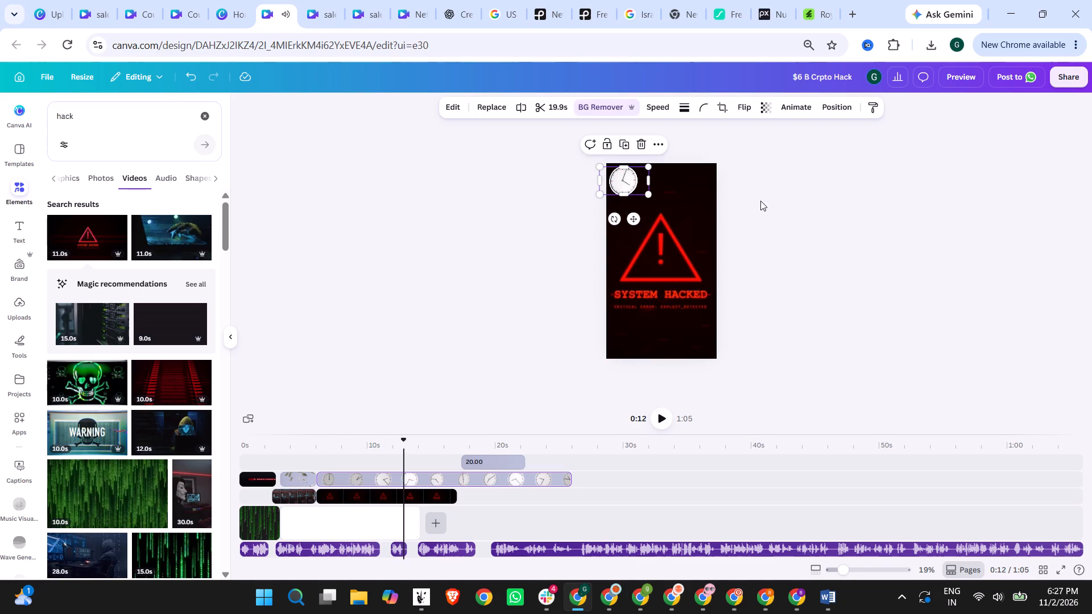
click(760, 201)
click(621, 177)
key(Delete)
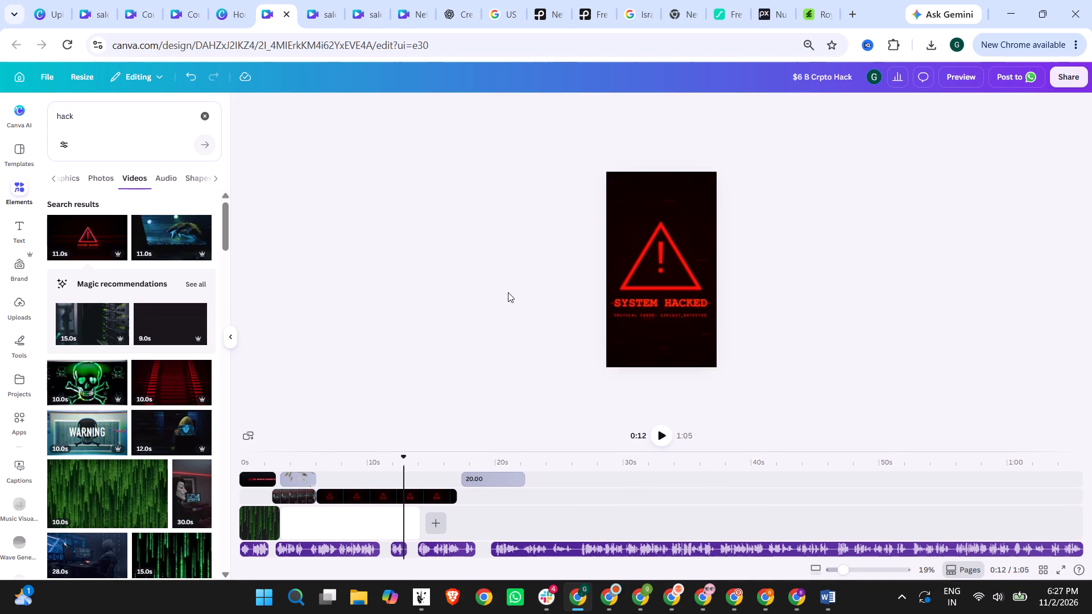
double_click(661, 179)
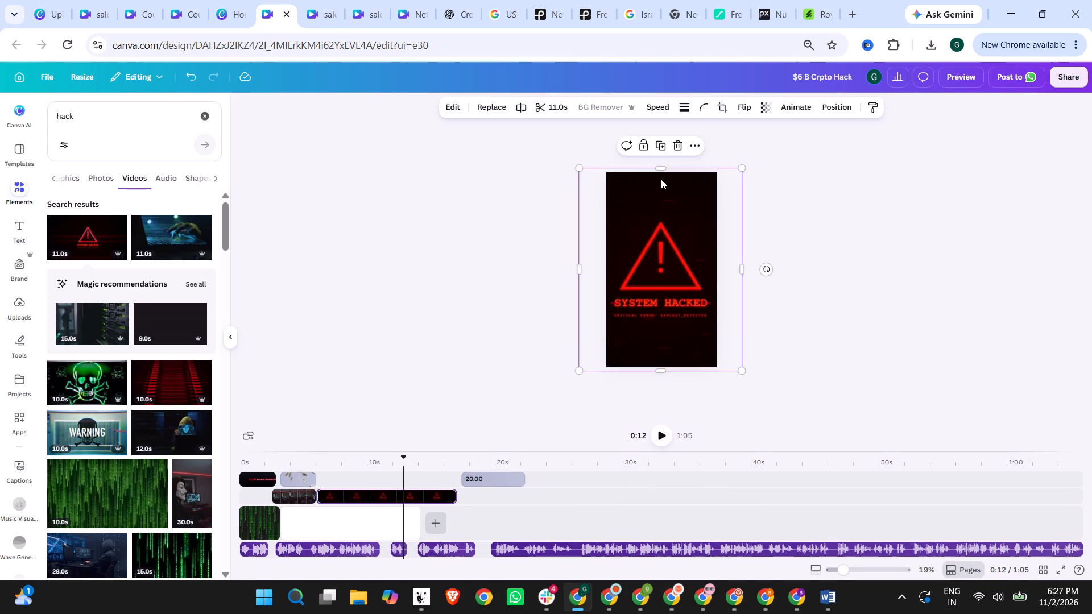
click(664, 196)
Colour the 20.00 text on the timer label solid red.
click(477, 477)
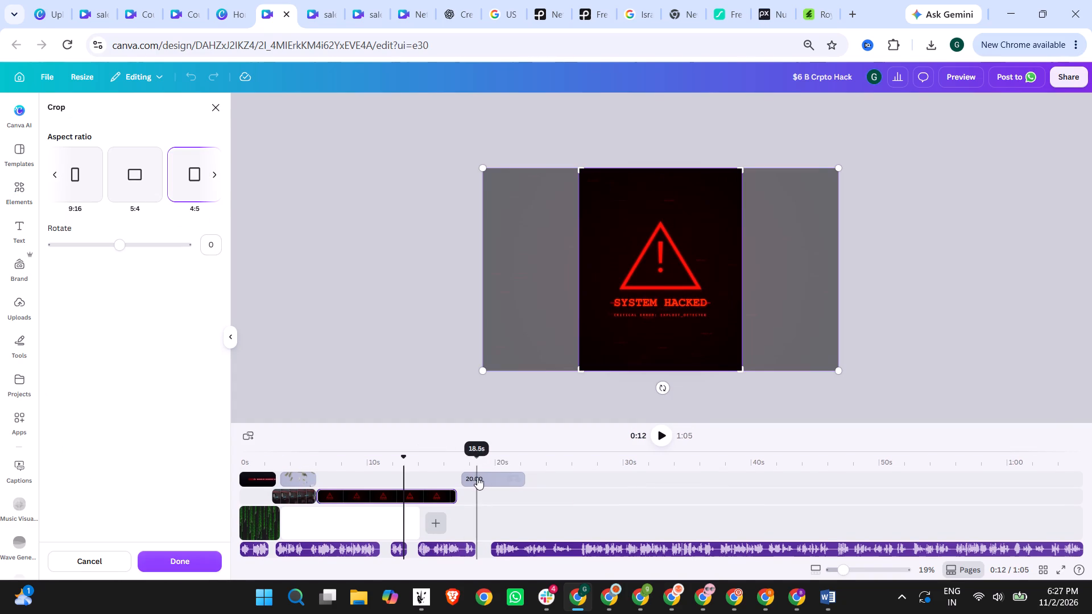
double_click(654, 189)
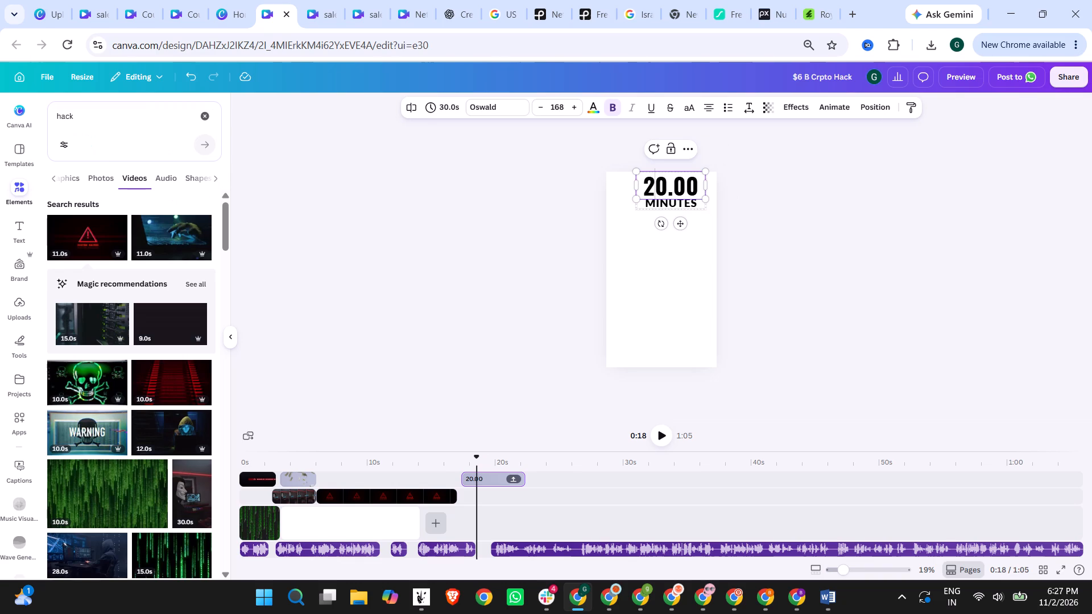
drag(644, 186, 710, 184)
click(700, 184)
drag(697, 184, 655, 186)
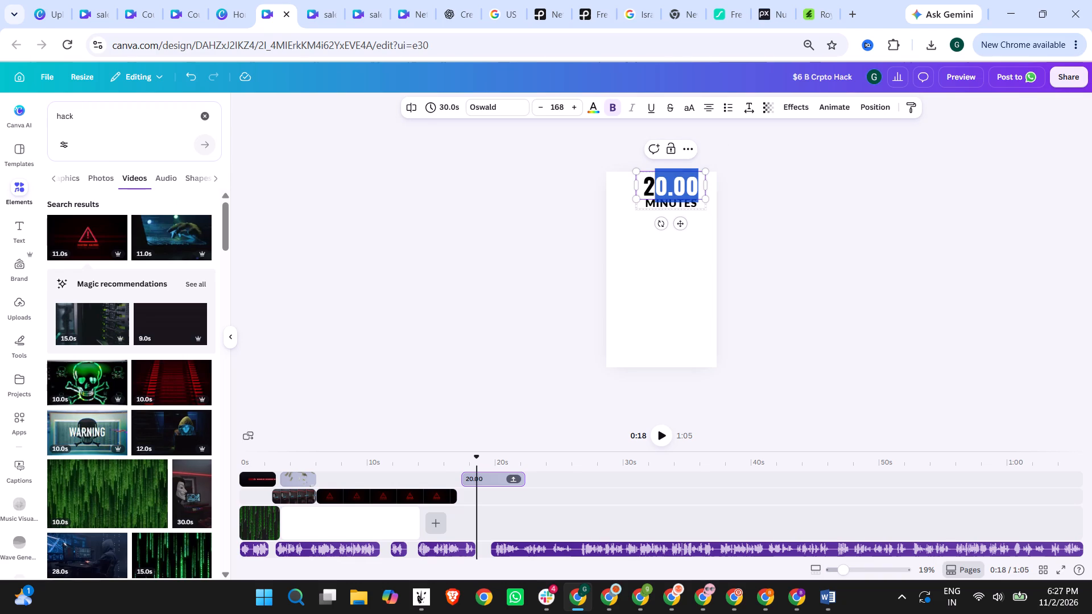
drag(655, 186, 643, 186)
click(589, 102)
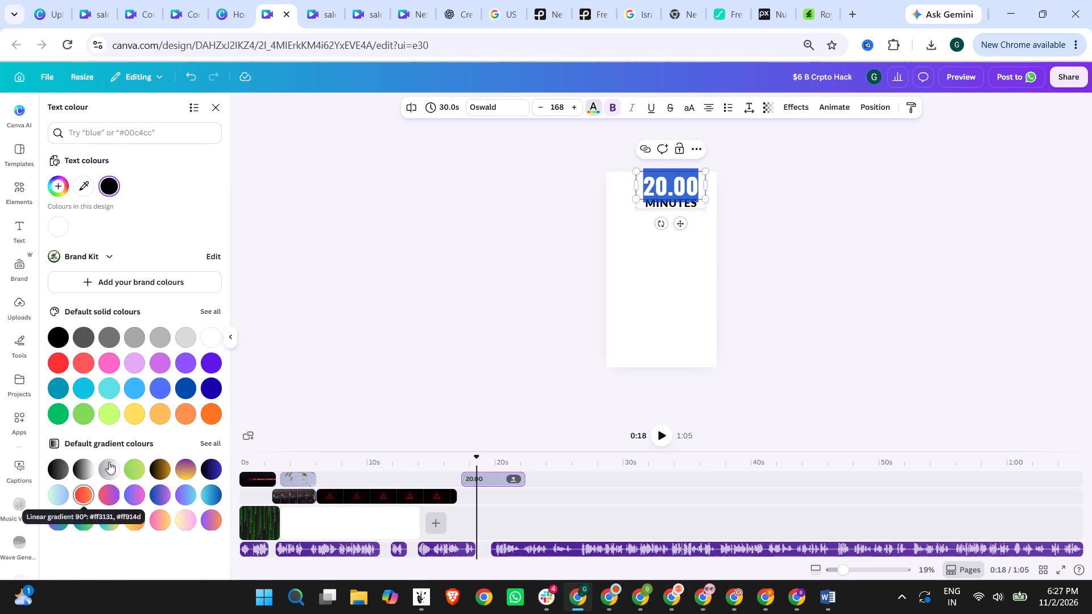
scroll(109, 462, down, 3)
scroll(90, 371, up, 4)
scroll(122, 324, up, 5)
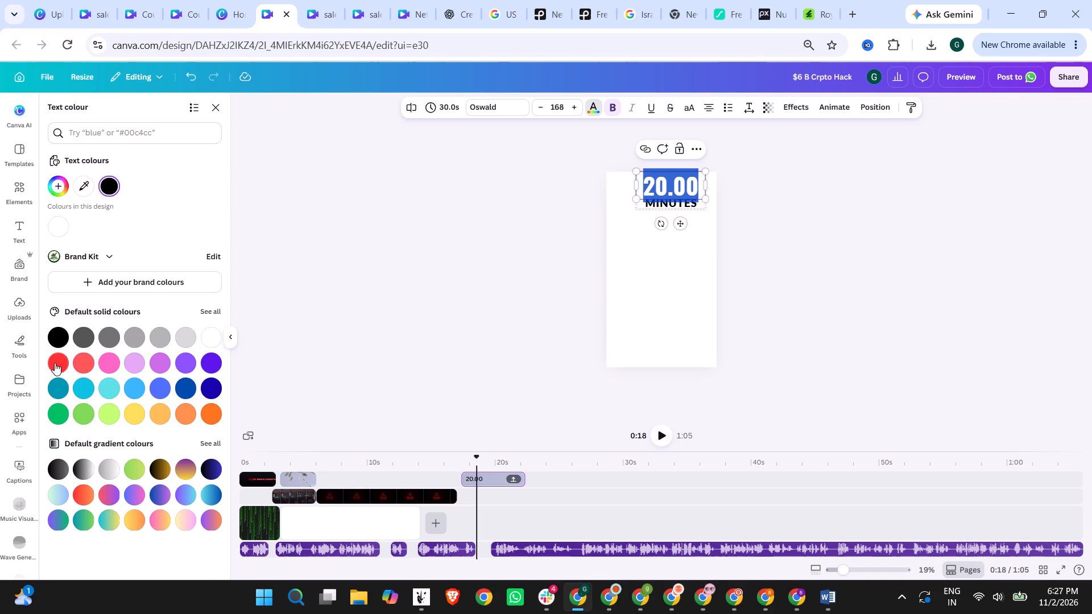
click(55, 360)
click(821, 211)
Colour the MINUTES text below 20.00 the same red.
triple_click(669, 201)
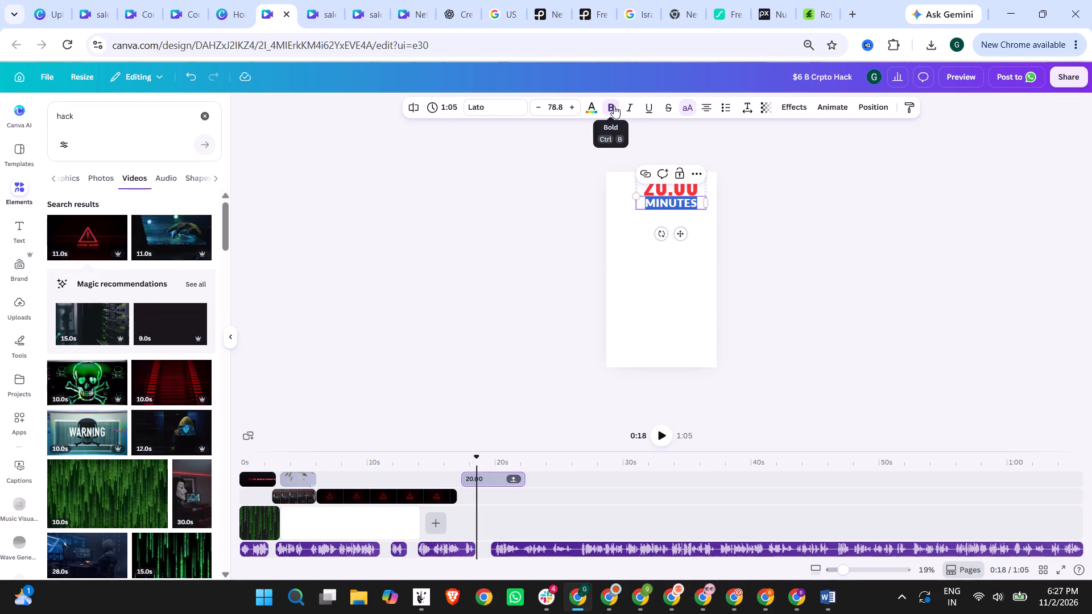
click(587, 105)
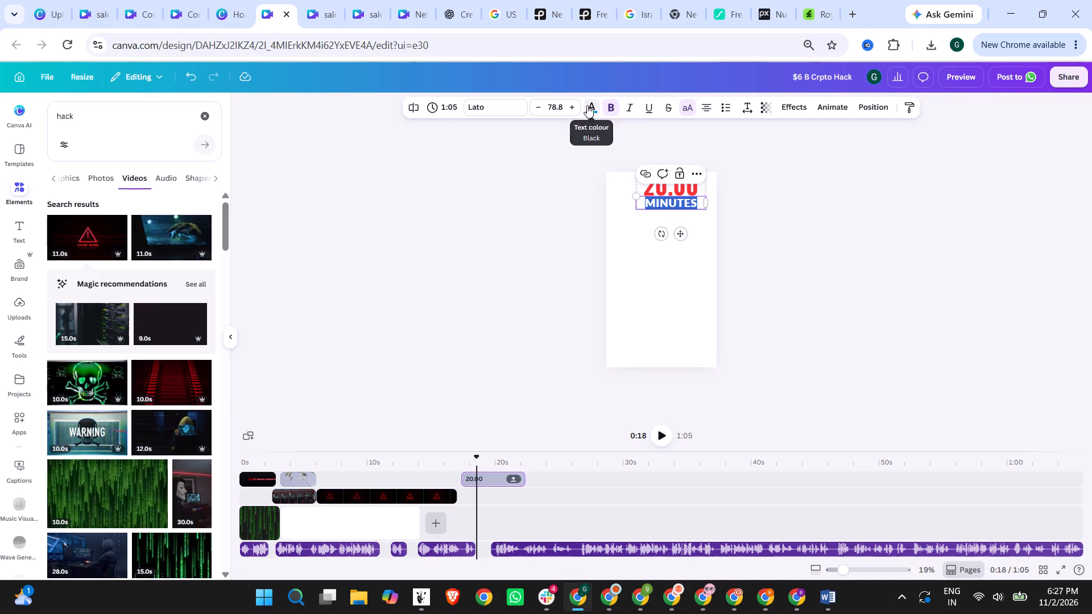
click(113, 184)
click(435, 233)
click(920, 211)
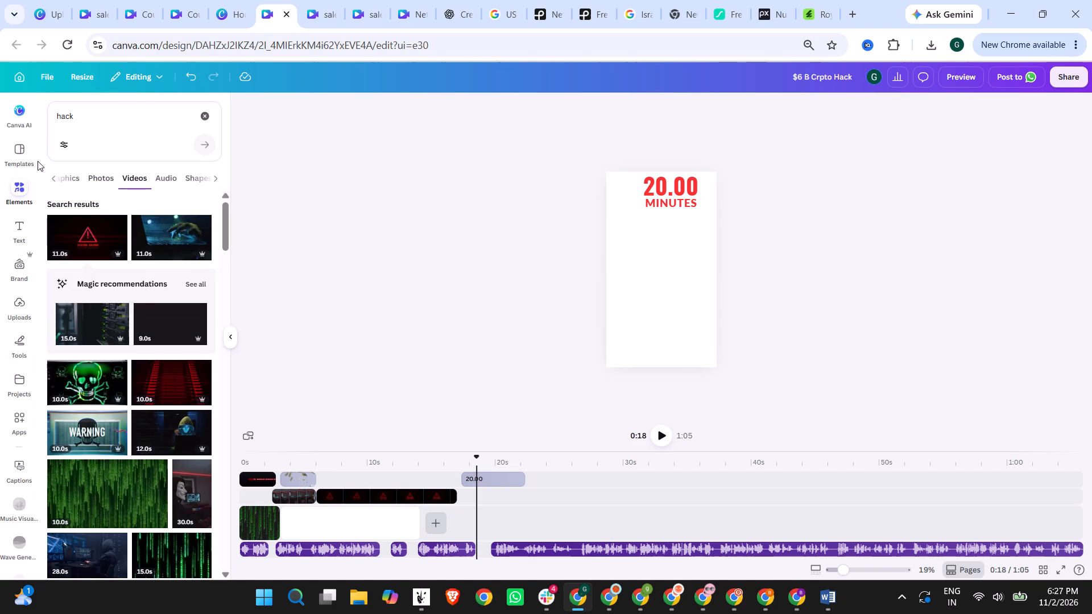
Replace the hack search with a search for clock across all element types.
click(51, 178)
click(51, 178)
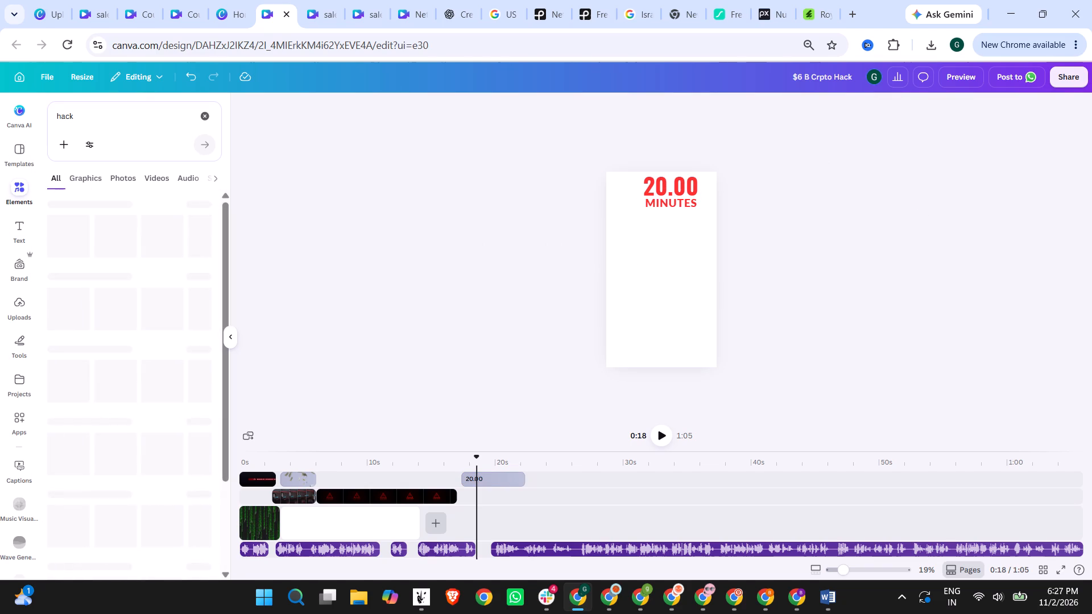
drag(98, 108, 6, 113)
drag(77, 121, 44, 120)
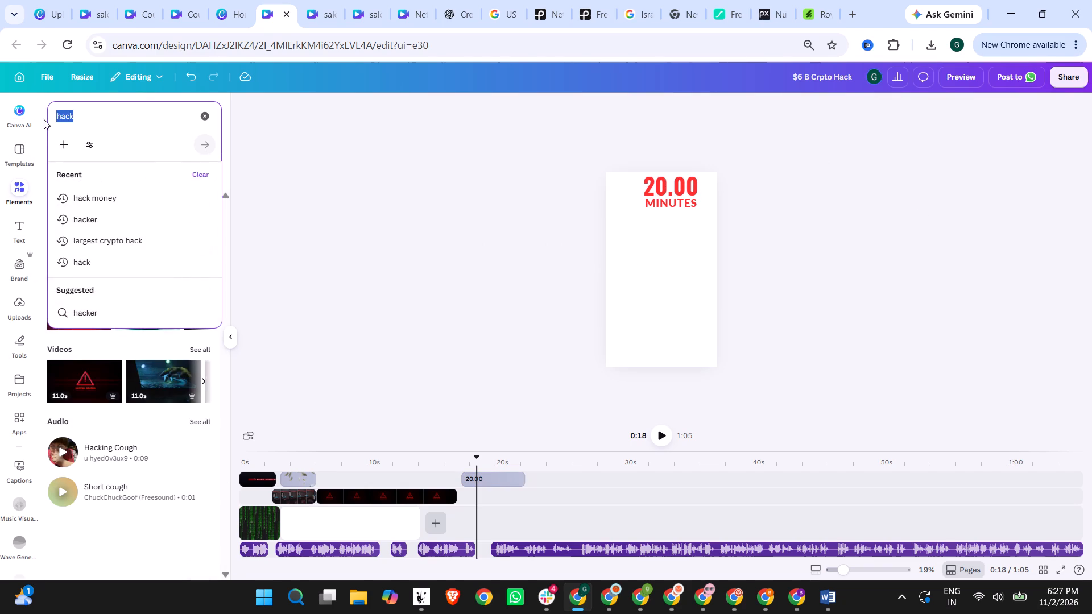
key(c)
key(BackSpace)
key(BackSpace)
text(lco)
key(BackSpace)
key(BackSpace)
key(BackSpace)
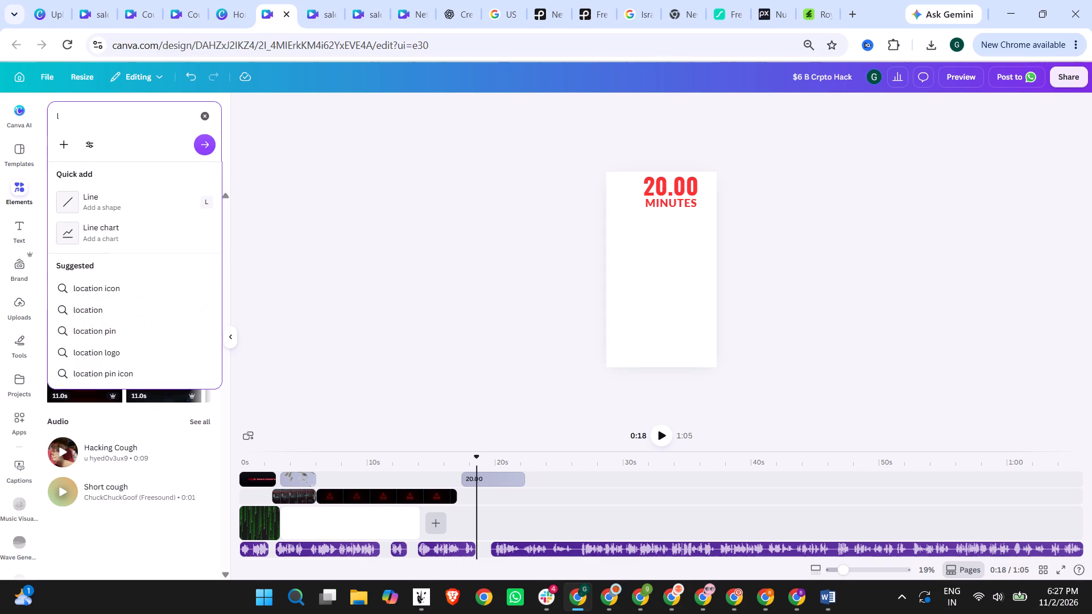
key(l)
key(BackSpace)
text(clock)
key(Return)
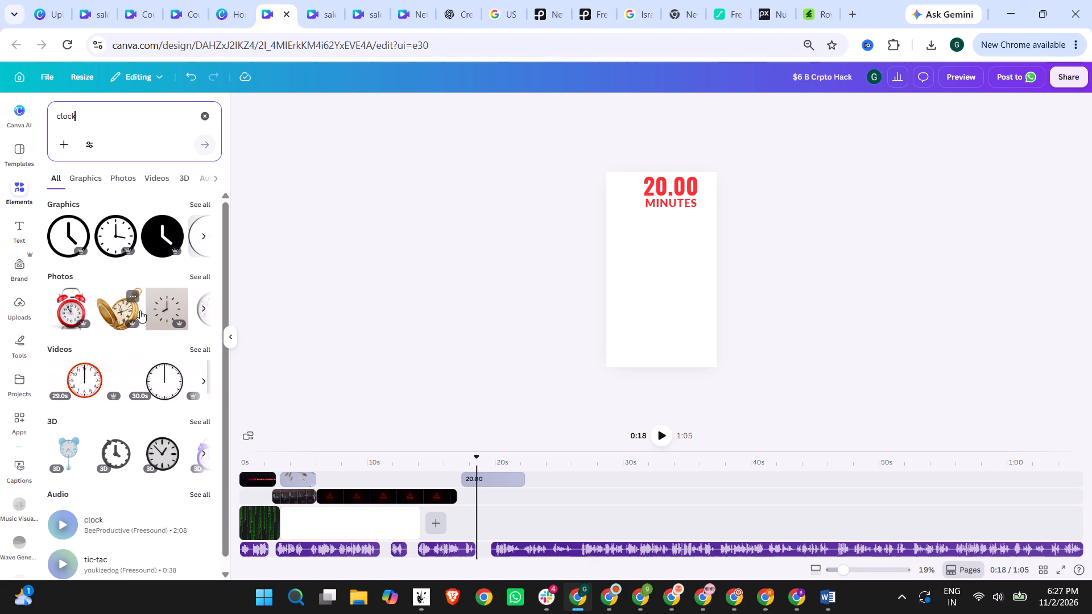
Browse the clock graphics and add the animated red alarm clock with black bells to the page at the 18 s mark.
click(205, 201)
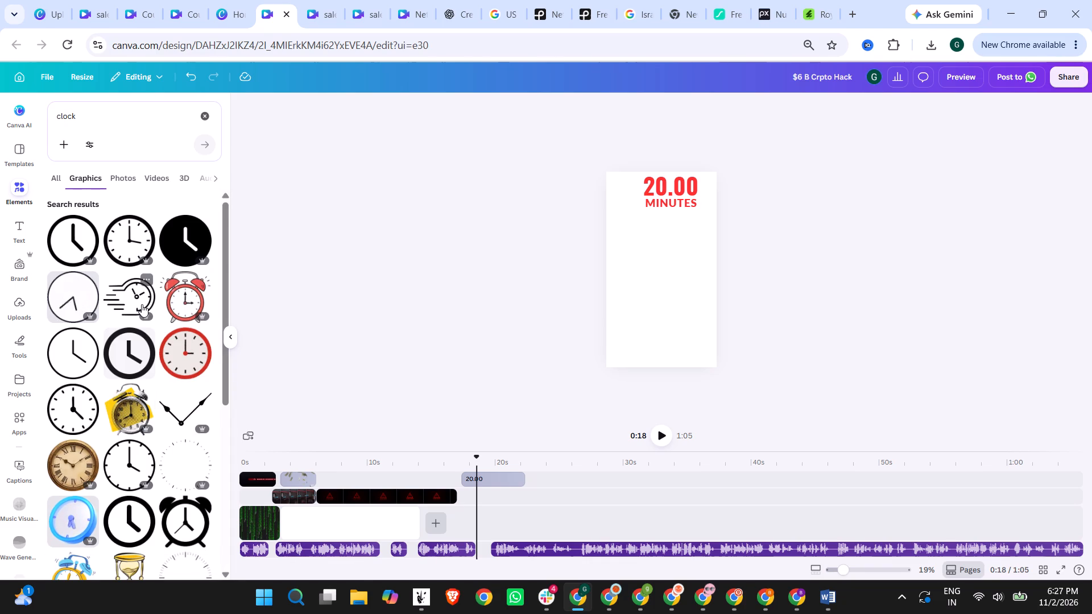
scroll(171, 308, down, 3)
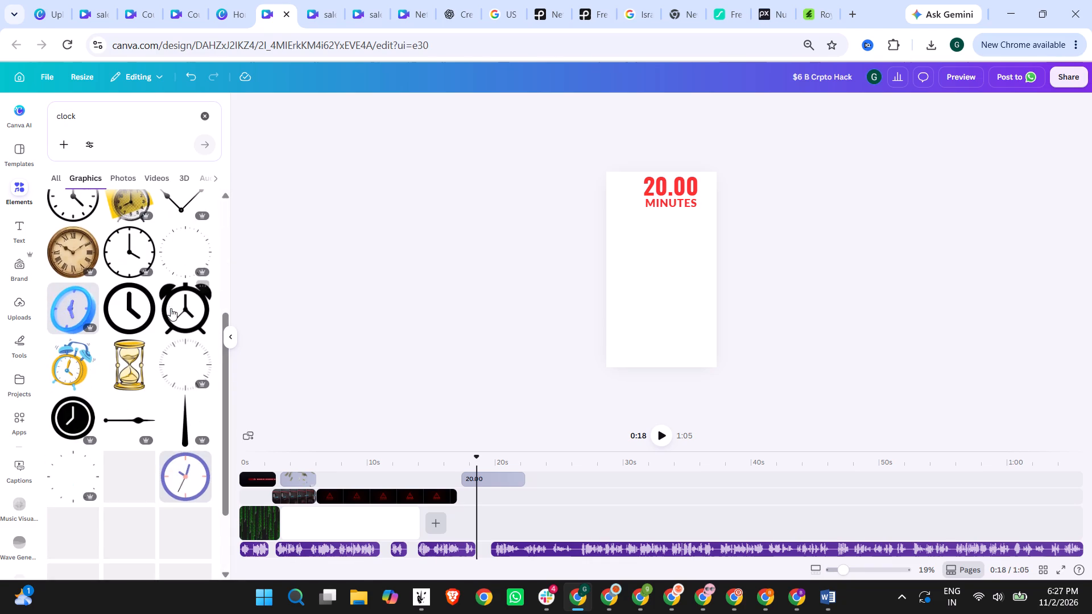
scroll(78, 312, down, 3)
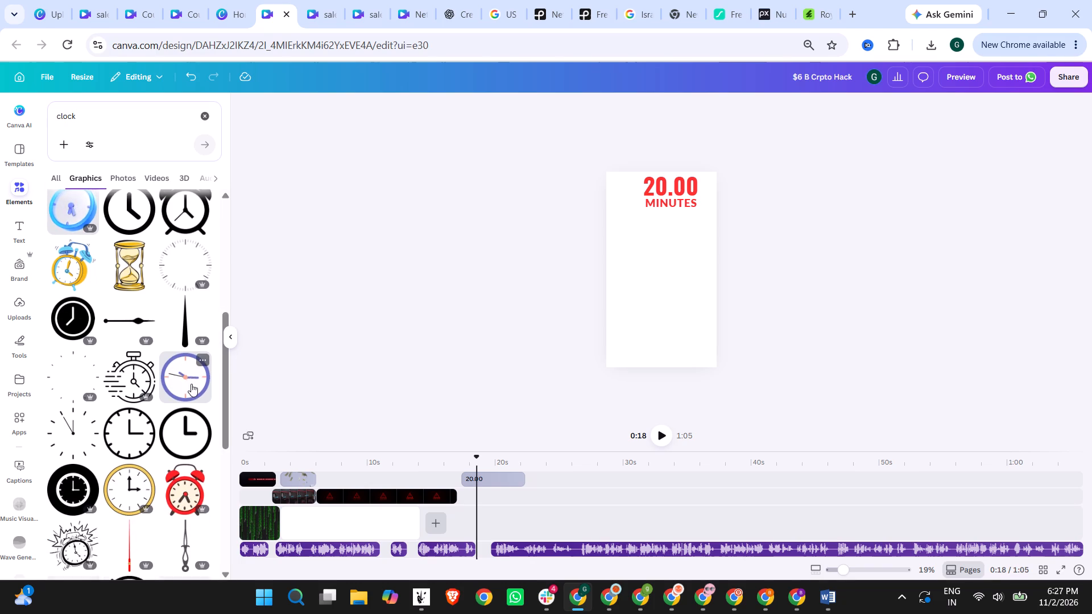
scroll(191, 384, down, 4)
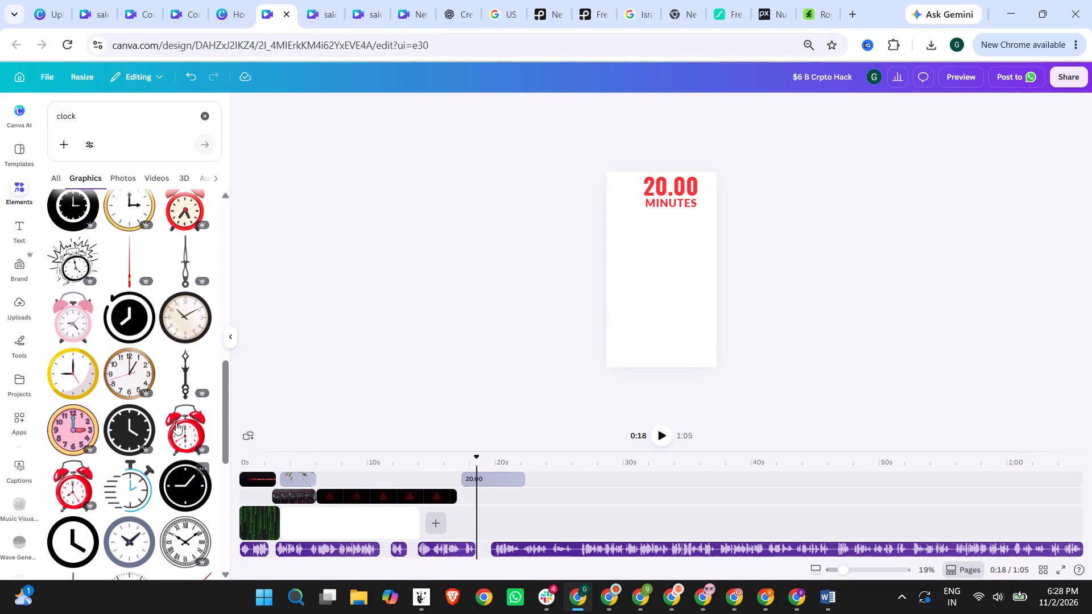
scroll(175, 410, down, 6)
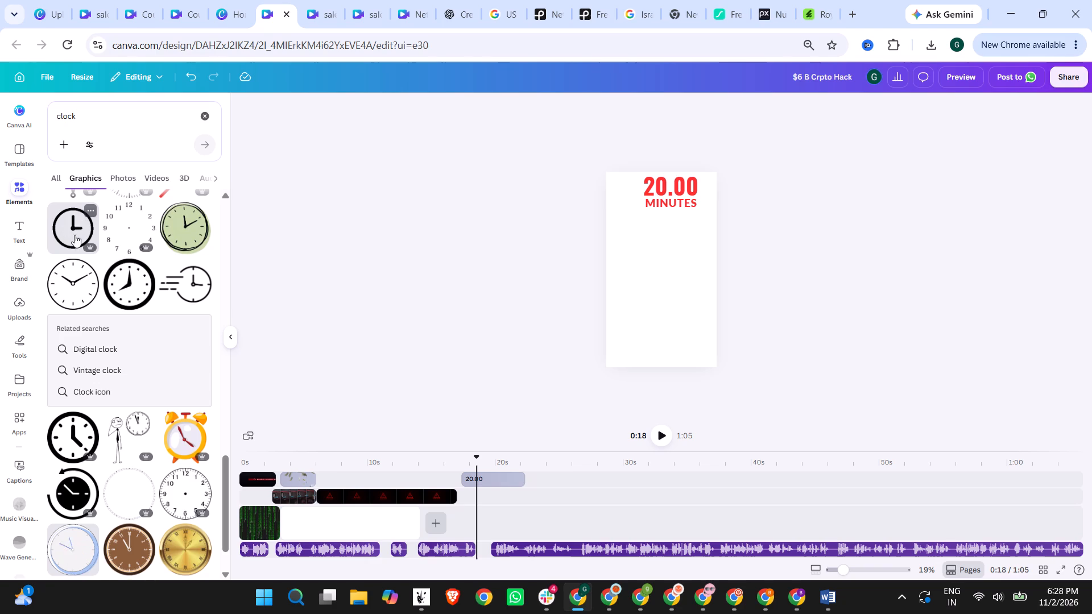
scroll(90, 260, down, 7)
scroll(142, 387, down, 6)
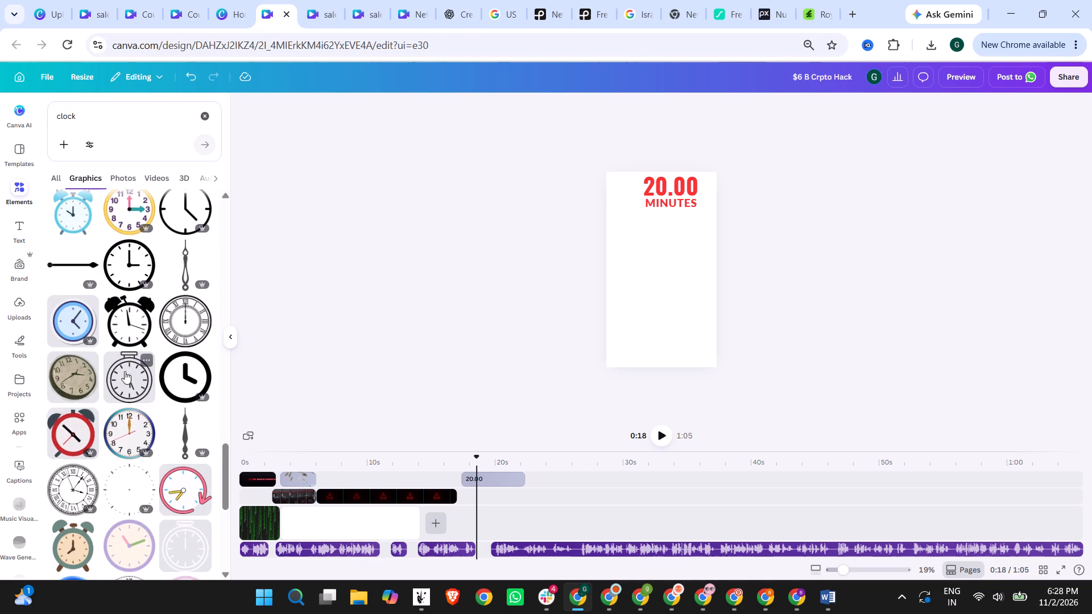
click(84, 426)
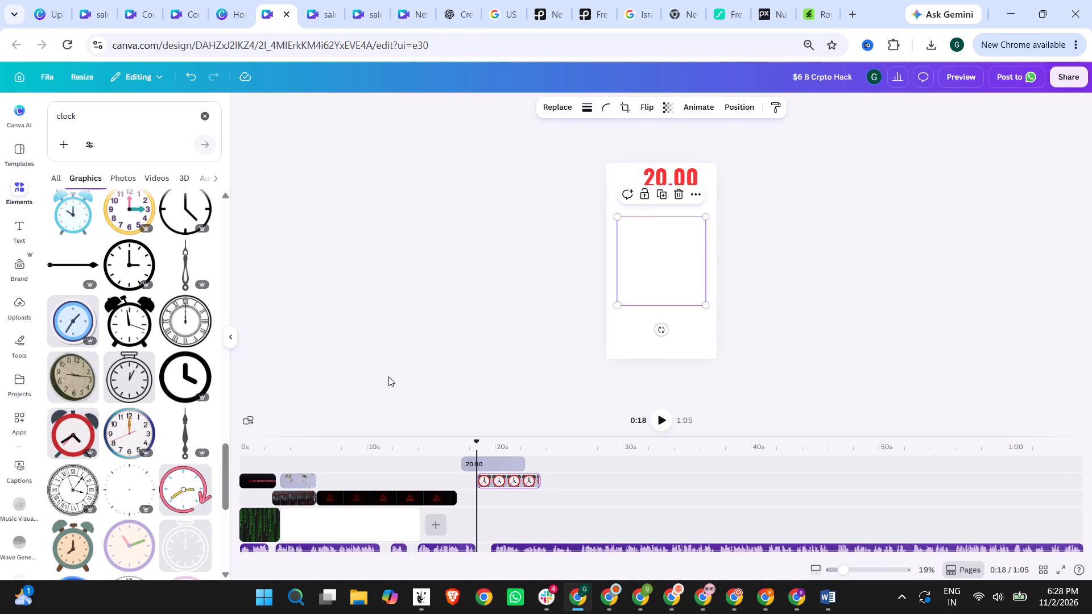
Shrink the red alarm clock and place it in the page's upper-left corner, beside the 20.00 MINUTES label.
drag(657, 243, 644, 204)
drag(690, 265, 638, 210)
drag(628, 205, 632, 194)
click(803, 197)
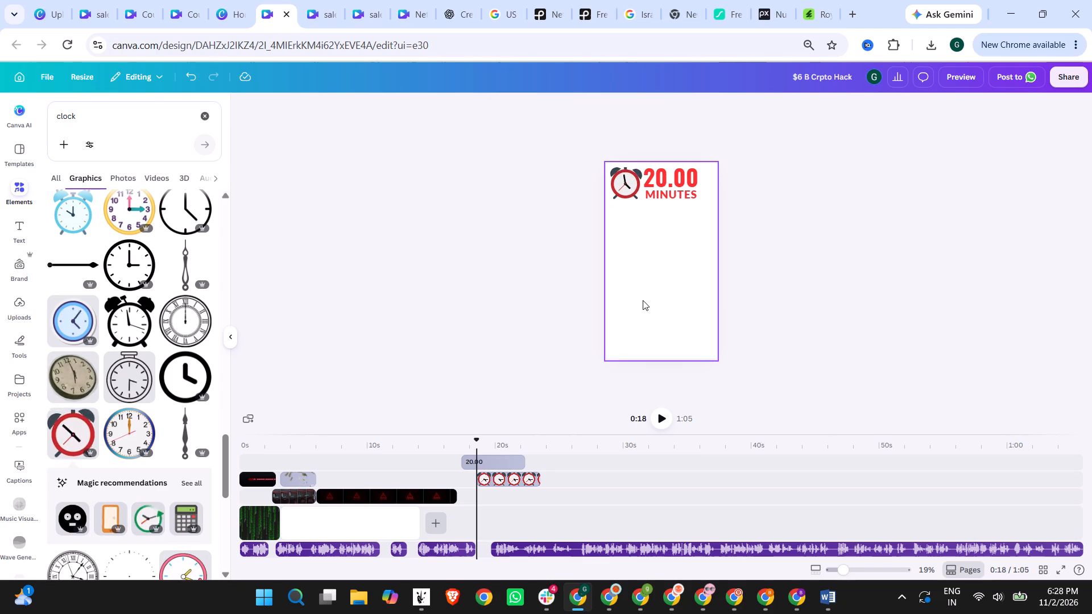
Try the Outline and Background text effects on 20.00, and settle on Glow.
click(681, 173)
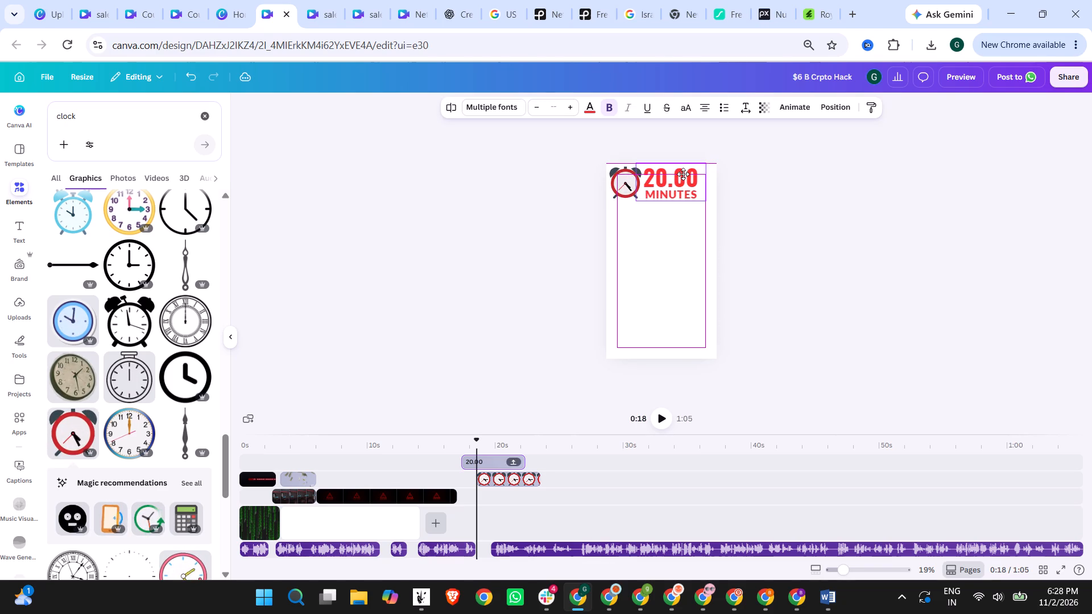
click(670, 177)
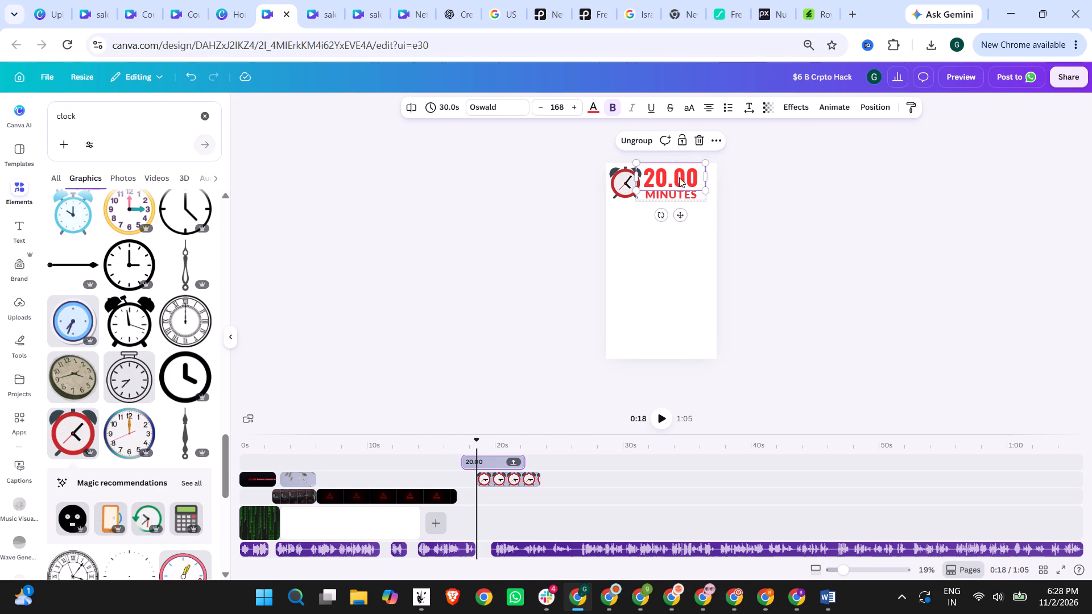
click(793, 105)
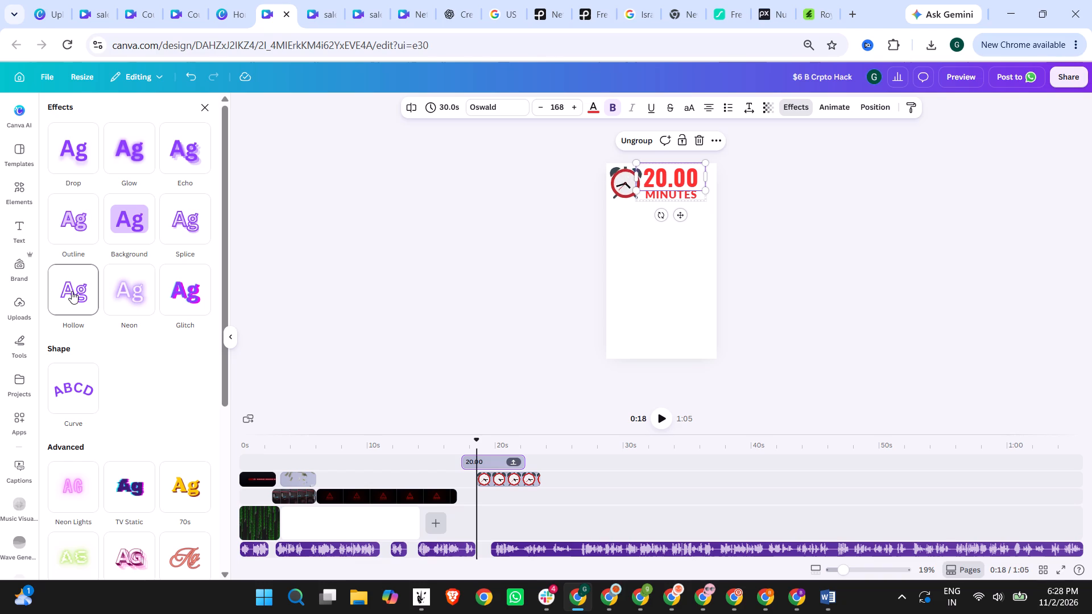
scroll(176, 380, down, 1)
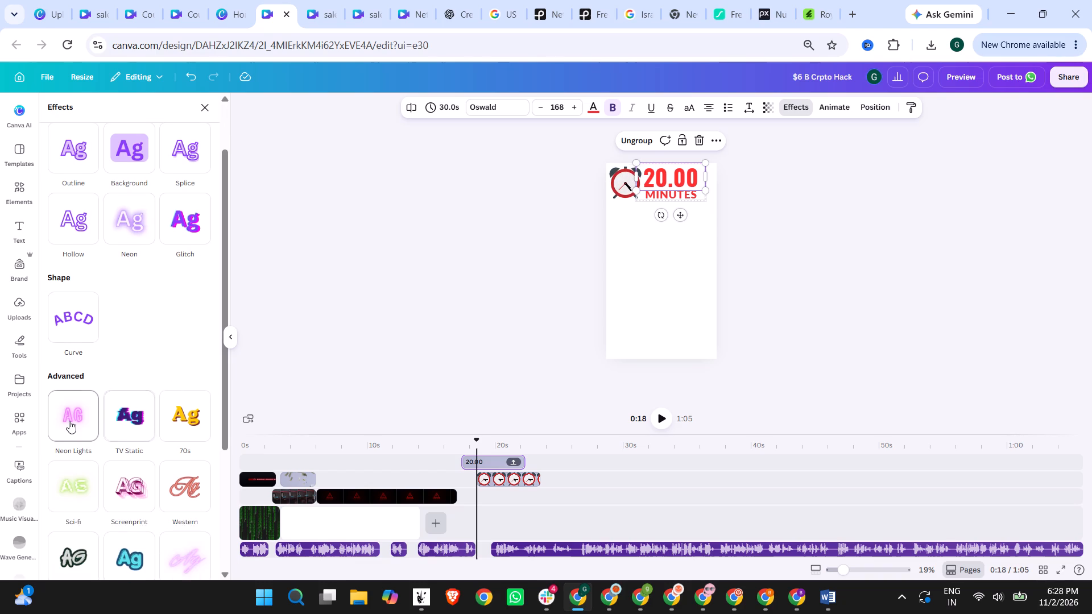
scroll(138, 447, down, 6)
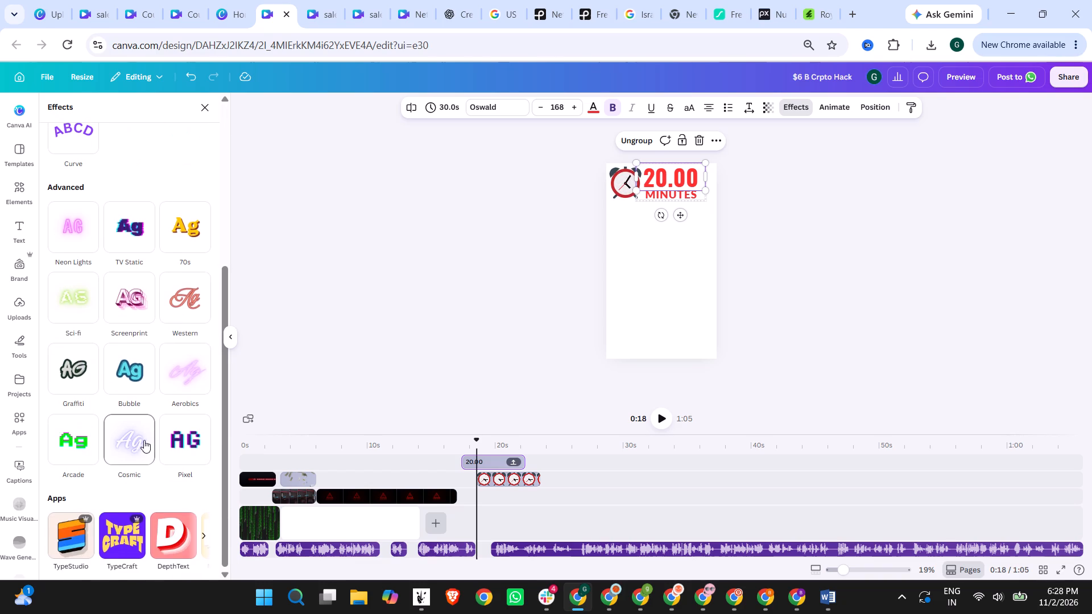
scroll(179, 438, down, 2)
scroll(111, 208, up, 8)
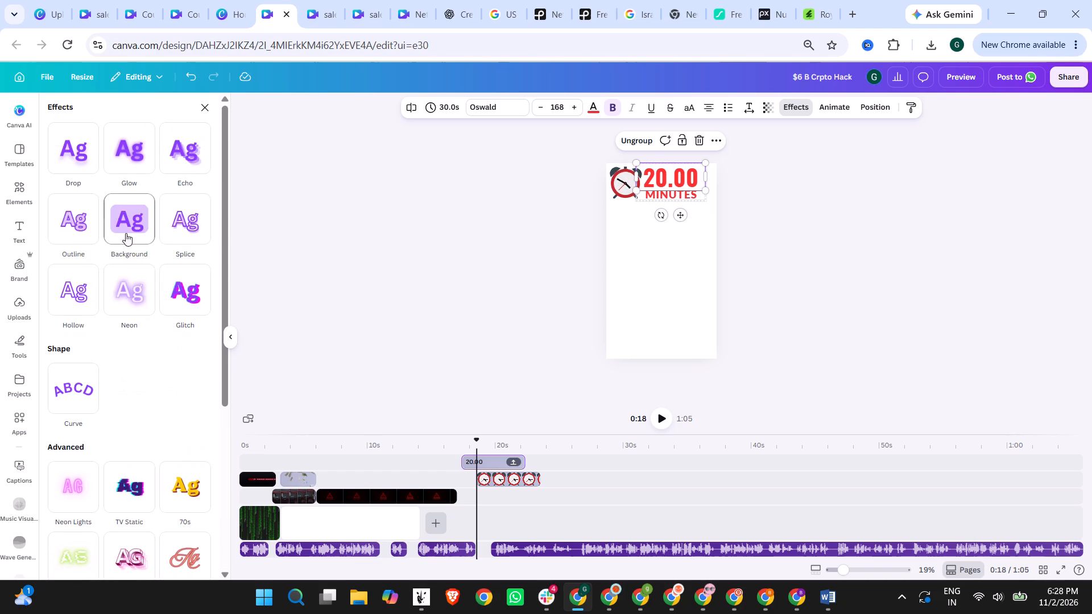
click(86, 236)
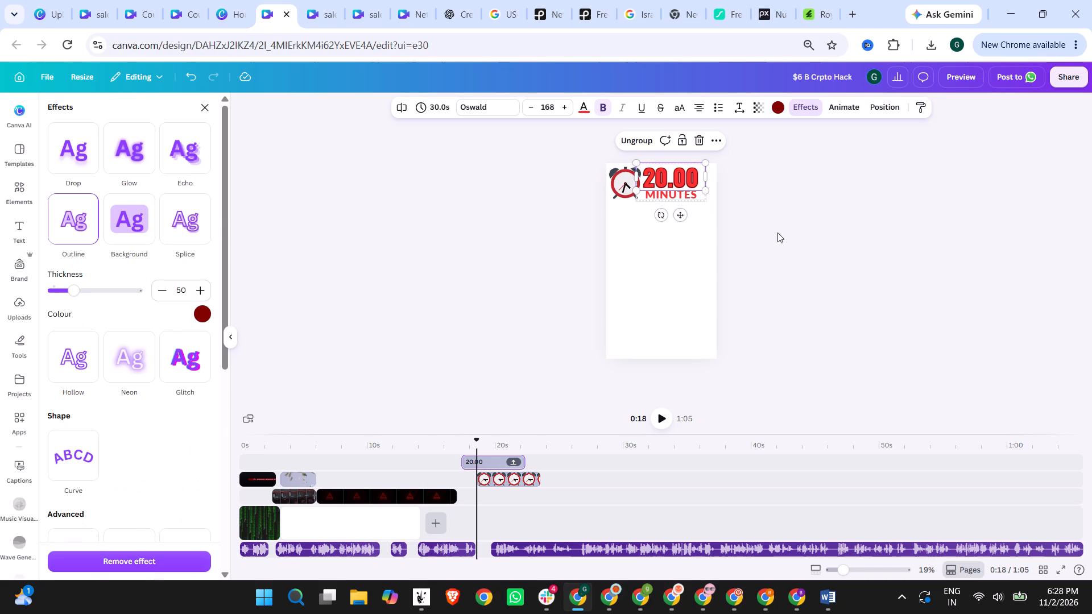
click(136, 217)
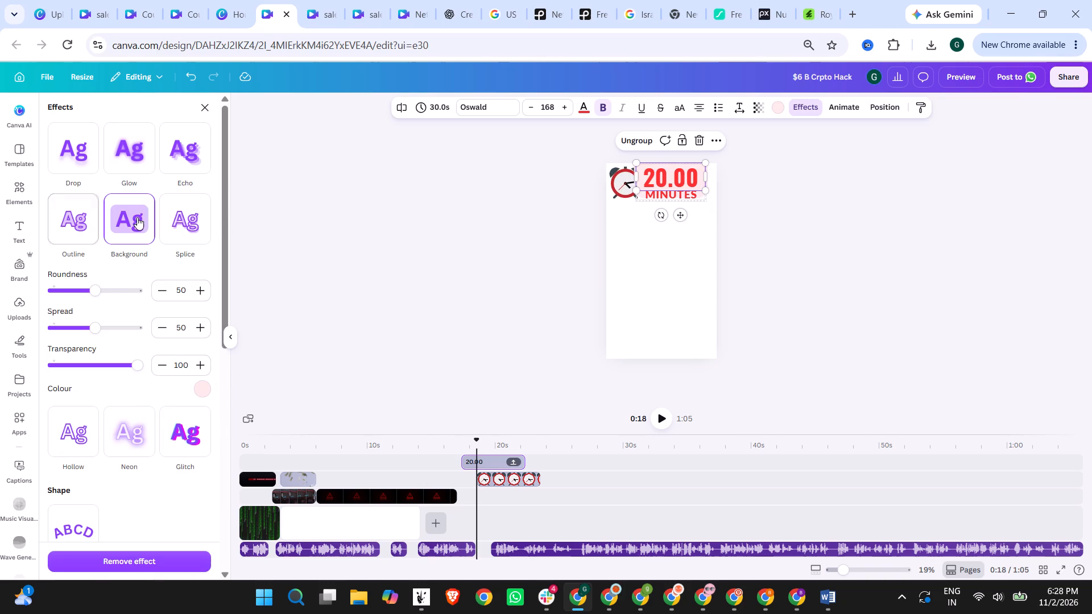
click(137, 217)
click(140, 164)
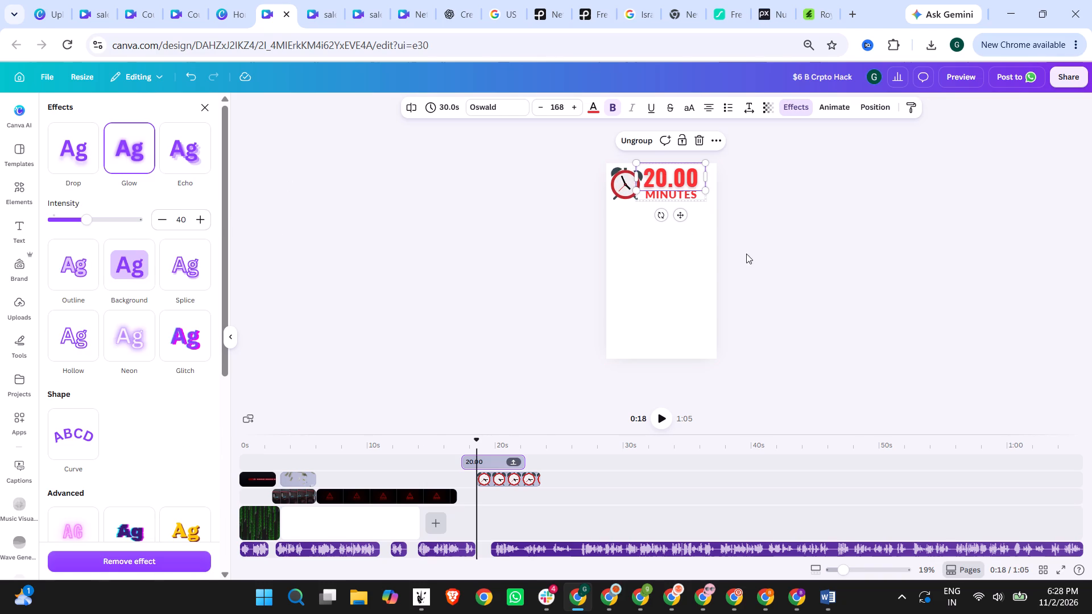
click(767, 239)
Apply the Glow text effect to the MINUTES text.
click(682, 194)
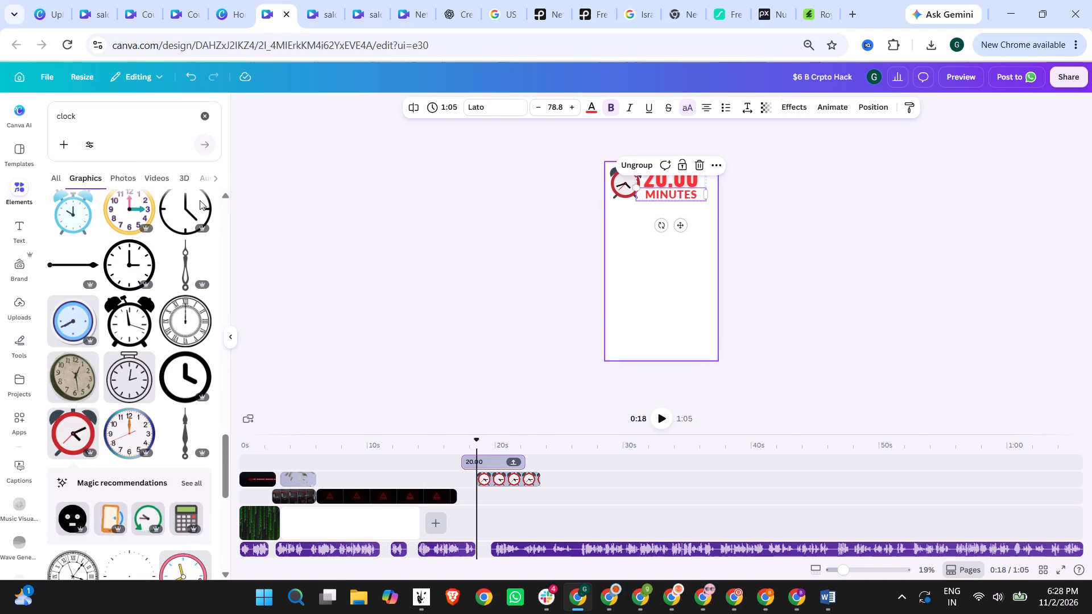
click(795, 106)
scroll(151, 244, up, 5)
click(131, 165)
click(981, 308)
click(781, 192)
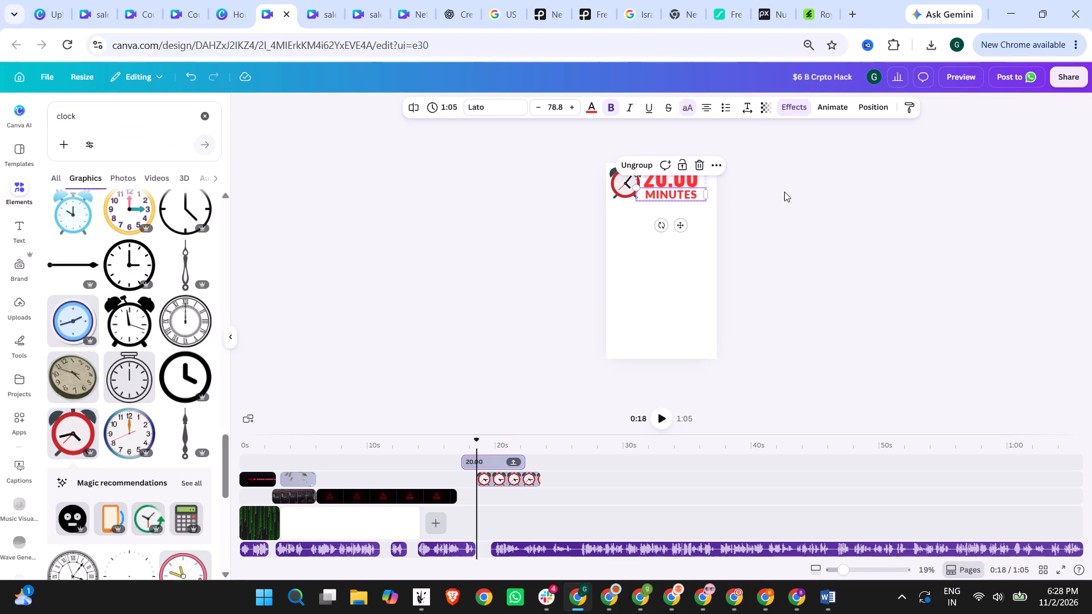
Move the 20.00 MINUTES label slightly right, leaving a gap beside the alarm clock.
drag(667, 180, 672, 180)
click(759, 184)
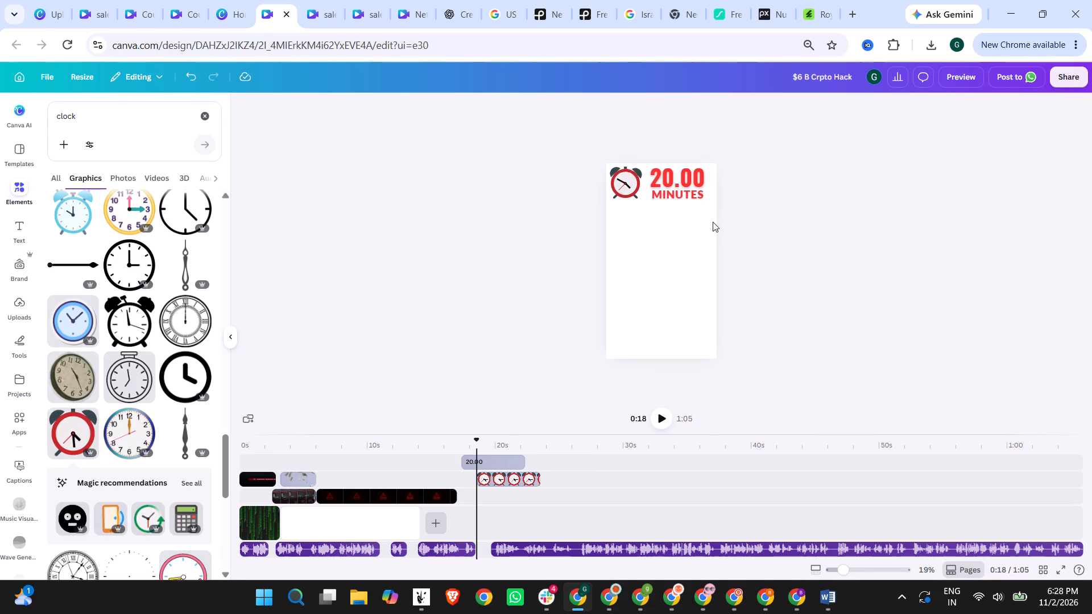
Move the 20.00 MINUTES label earlier on the timeline to start at about 7 s, over the SYSTEM HACKED clip.
click(666, 190)
click(816, 194)
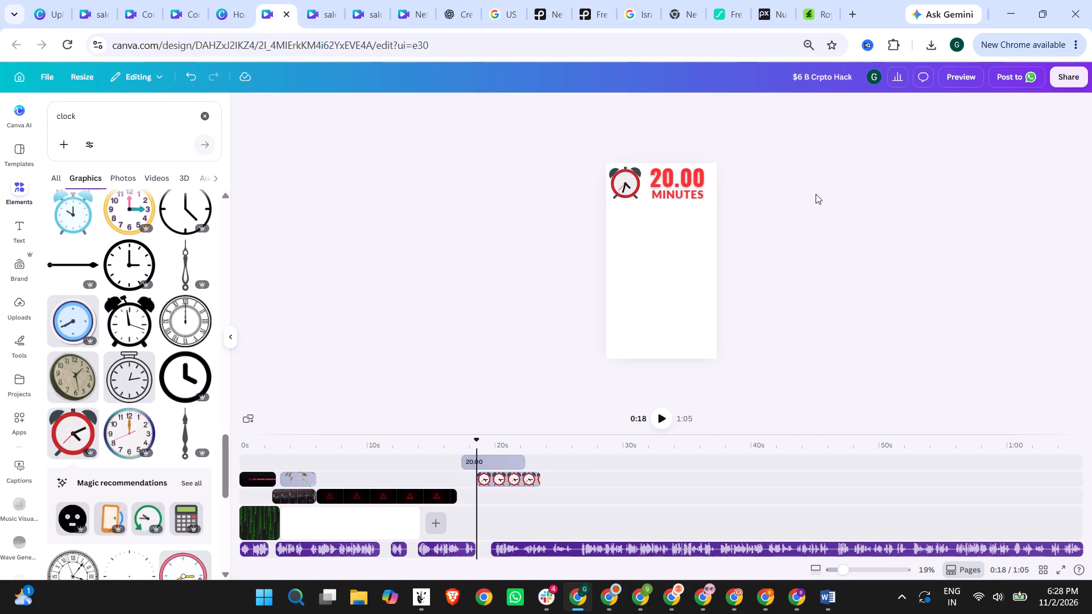
drag(491, 459, 367, 457)
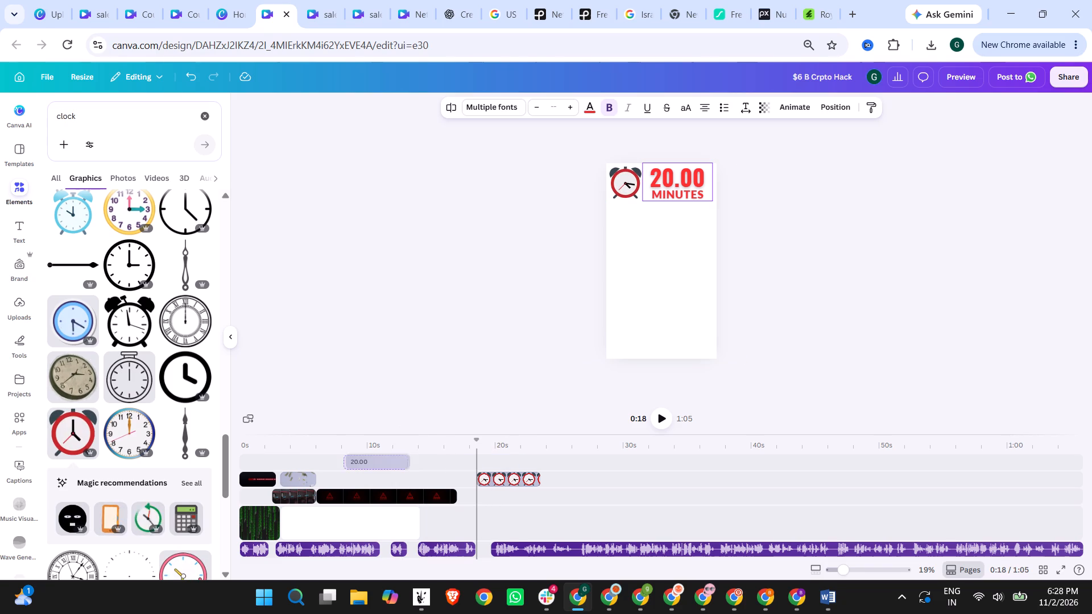
drag(367, 457, 344, 457)
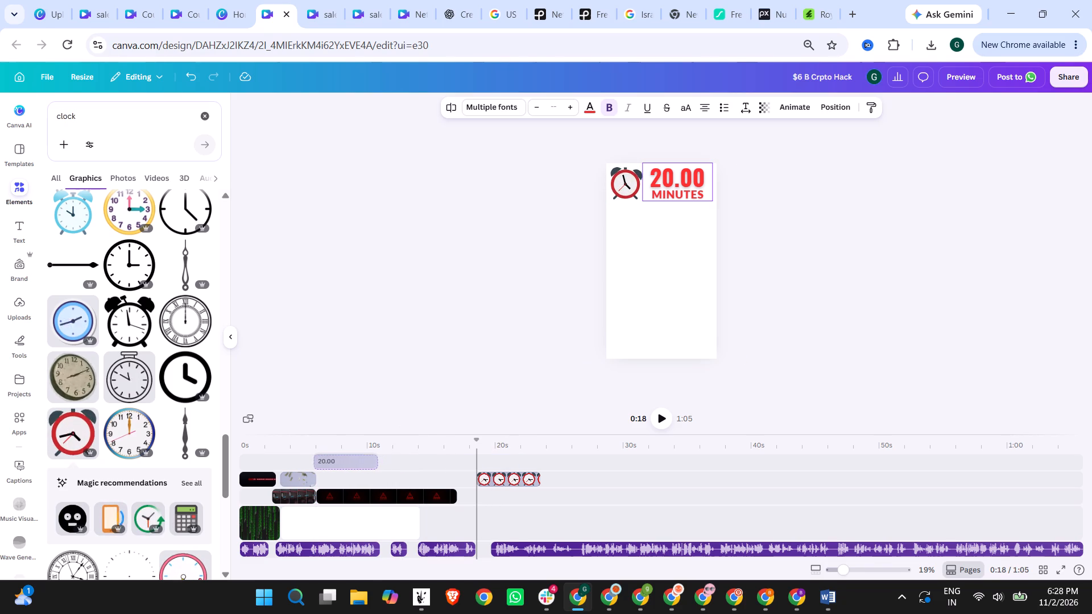
drag(344, 457, 358, 457)
Move the red alarm clock earlier on the timeline to about 6 s, aligned with the start of the SYSTEM HACKED clip.
drag(518, 477, 392, 475)
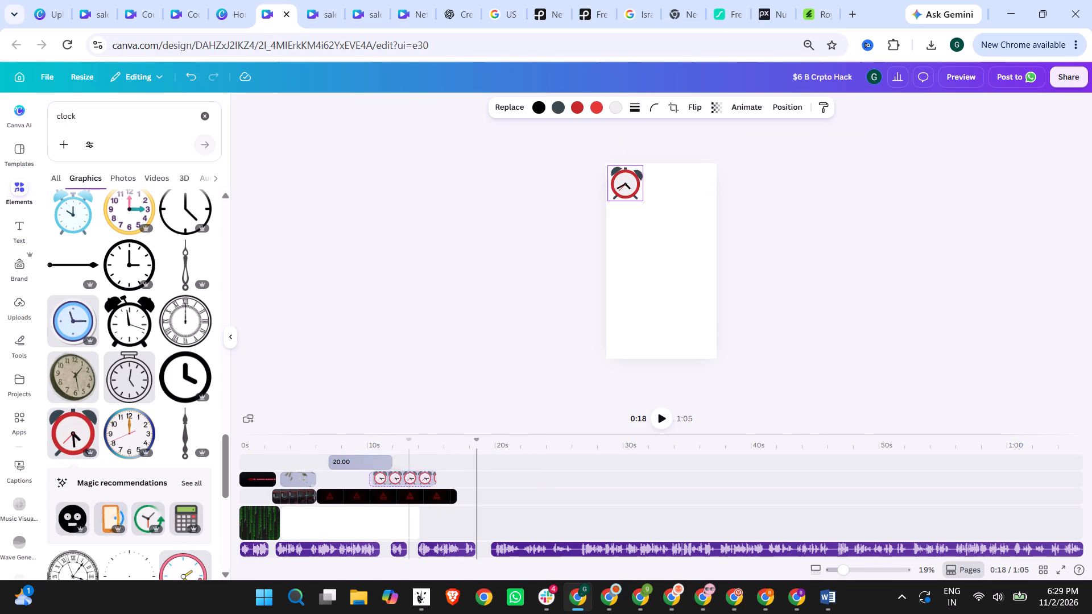
drag(392, 475, 354, 475)
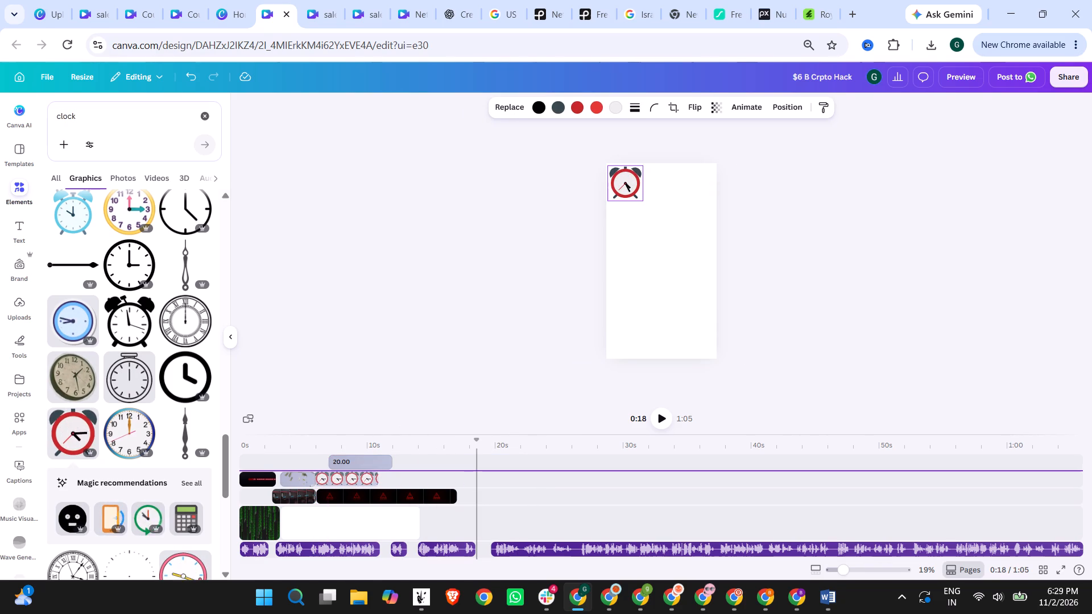
drag(354, 475, 361, 476)
click(354, 479)
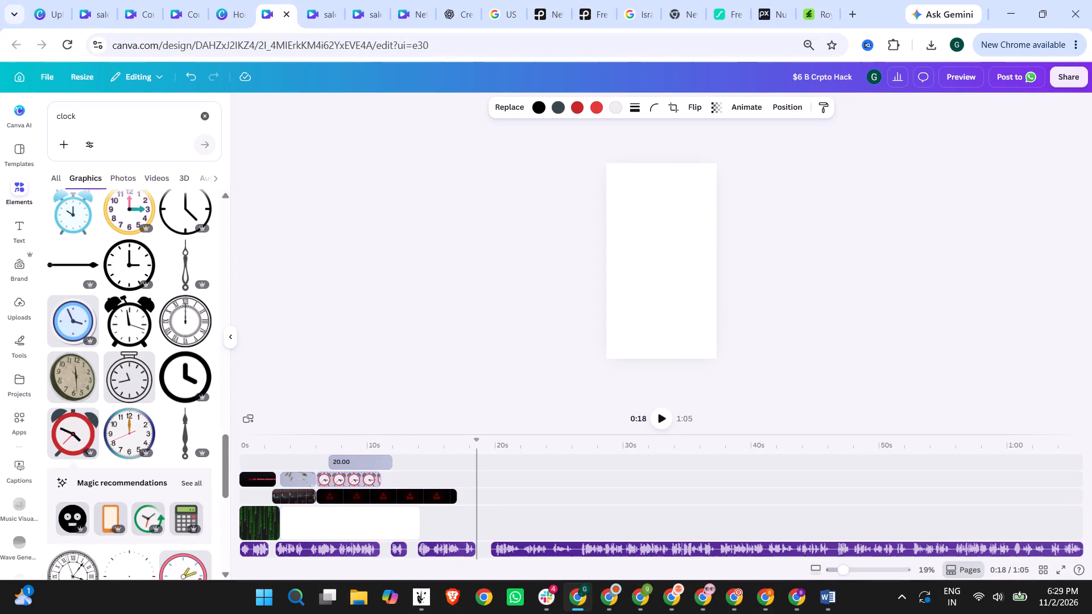
Play the video from the beginning to check the clock and label timing against the voiceover.
click(250, 443)
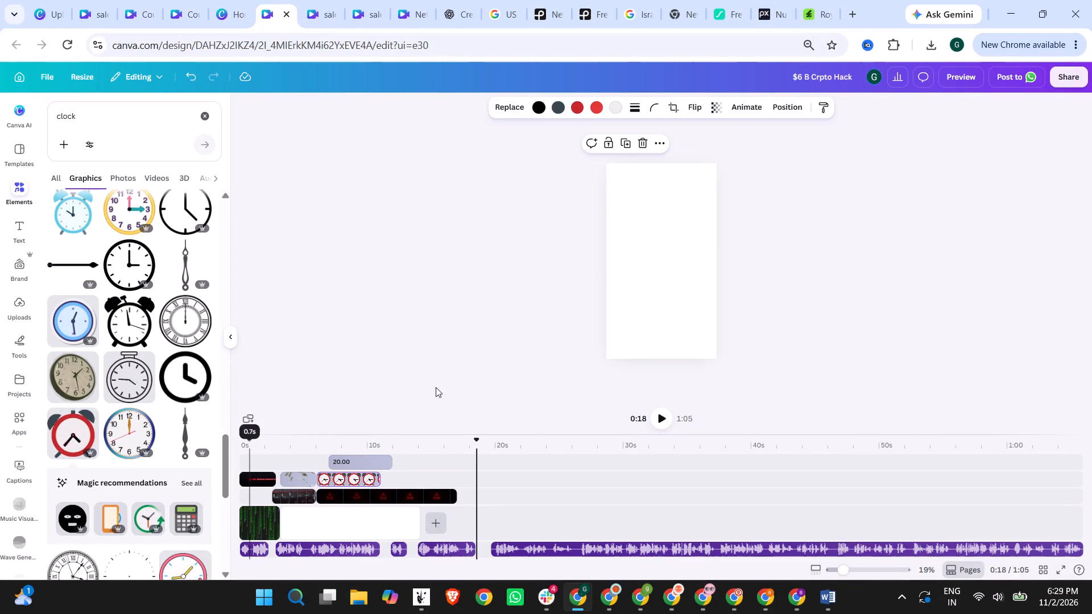
click(660, 414)
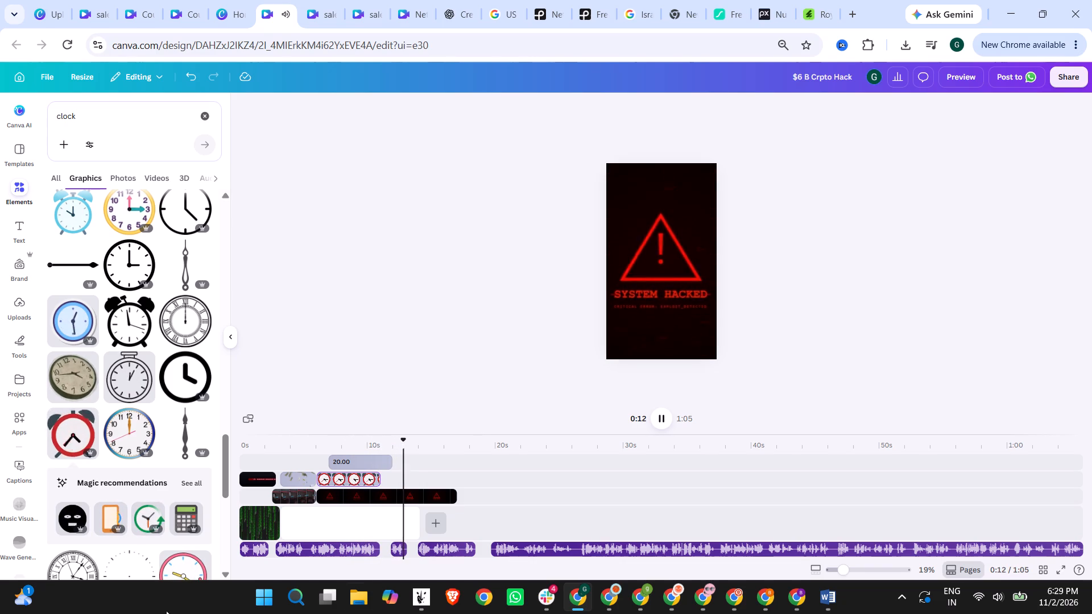
Apply the Flicker add-on animation effect to the red alarm clock.
click(326, 477)
click(341, 478)
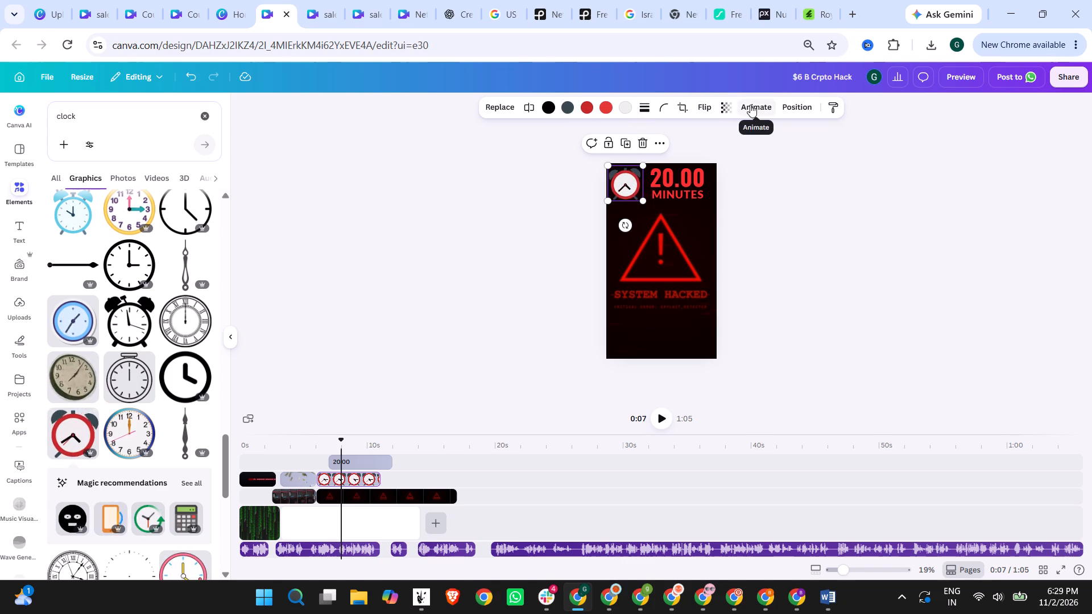
click(801, 105)
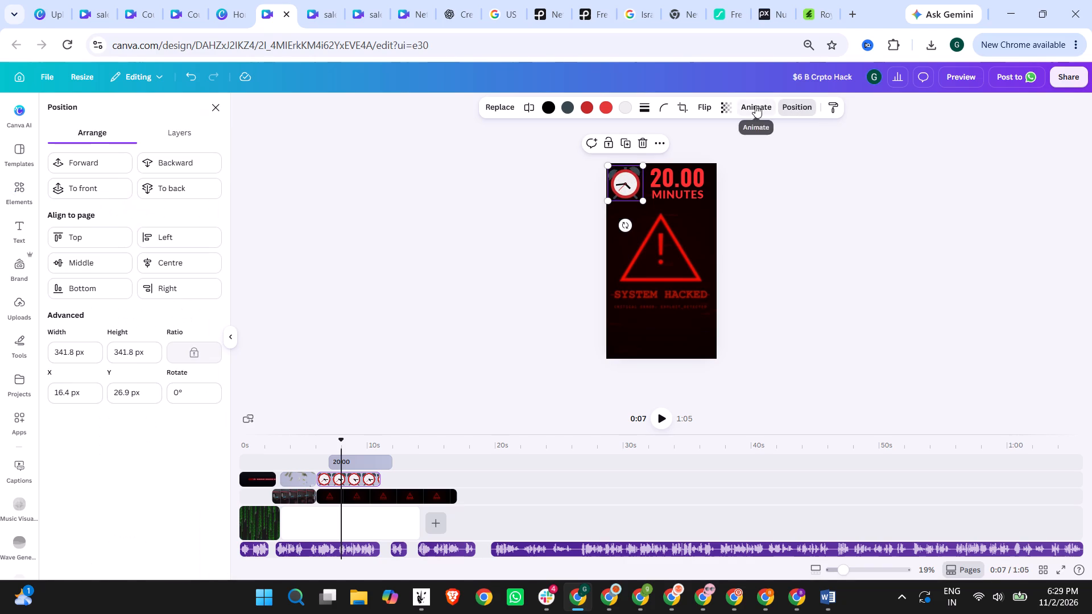
click(755, 105)
scroll(94, 237, down, 4)
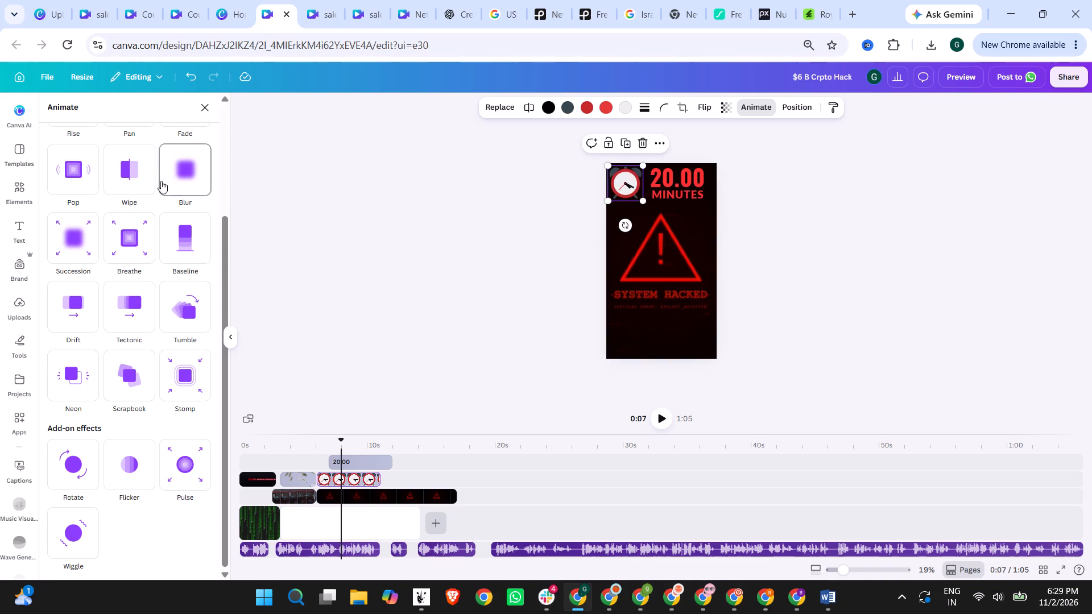
scroll(155, 316, down, 4)
scroll(152, 317, up, 6)
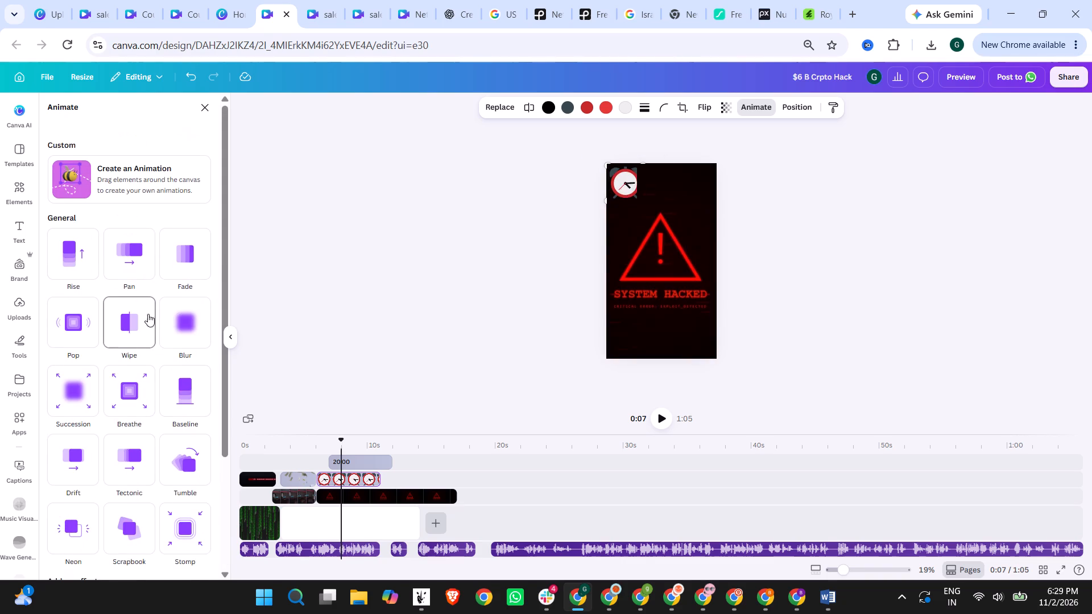
scroll(122, 299, down, 7)
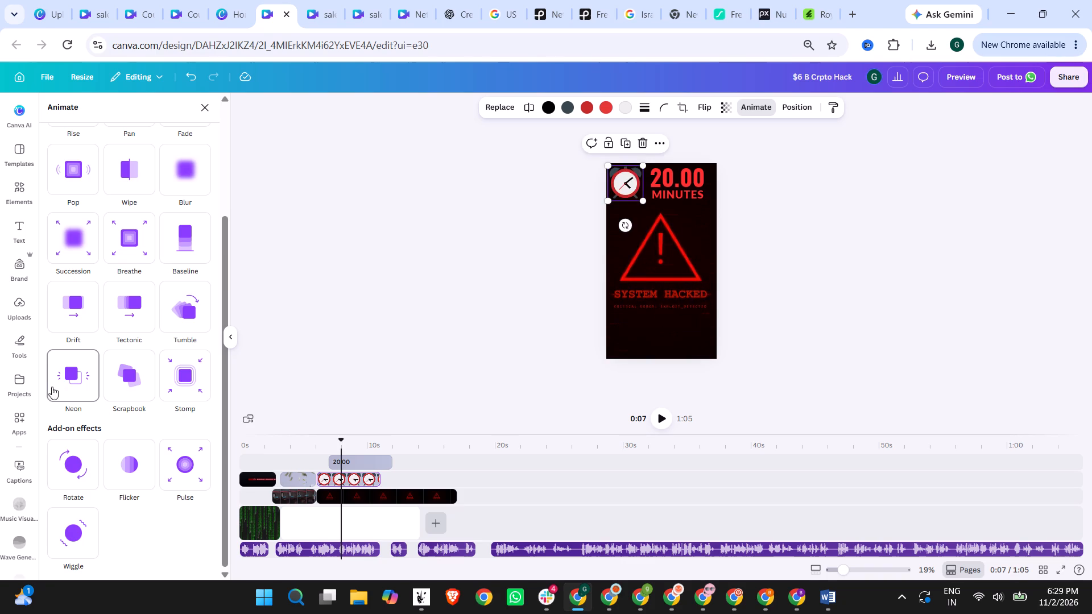
click(125, 463)
click(791, 212)
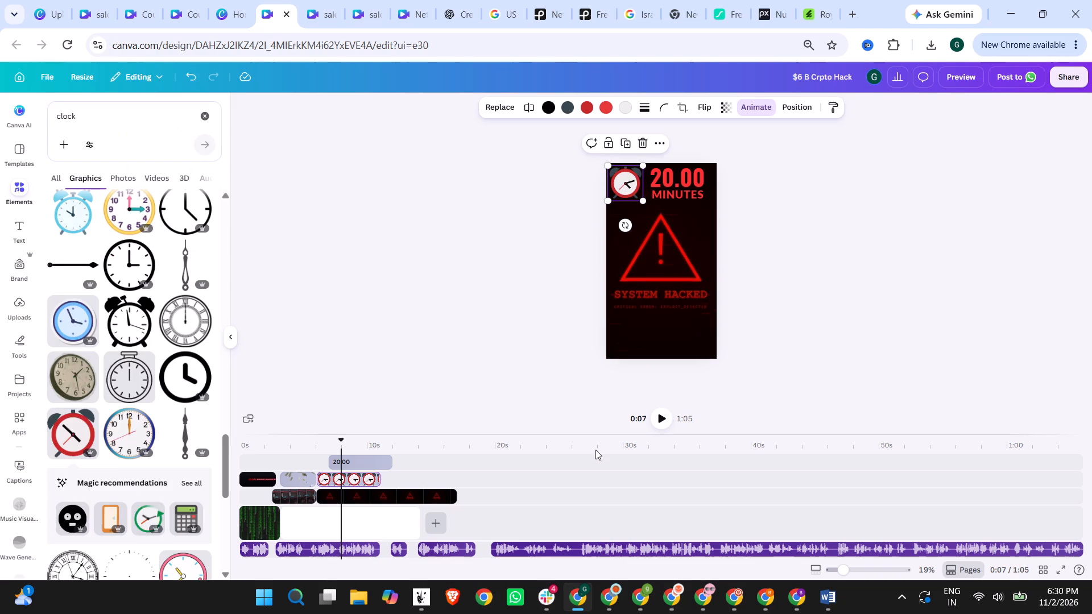
Apply the Breathe animation to the grouped 20.00 MINUTES label.
click(356, 462)
click(682, 179)
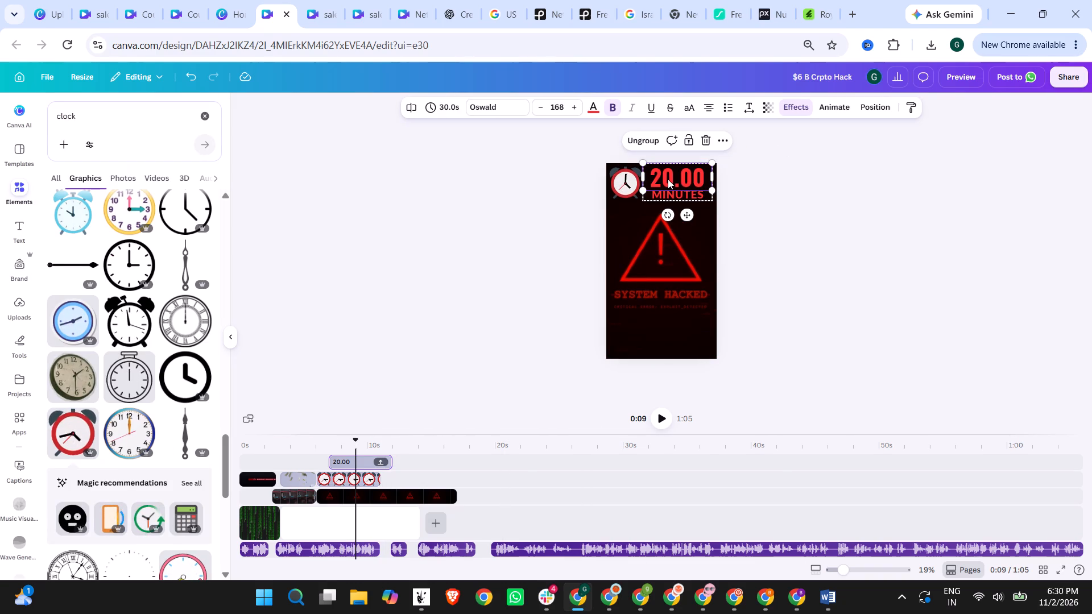
double_click(668, 179)
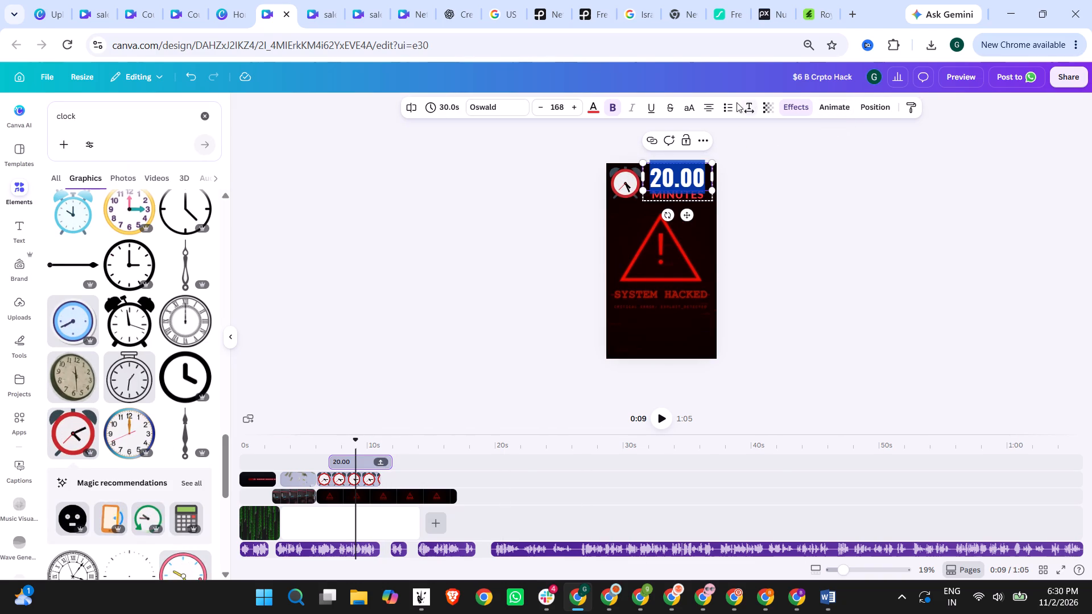
click(933, 211)
click(679, 190)
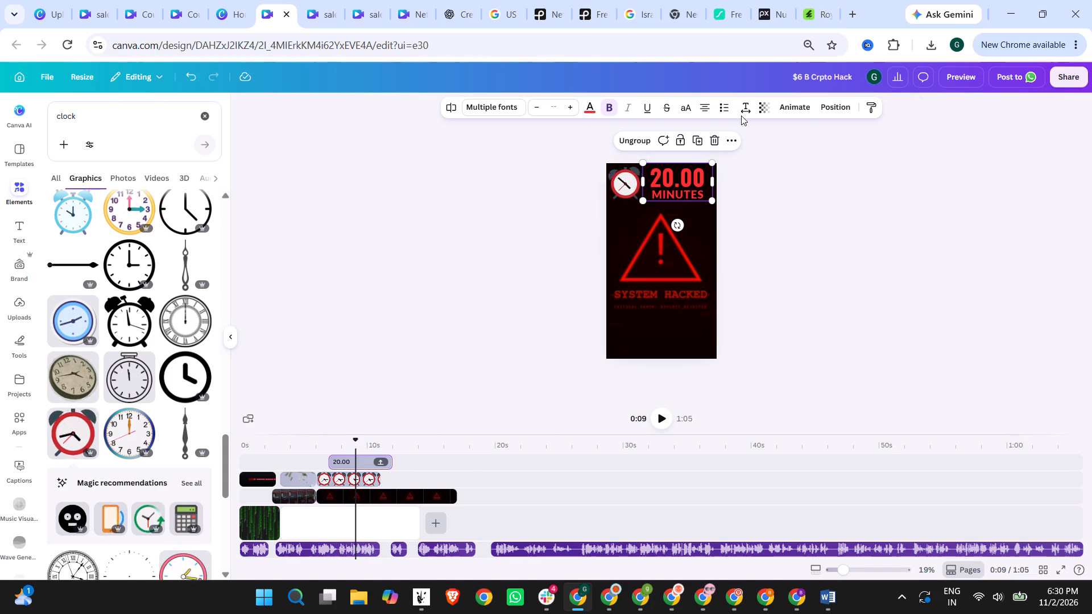
click(787, 106)
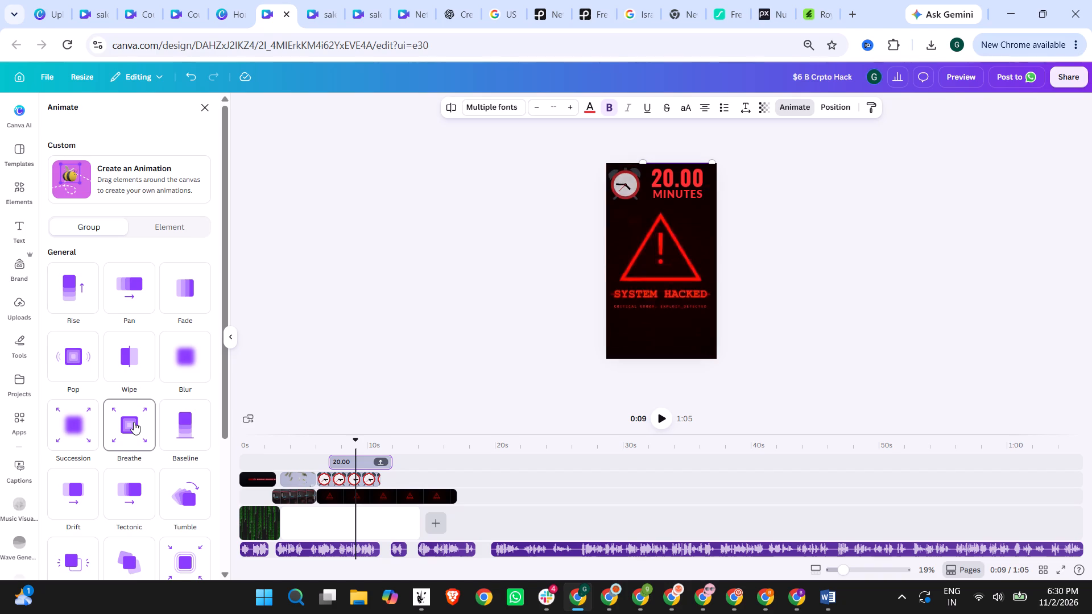
scroll(187, 426, down, 2)
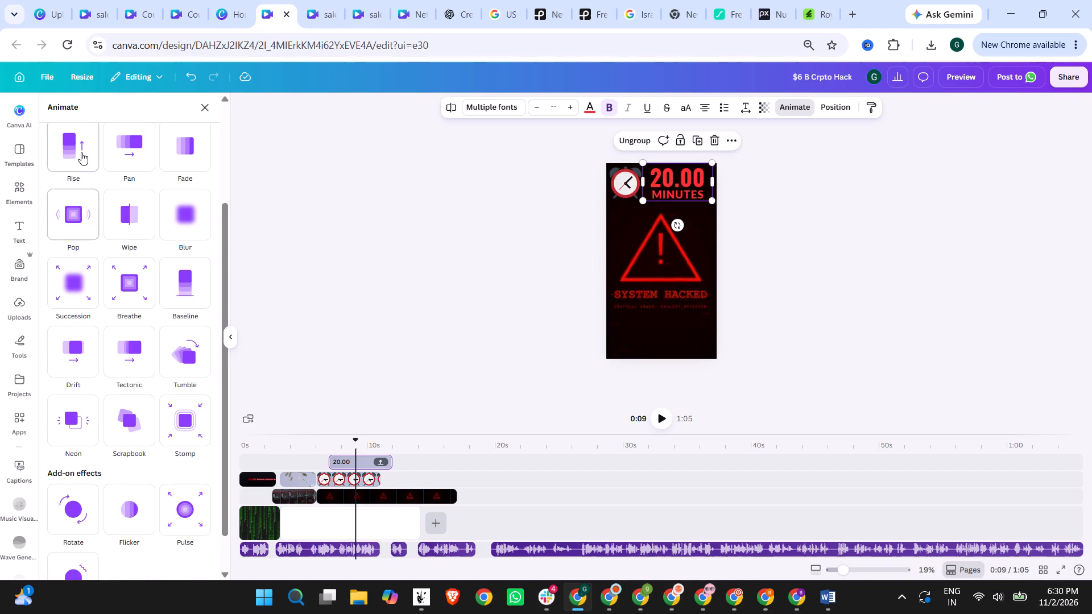
scroll(129, 275, down, 3)
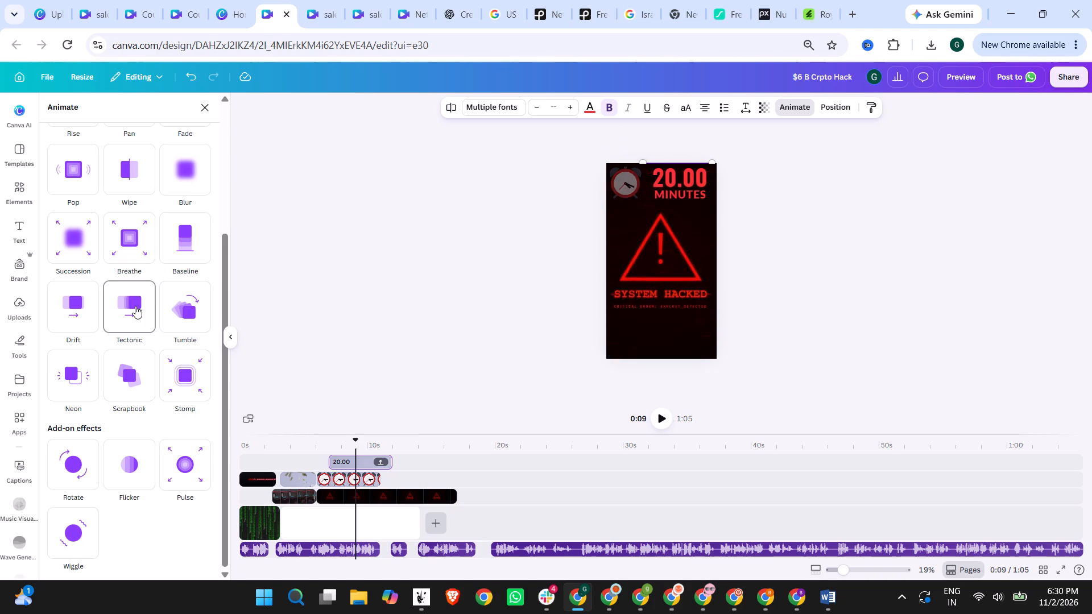
click(120, 231)
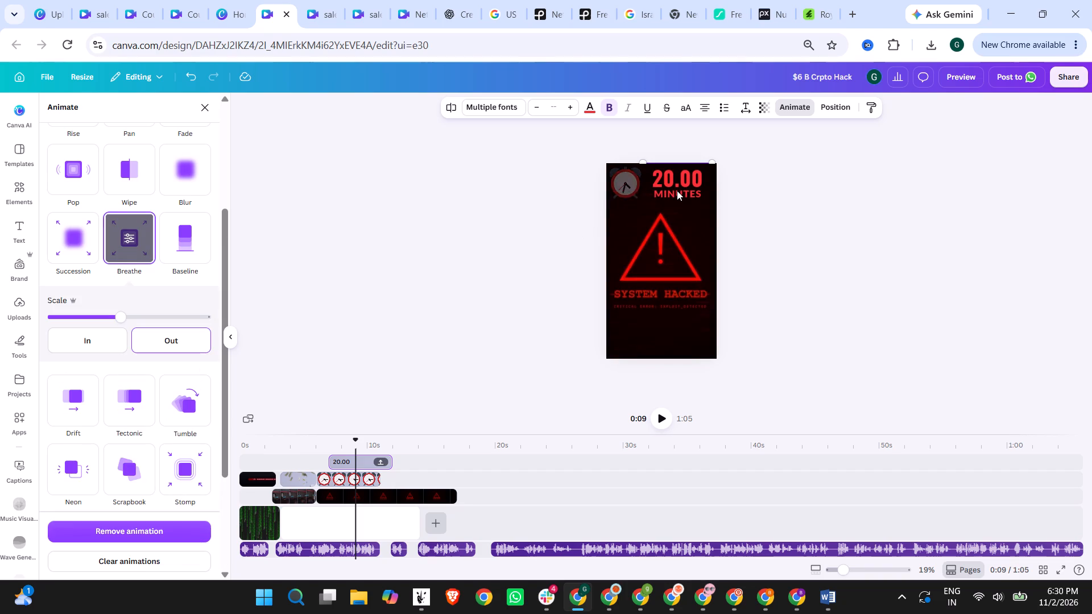
Shorten the label's number text from 20.00 to 20, leaving MINUTES beneath it.
double_click(677, 190)
double_click(693, 183)
drag(703, 179, 691, 179)
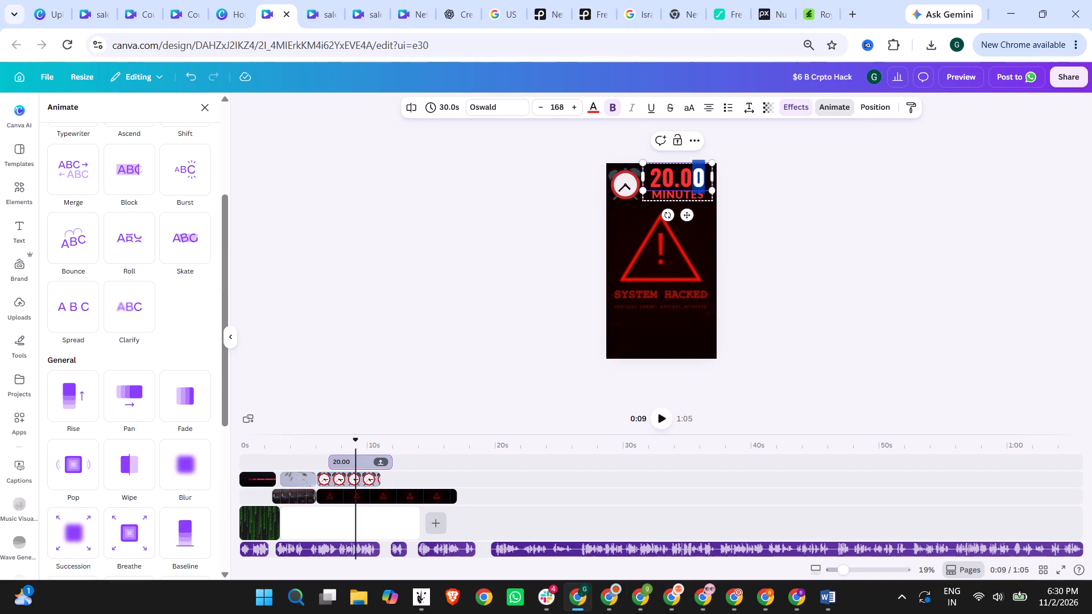
drag(691, 179, 674, 179)
key(Delete)
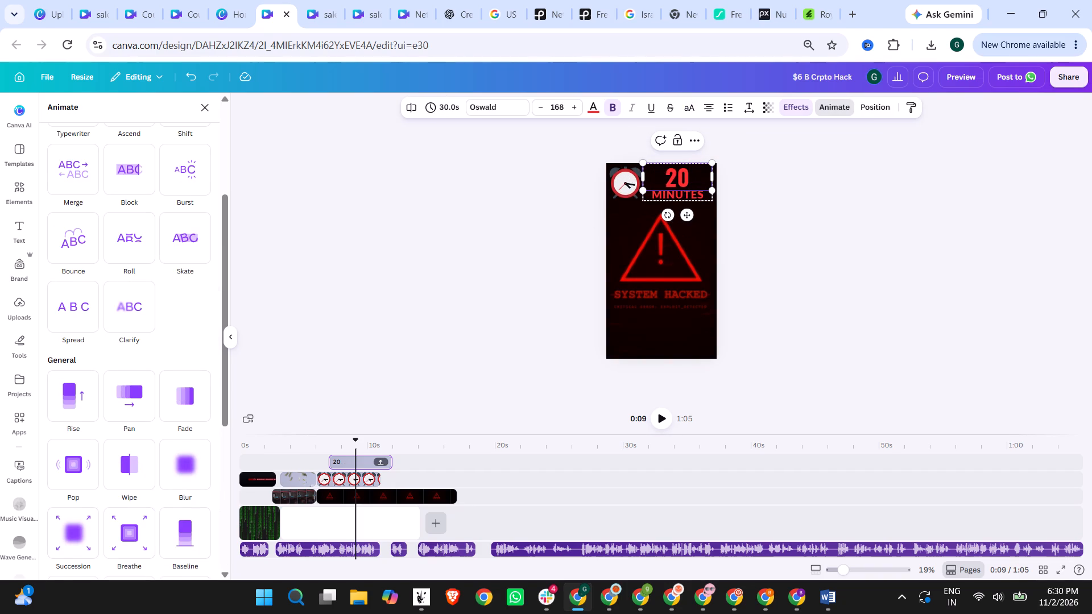
click(773, 181)
click(649, 285)
click(533, 282)
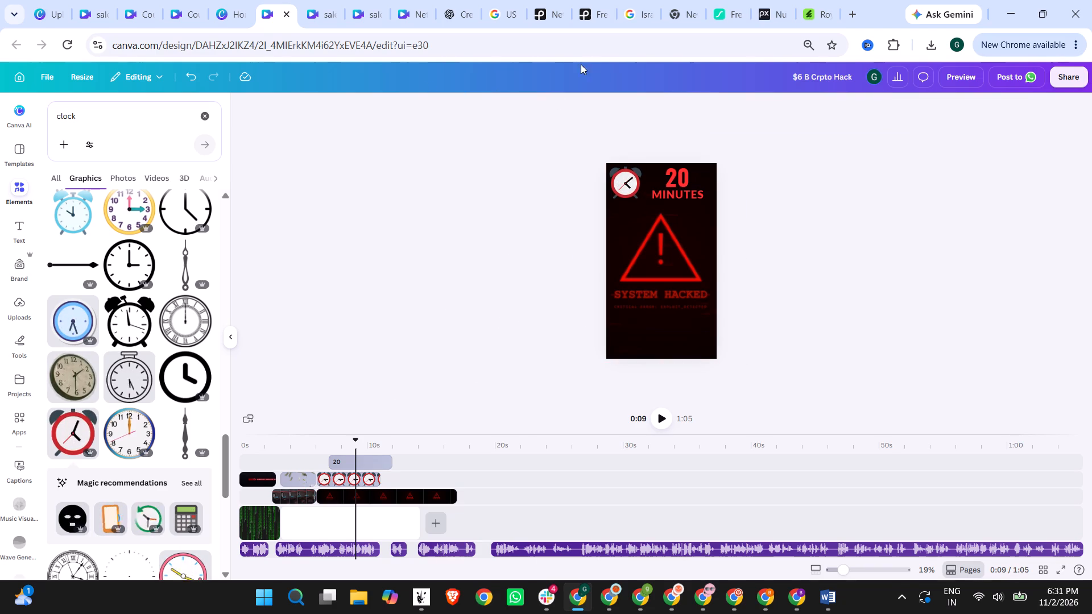
Play back the SYSTEM HACKED section from about 8 s to check the animated clock and 20 MINUTES label.
click(661, 418)
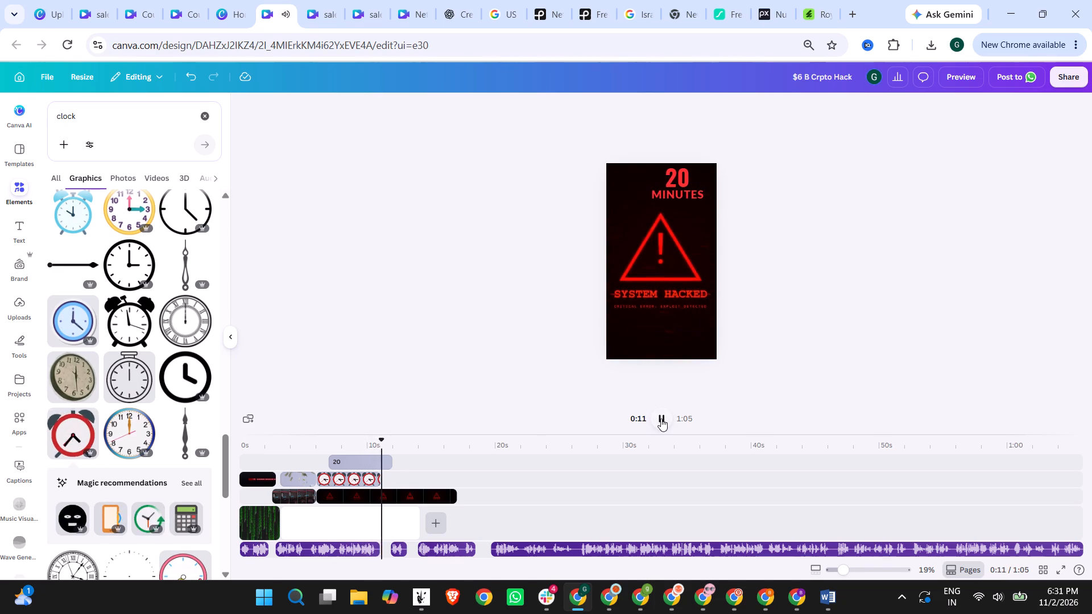
click(661, 418)
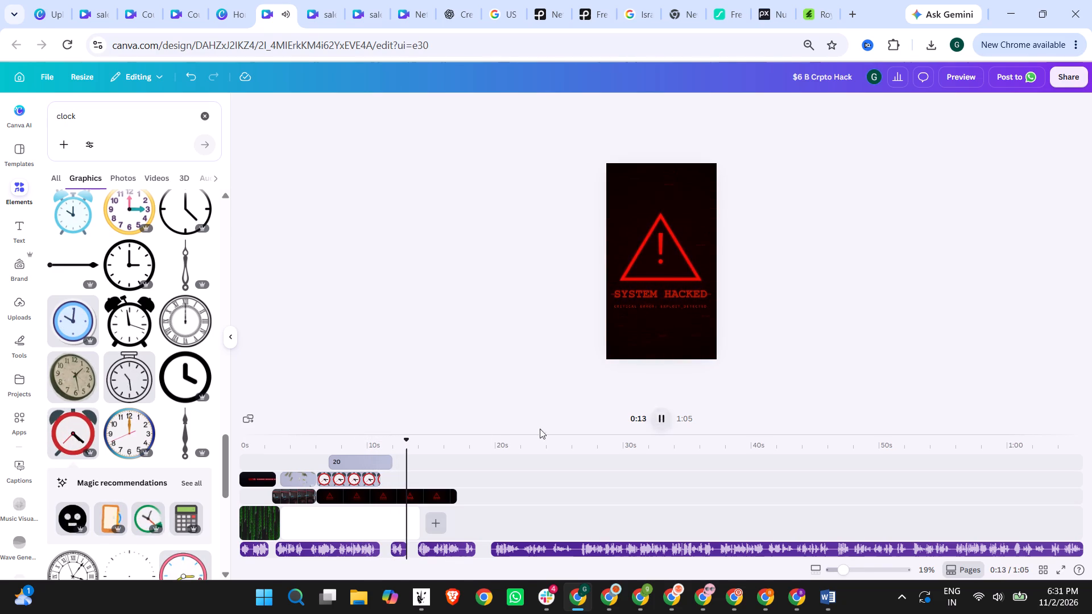
click(343, 442)
click(667, 419)
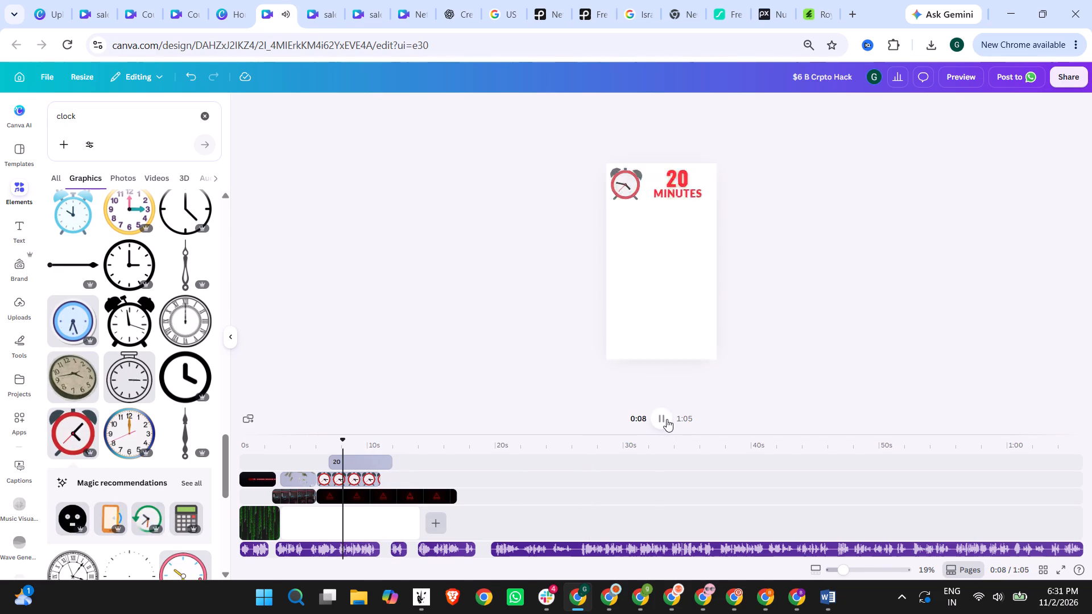
click(667, 419)
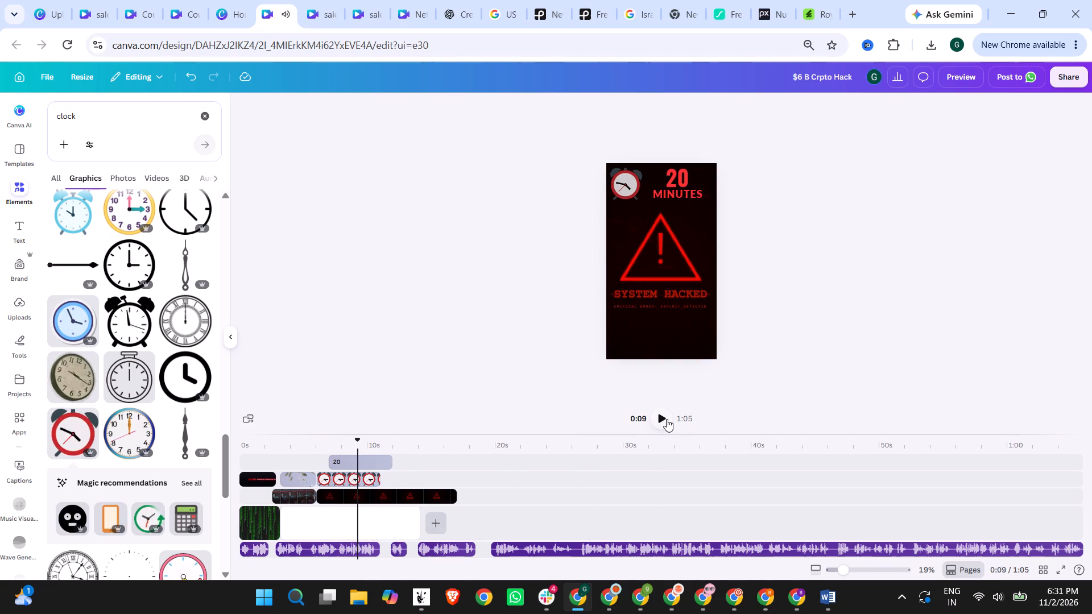
Close the leftover stock-media browser tabs, including Envato, Pixabay and Pexels, back to the US Justice department image search.
click(865, 15)
click(811, 0)
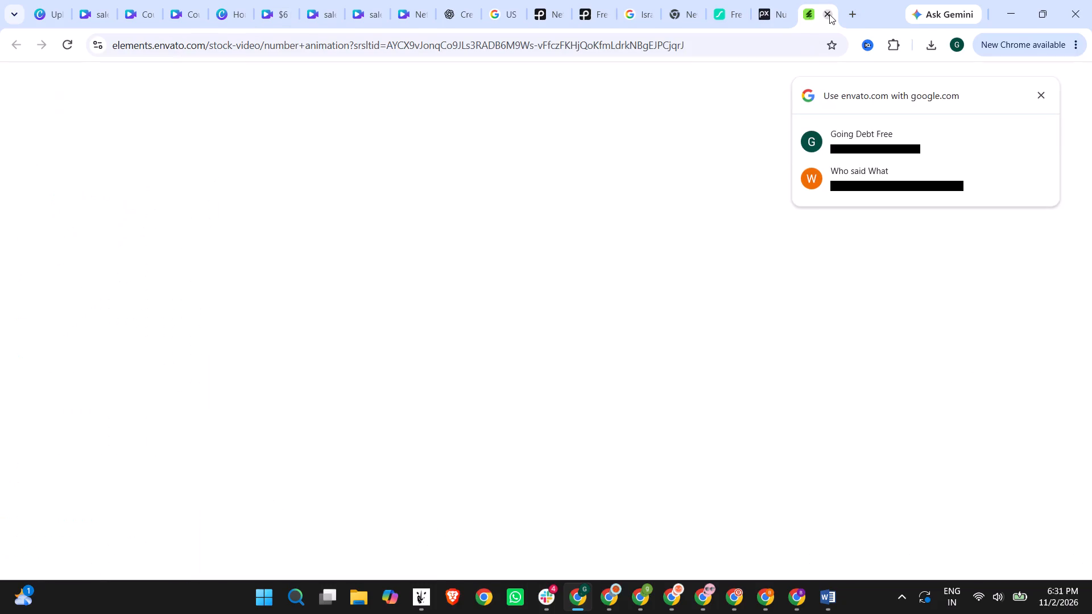
click(828, 11)
click(828, 11)
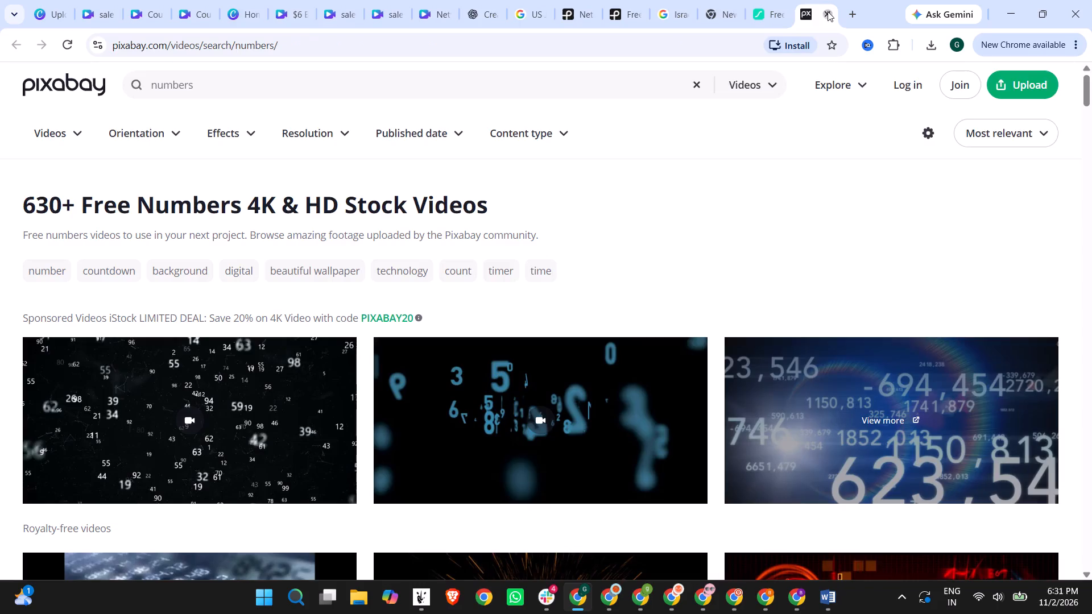
double_click(828, 11)
click(828, 11)
click(828, 11)
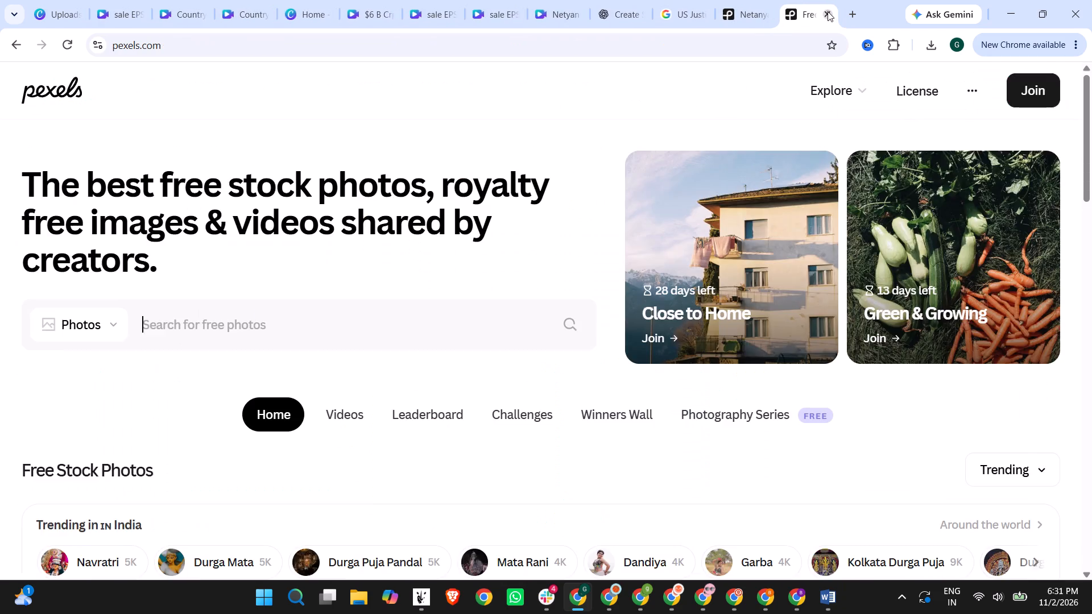
click(834, 13)
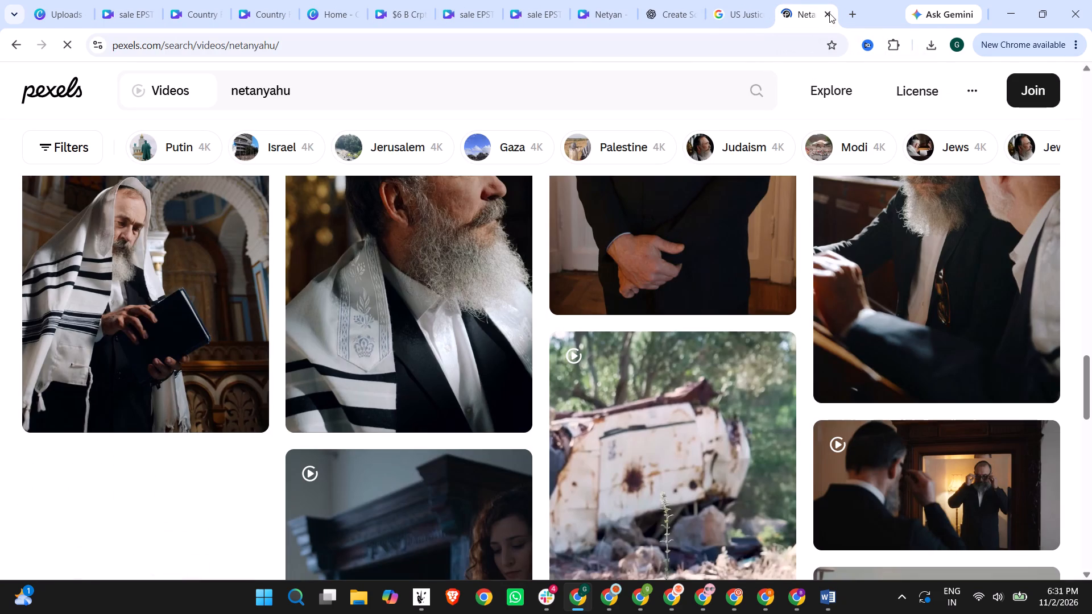
click(829, 13)
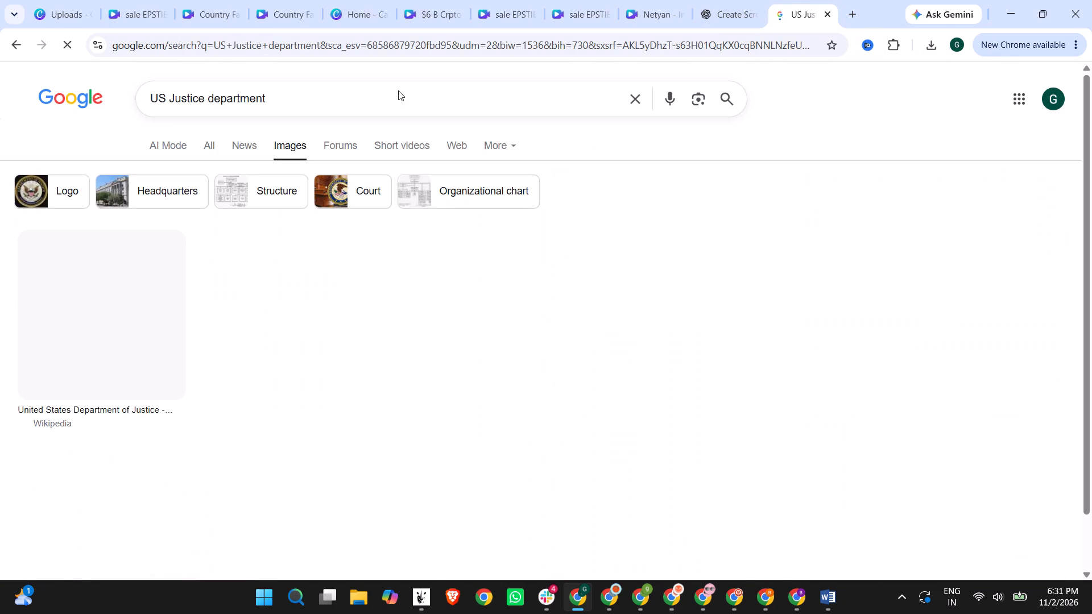
Search Google Images for Binance, replacing the US Justice department query.
drag(398, 90, 38, 100)
text(Binance)
key(Return)
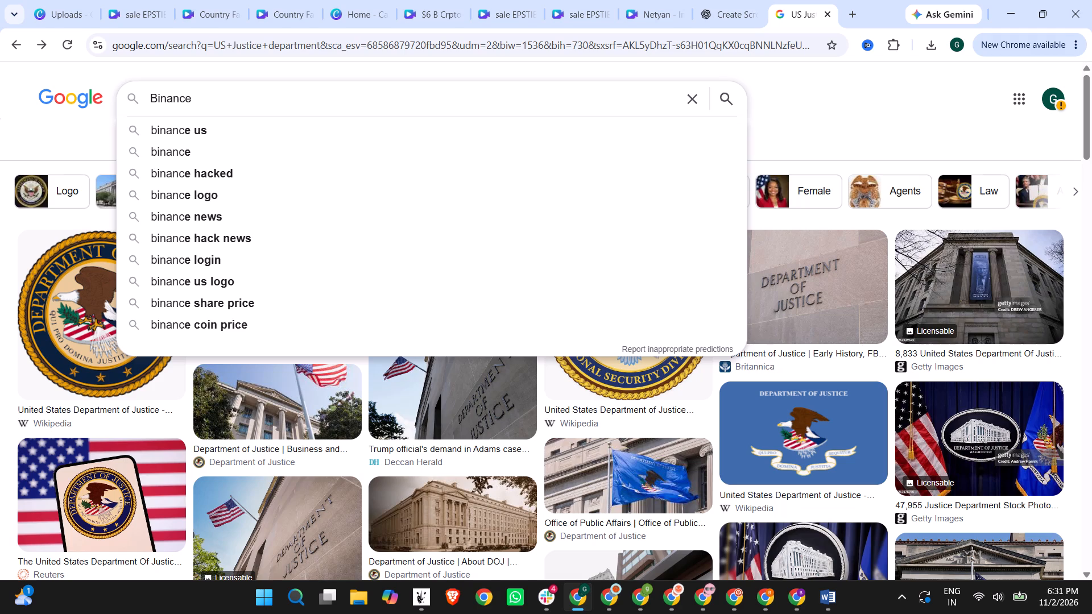
key(Return)
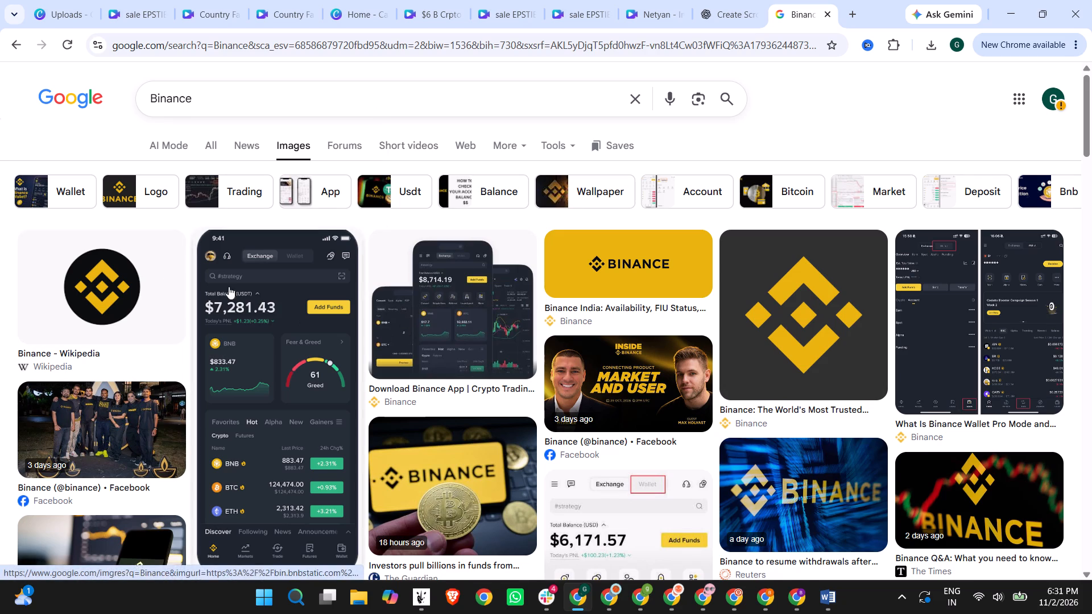
Look through the Binance image results for a picture that suits the hack video.
scroll(233, 291, down, 2)
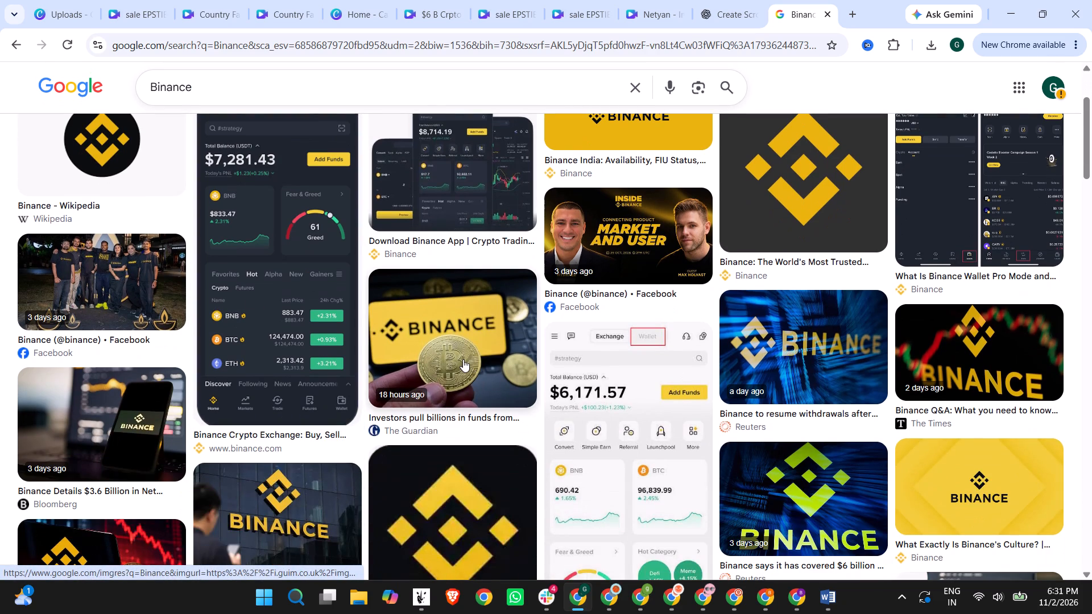
scroll(464, 322, down, 2)
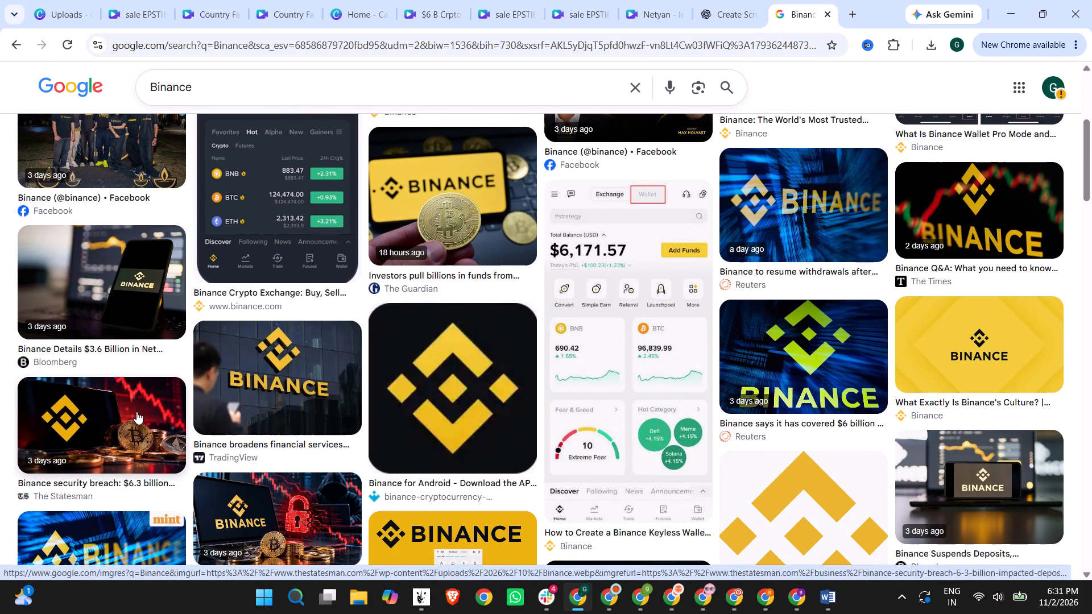
scroll(411, 323, down, 2)
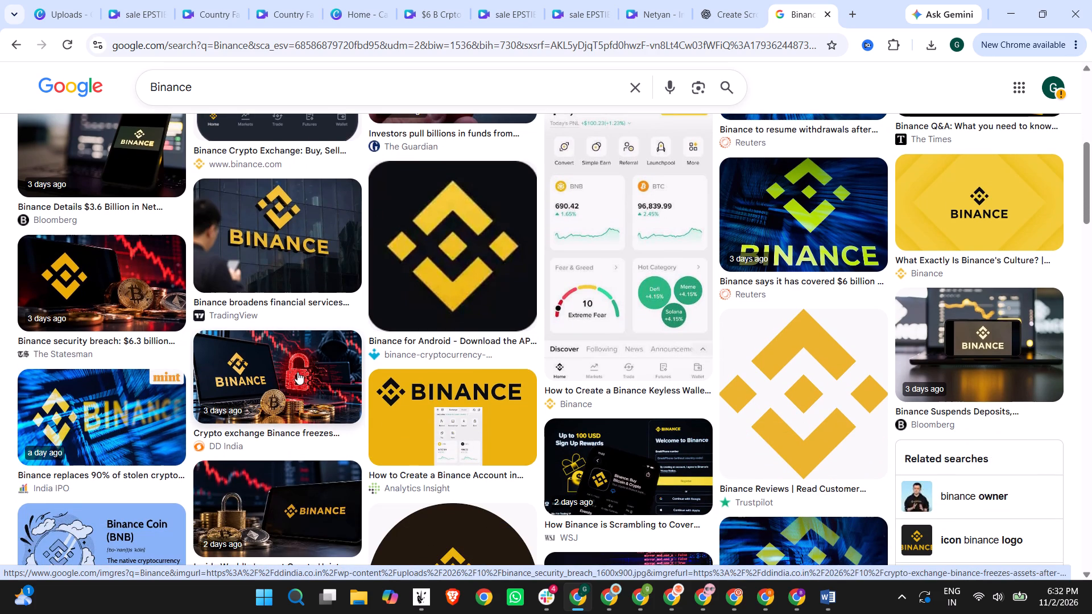
scroll(297, 372, down, 2)
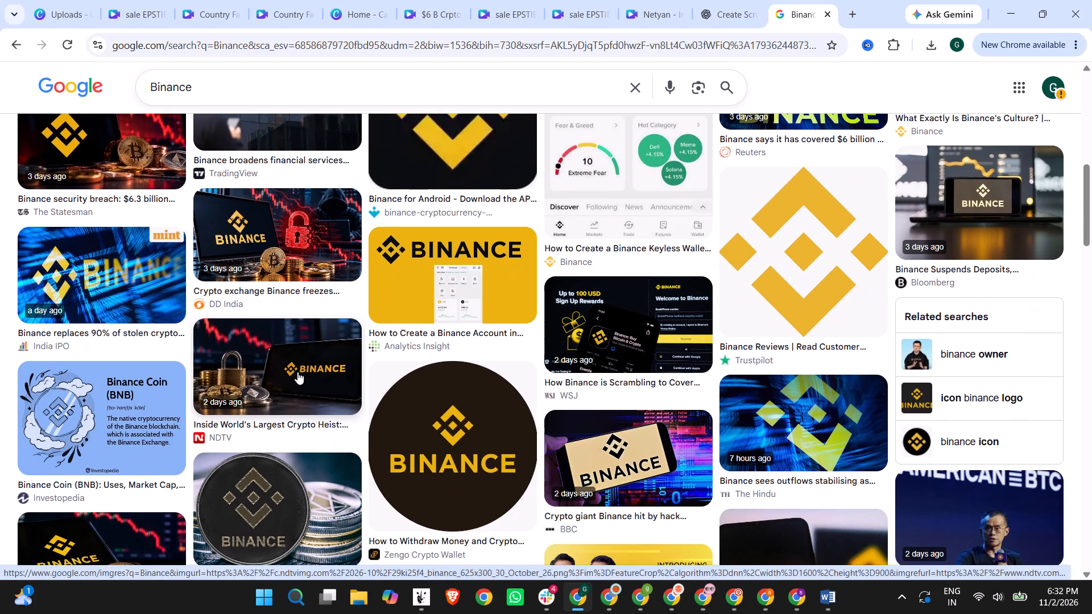
scroll(297, 372, down, 4)
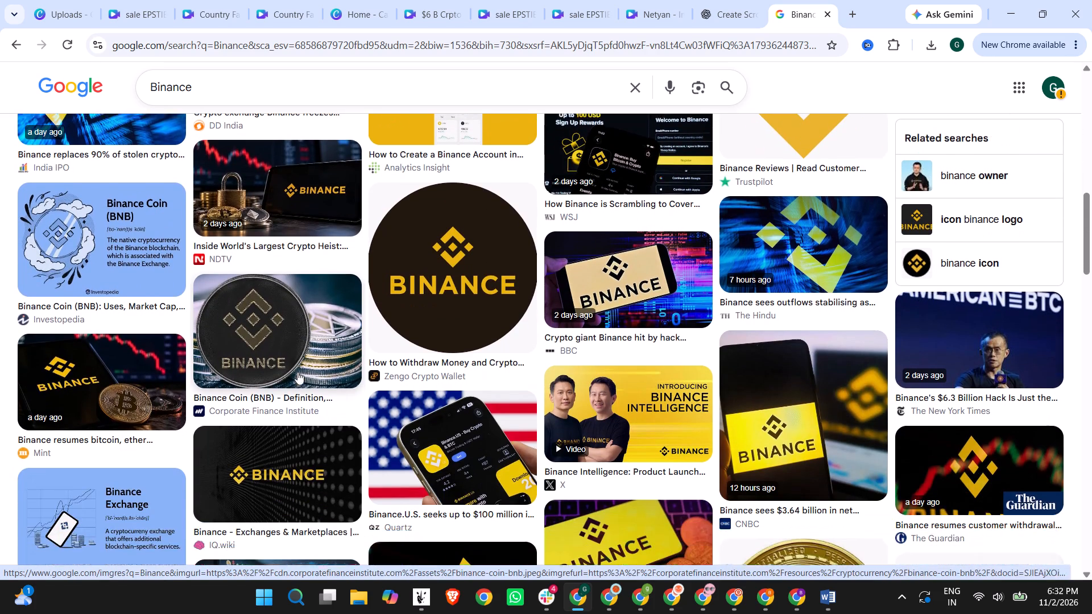
scroll(297, 372, down, 2)
scroll(302, 372, up, 8)
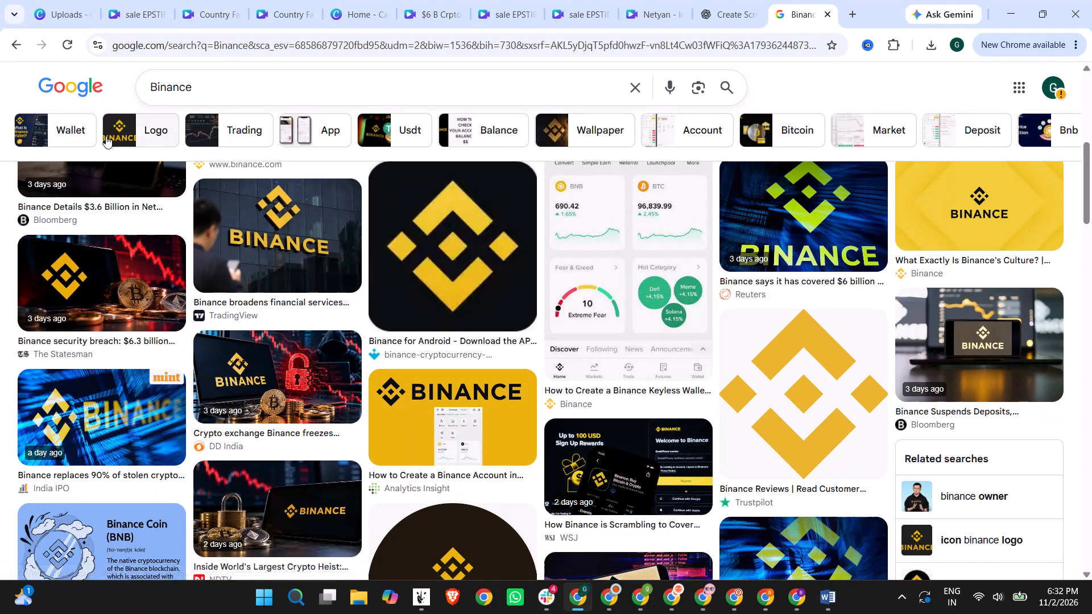
Narrow the Binance image results to logos, browse the designs, and refine the logo results to icons.
click(130, 134)
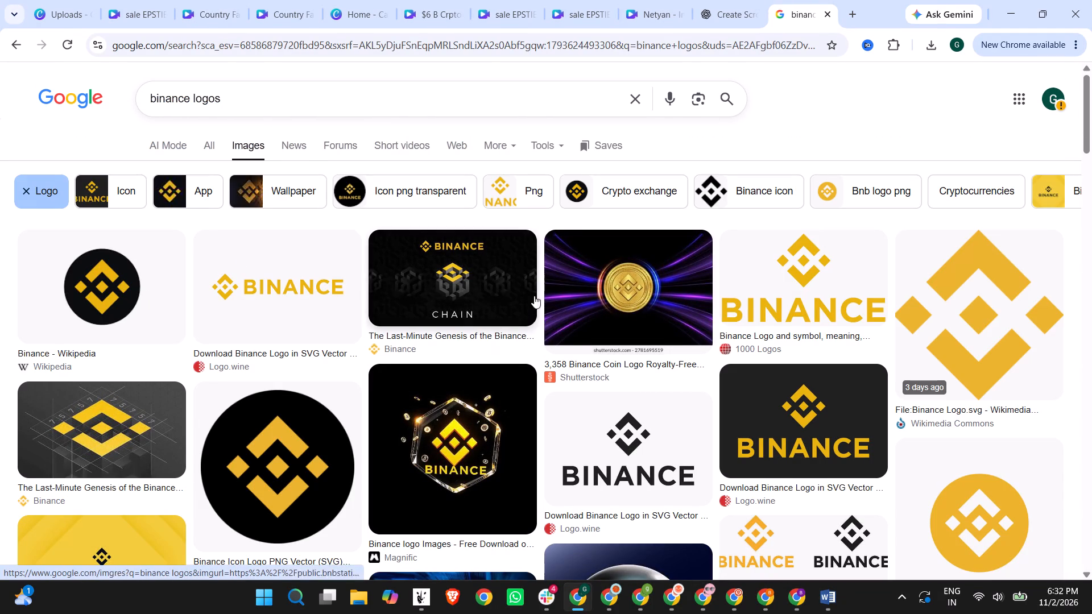
scroll(560, 302, down, 3)
scroll(622, 329, down, 4)
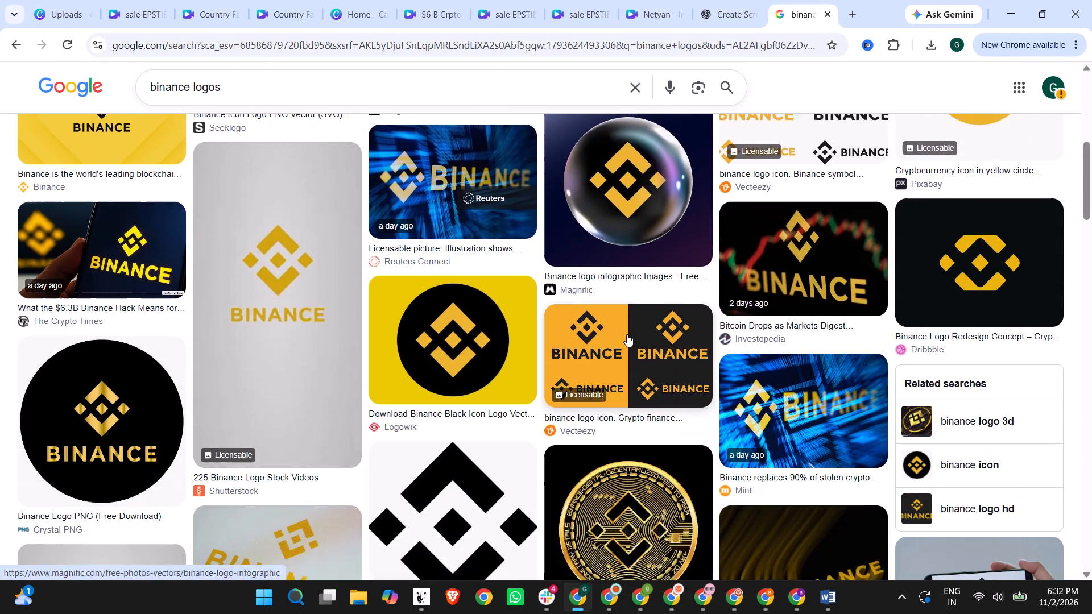
scroll(627, 334, down, 2)
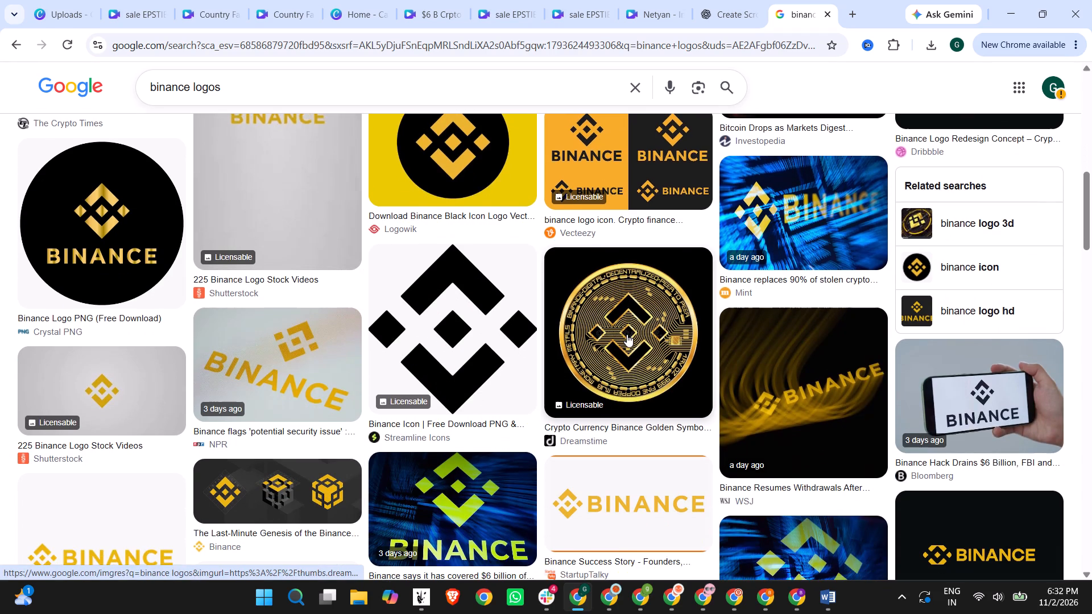
scroll(627, 334, down, 3)
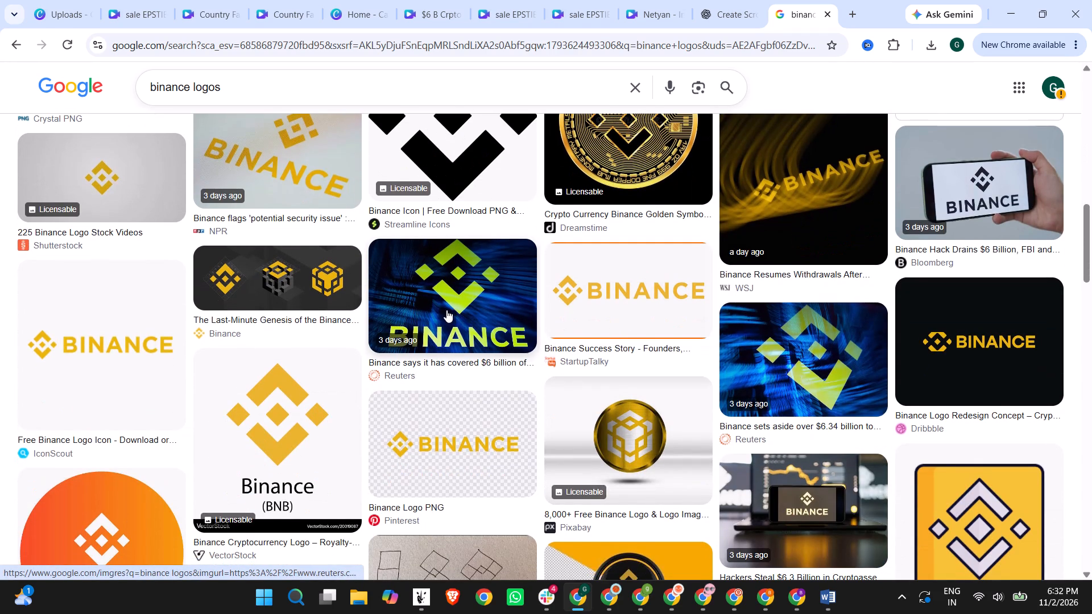
scroll(85, 321, down, 4)
scroll(514, 369, up, 6)
scroll(292, 352, up, 6)
scroll(126, 400, down, 4)
scroll(143, 396, up, 16)
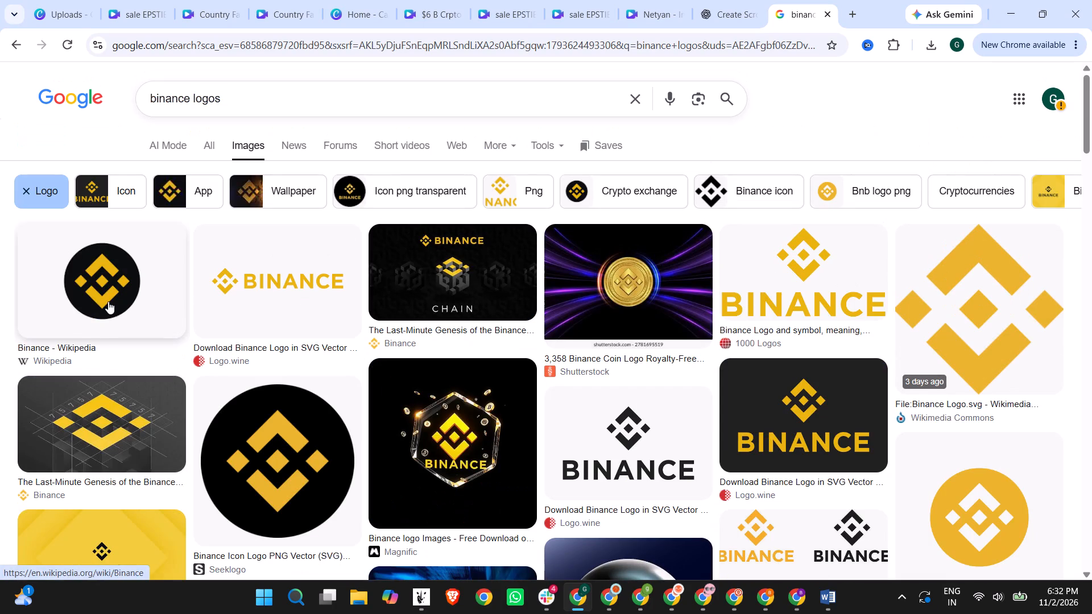
click(122, 204)
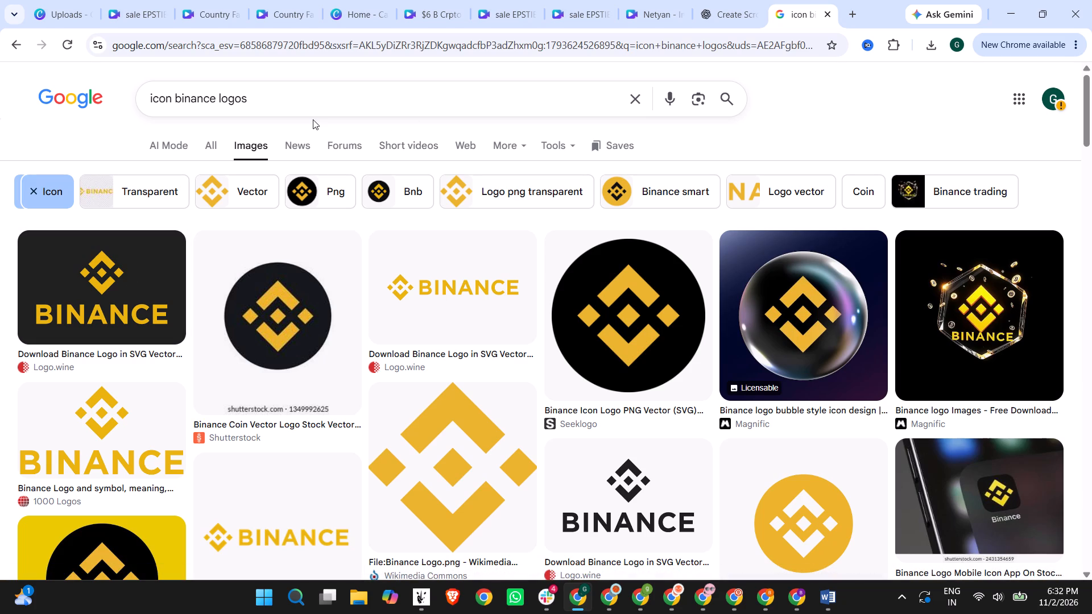
Search Google Images for "binance in phone video" and narrow the results to Binance app.
drag(291, 103, 47, 101)
text(binance in phone video)
key(Return)
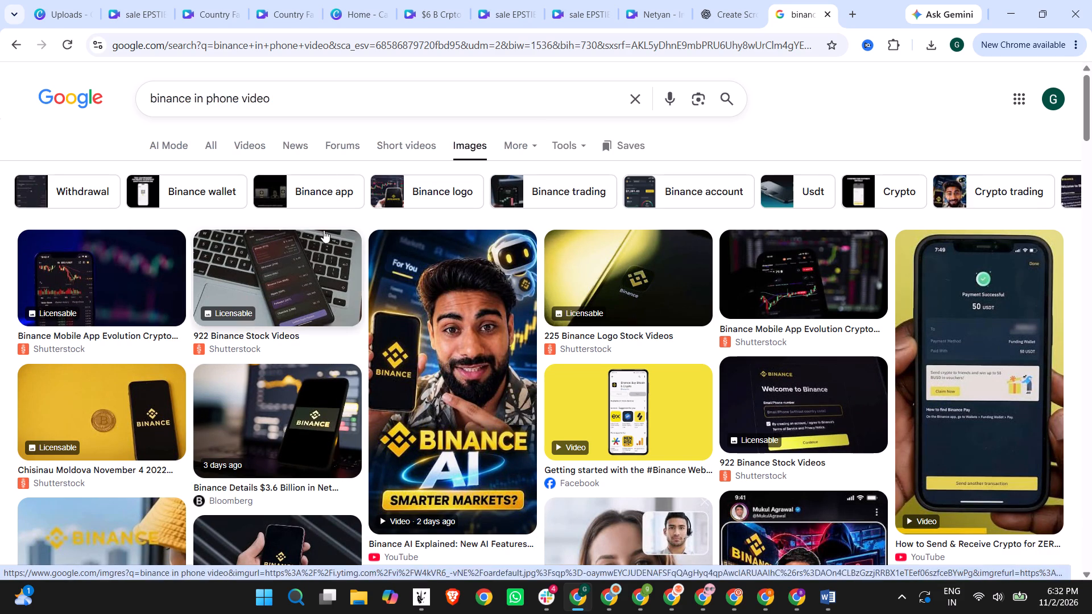
click(311, 202)
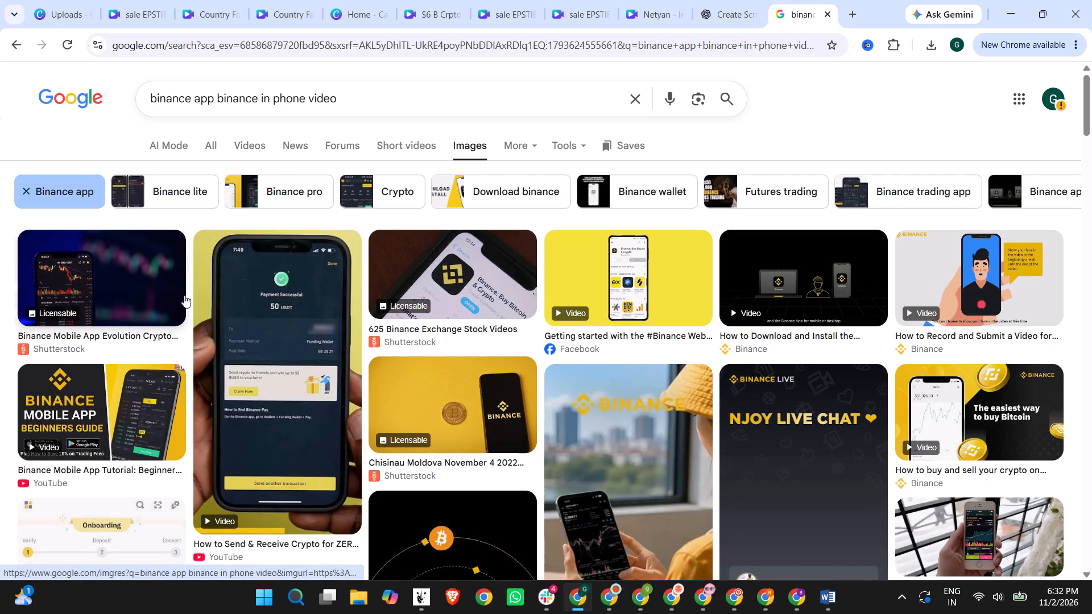
Examine the Binance app image results for a phone or screen shot usable in the video.
scroll(679, 292, down, 2)
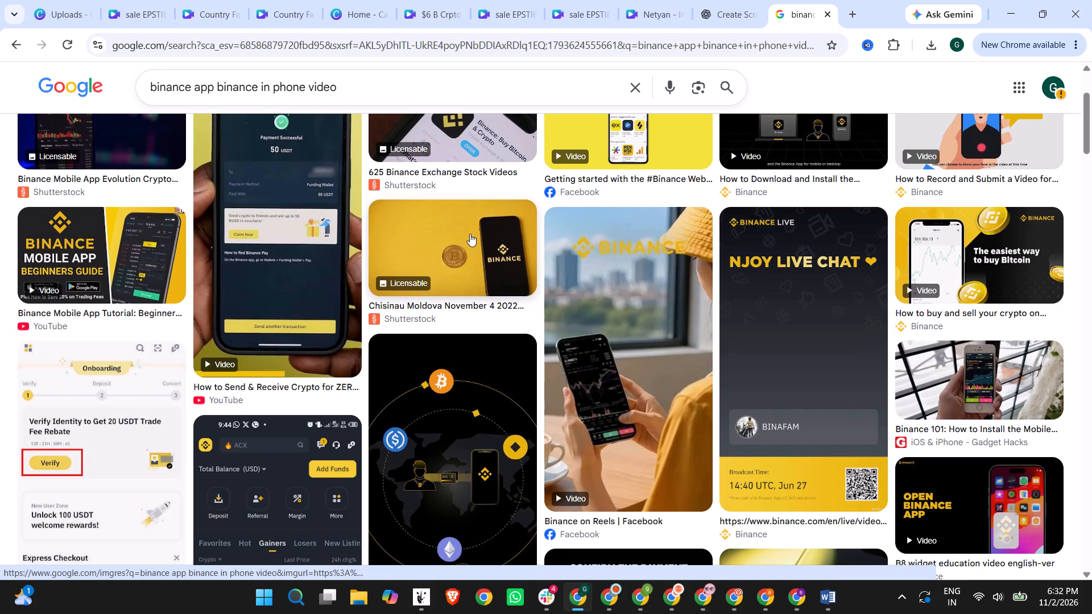
scroll(470, 234, down, 3)
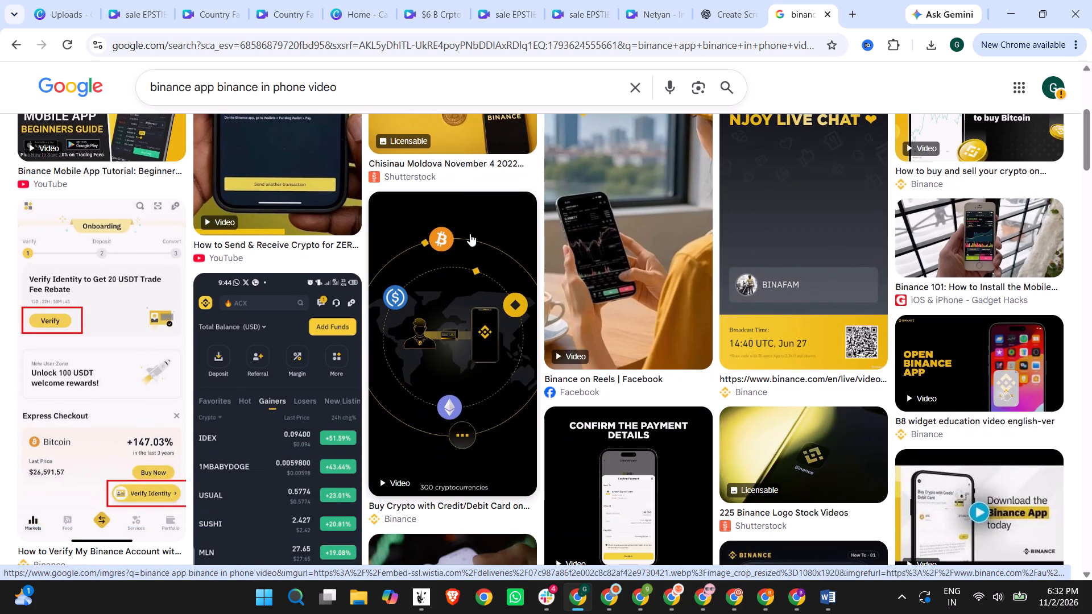
scroll(470, 234, down, 8)
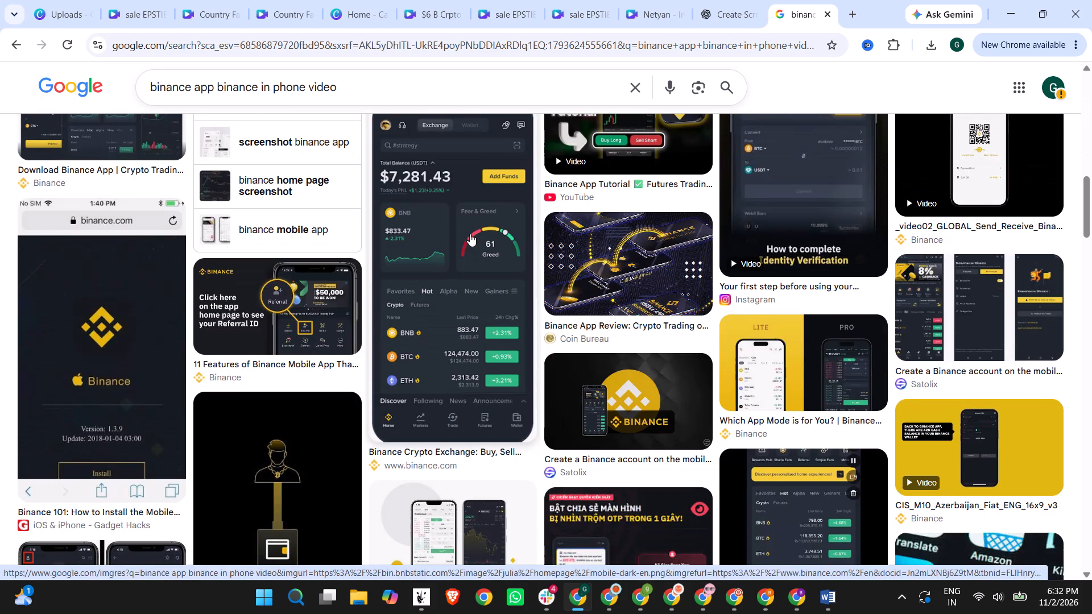
scroll(470, 234, down, 6)
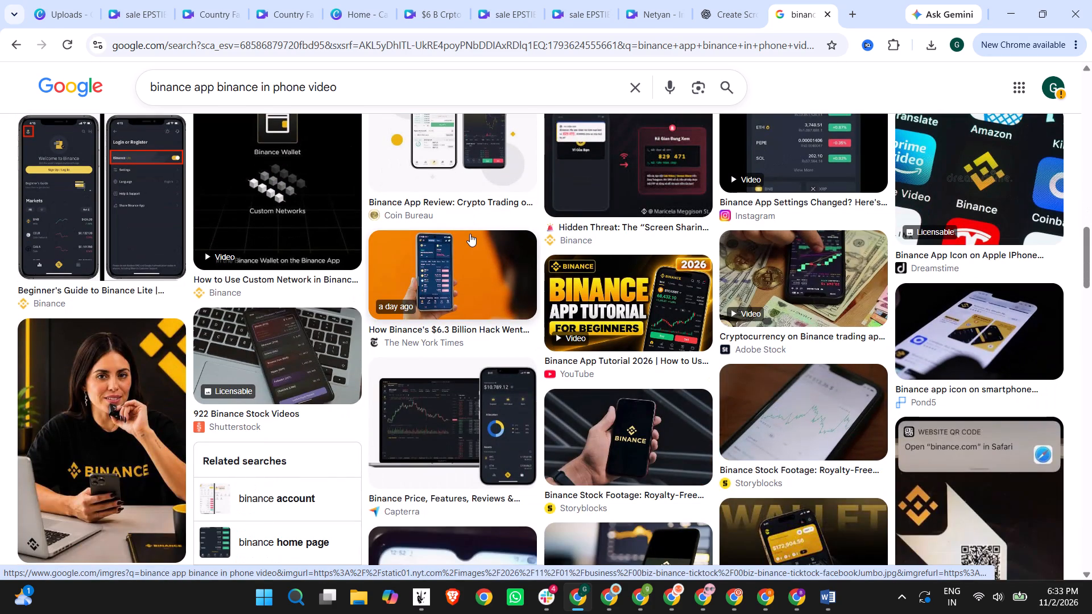
scroll(468, 237, down, 3)
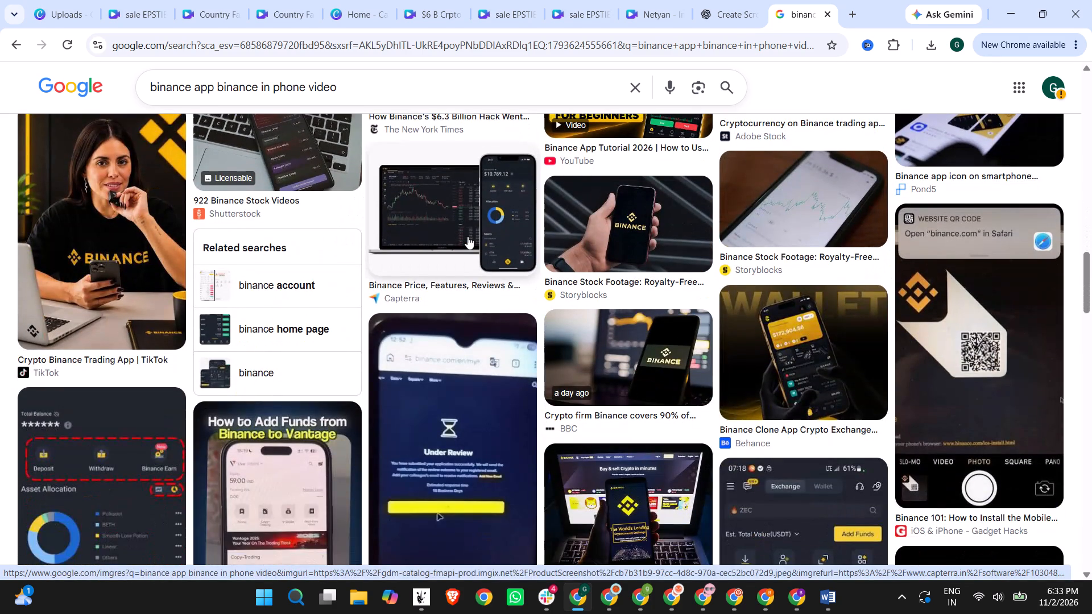
scroll(468, 237, down, 1)
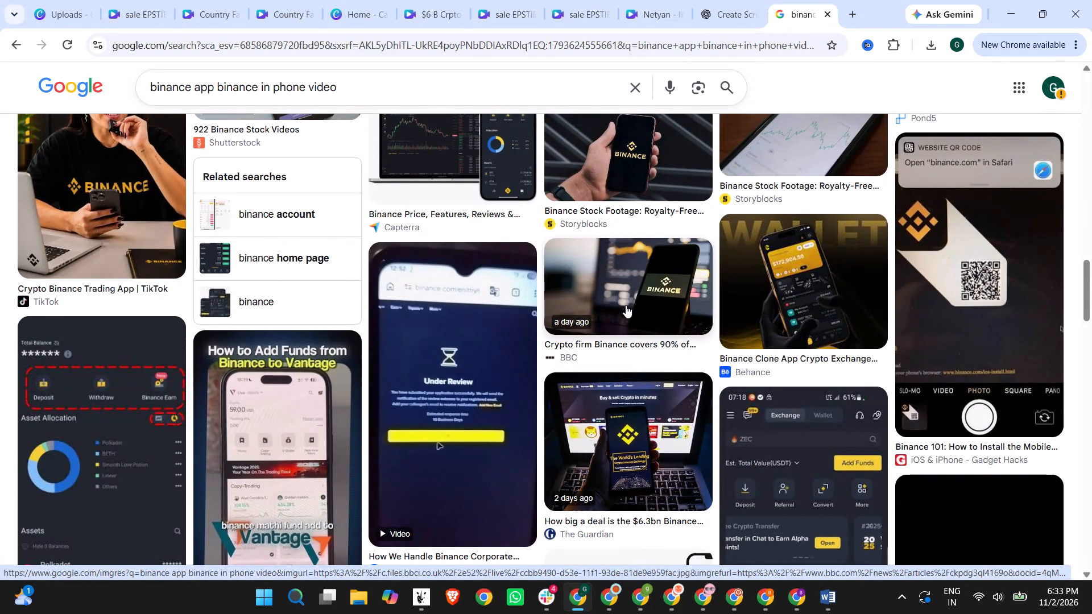
scroll(643, 314, down, 4)
scroll(488, 349, down, 2)
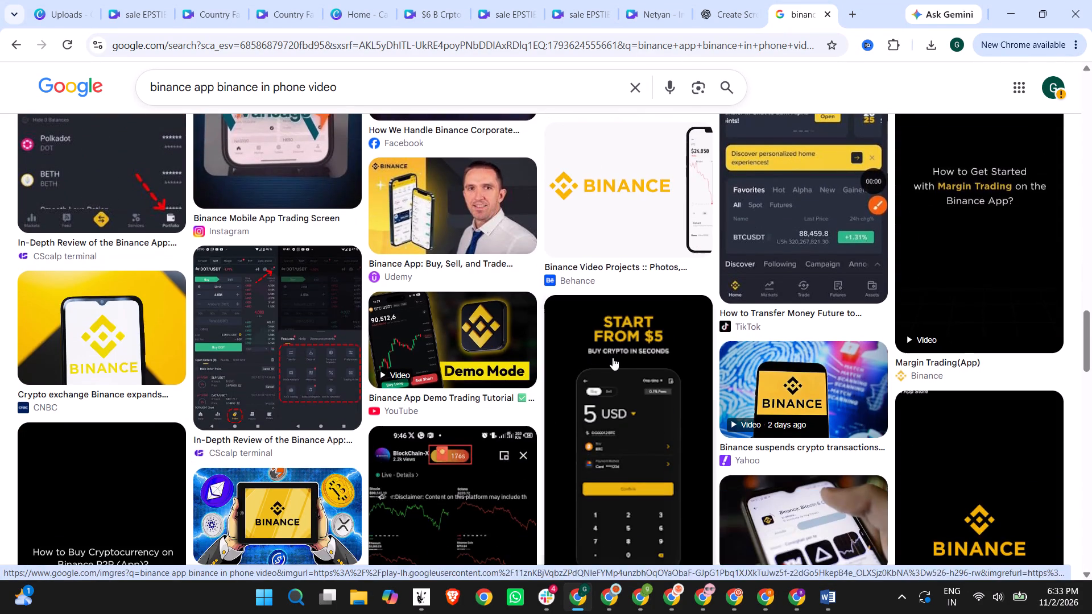
scroll(602, 363, down, 4)
scroll(948, 345, down, 5)
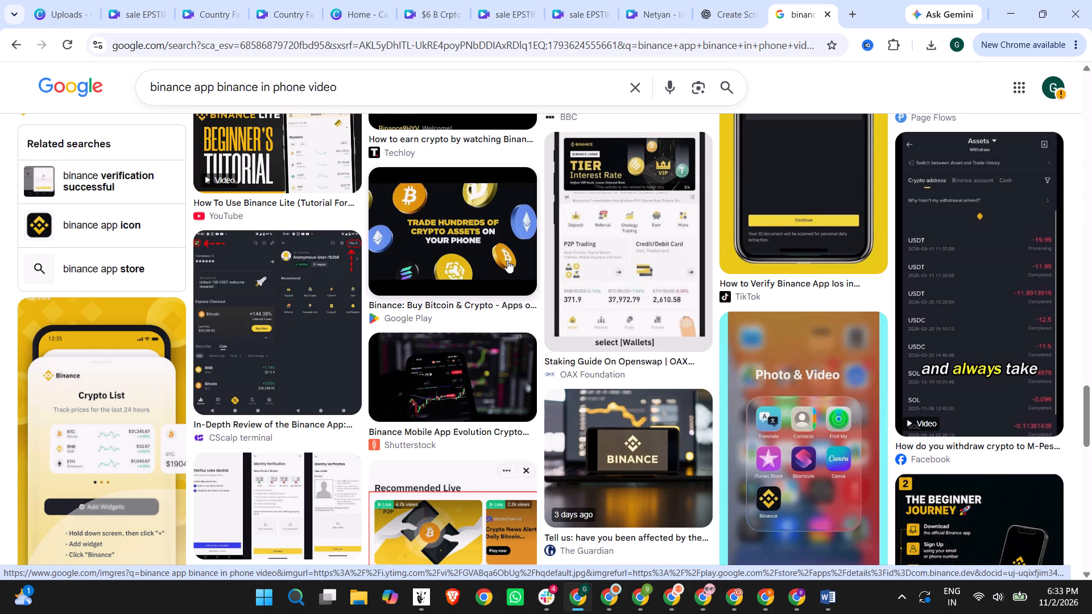
Preview The Guardian's image of a laptop showing the Binance logo and browse its related images.
click(646, 491)
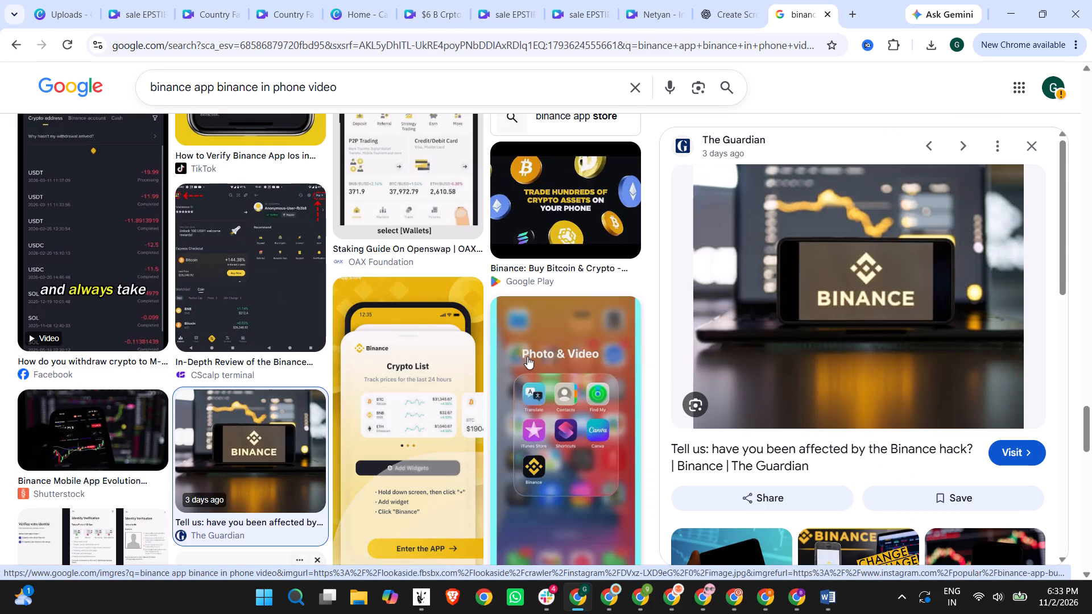
scroll(842, 325, down, 3)
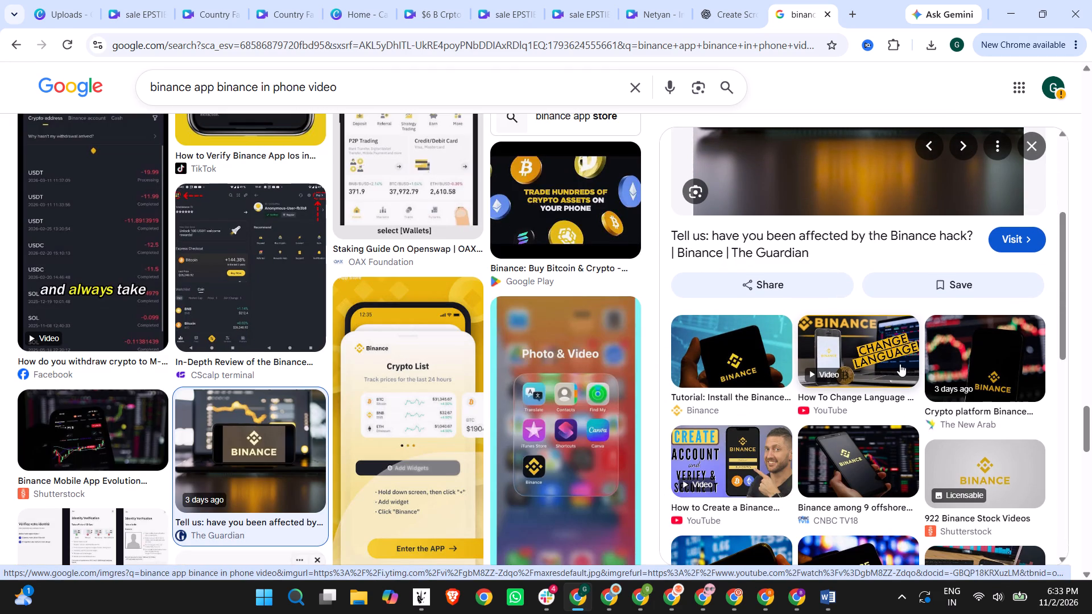
scroll(885, 364, down, 3)
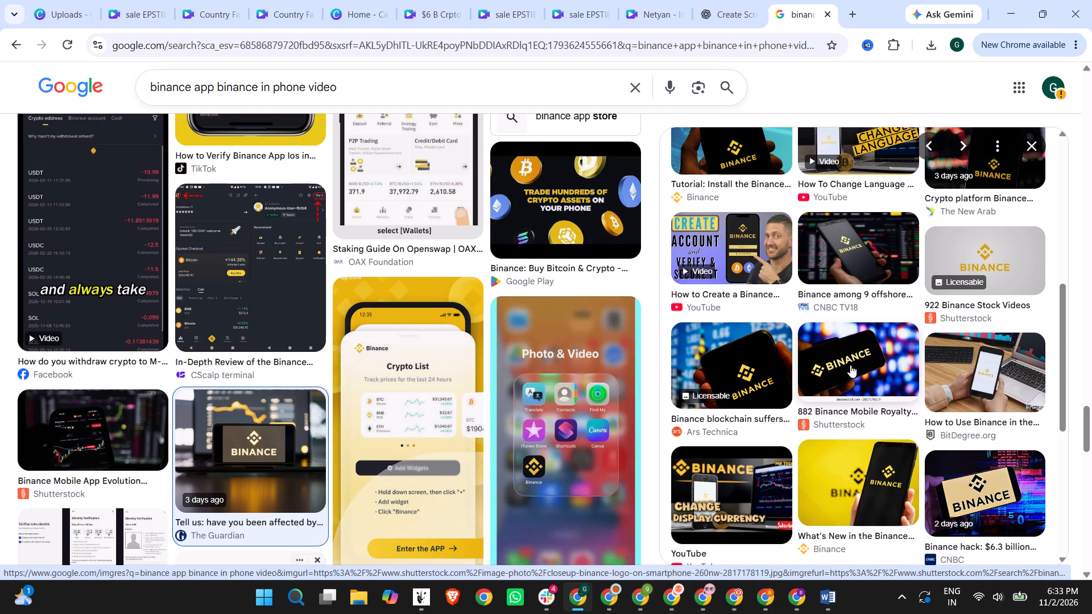
scroll(850, 375, down, 3)
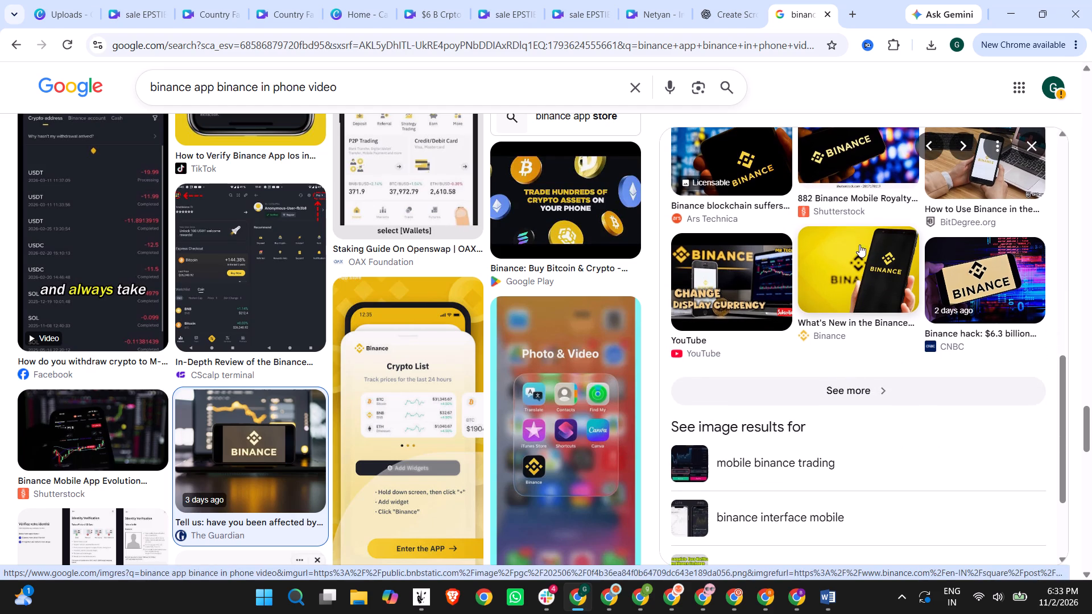
scroll(862, 277, down, 7)
scroll(862, 283, up, 6)
scroll(866, 319, down, 2)
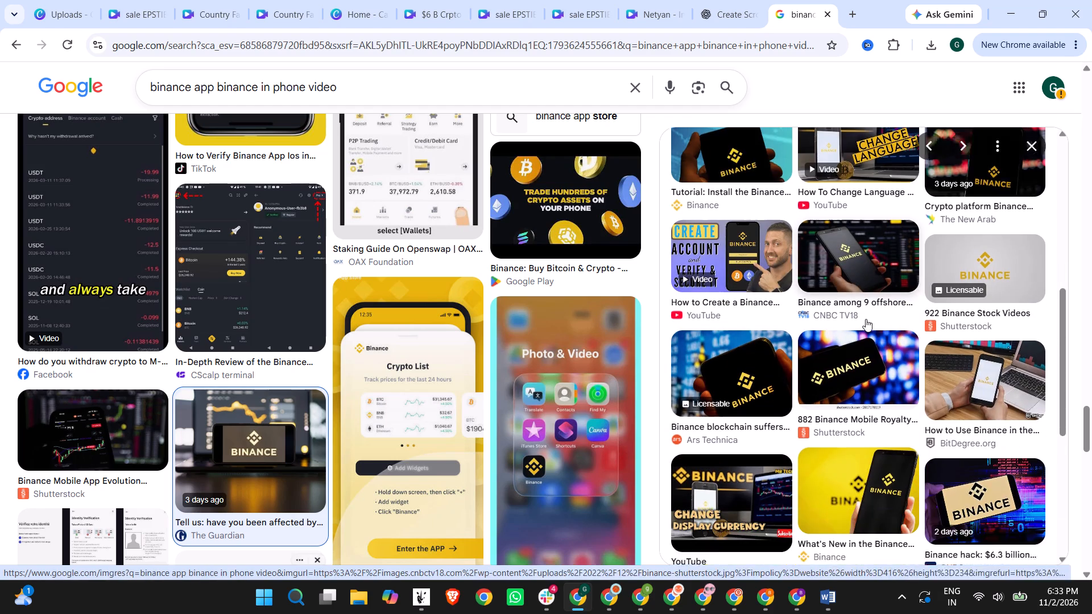
Preview the related Shutterstock close-up of the Binance logo on a smartphone and browse its related images.
click(859, 400)
scroll(766, 318, down, 5)
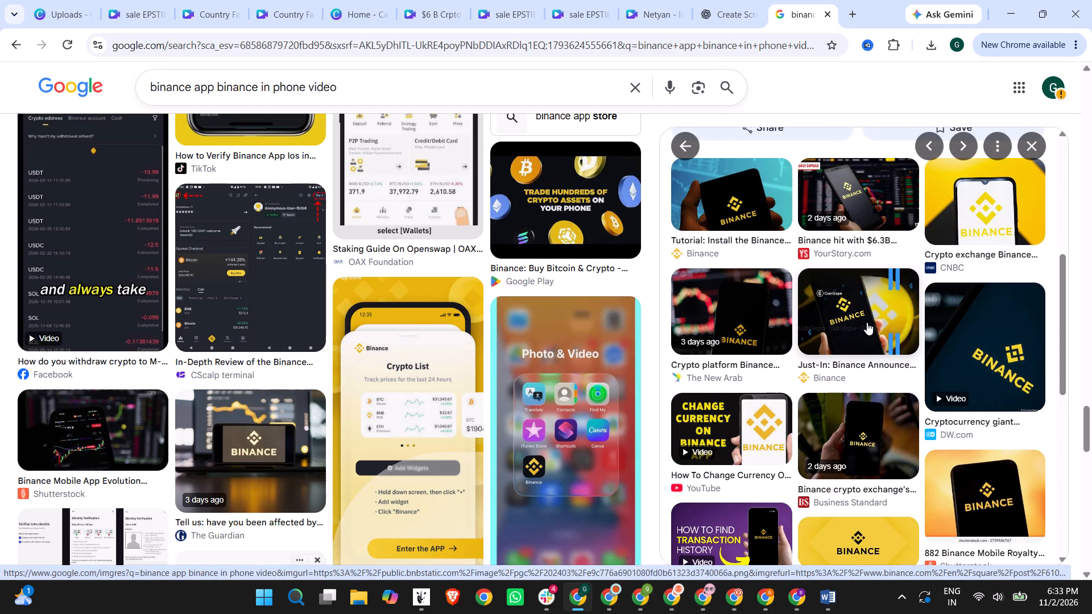
scroll(867, 322, down, 5)
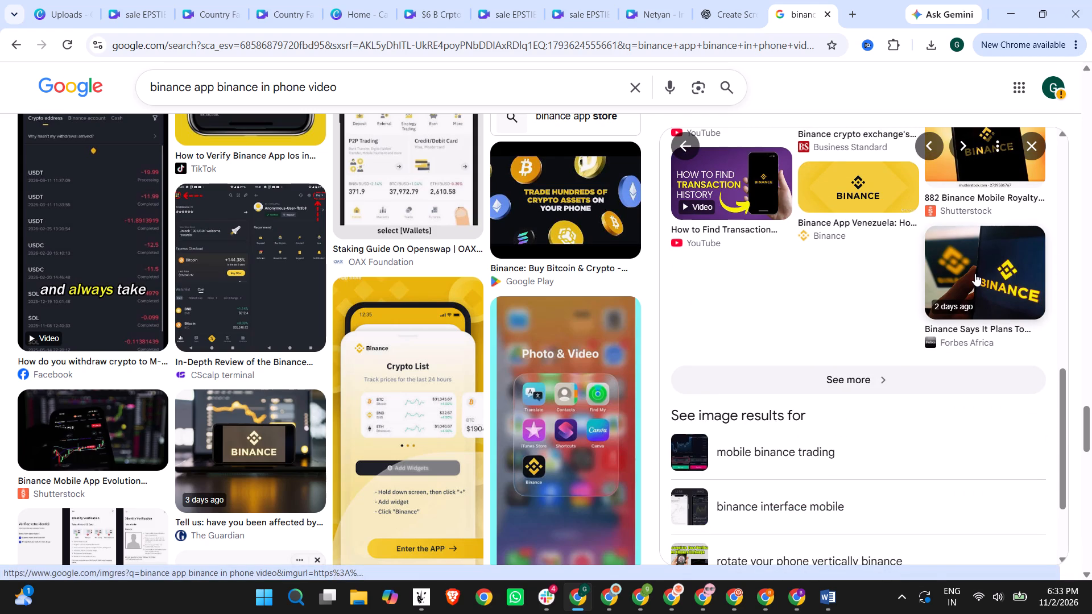
scroll(668, 359, down, 6)
Continue examining the main Binance app image results further down for suitable phone footage or pictures.
scroll(416, 409, down, 1)
scroll(266, 376, down, 4)
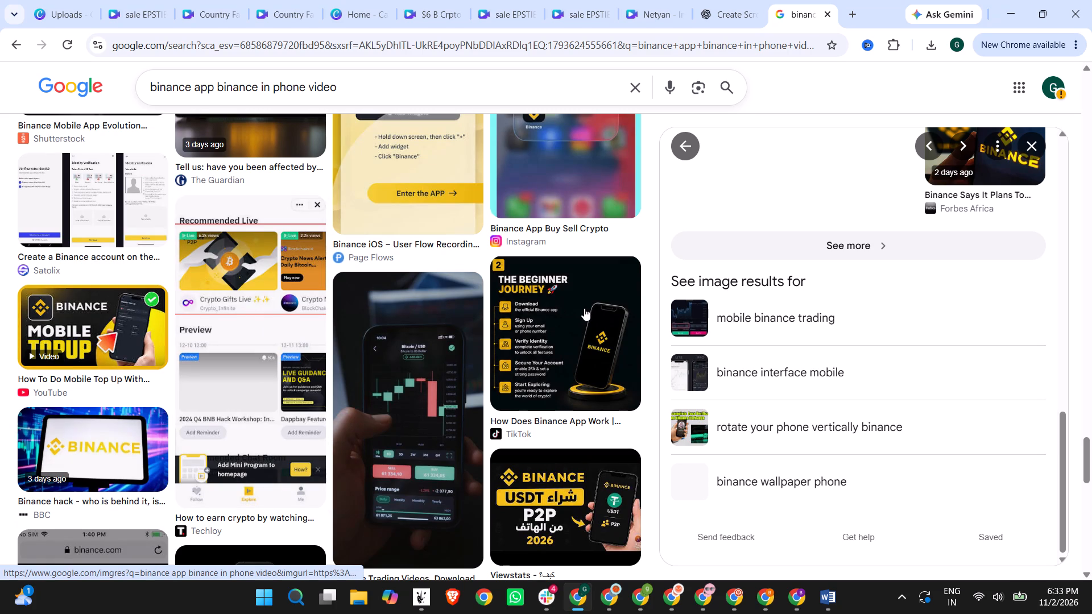
scroll(585, 306, down, 5)
scroll(527, 285, down, 3)
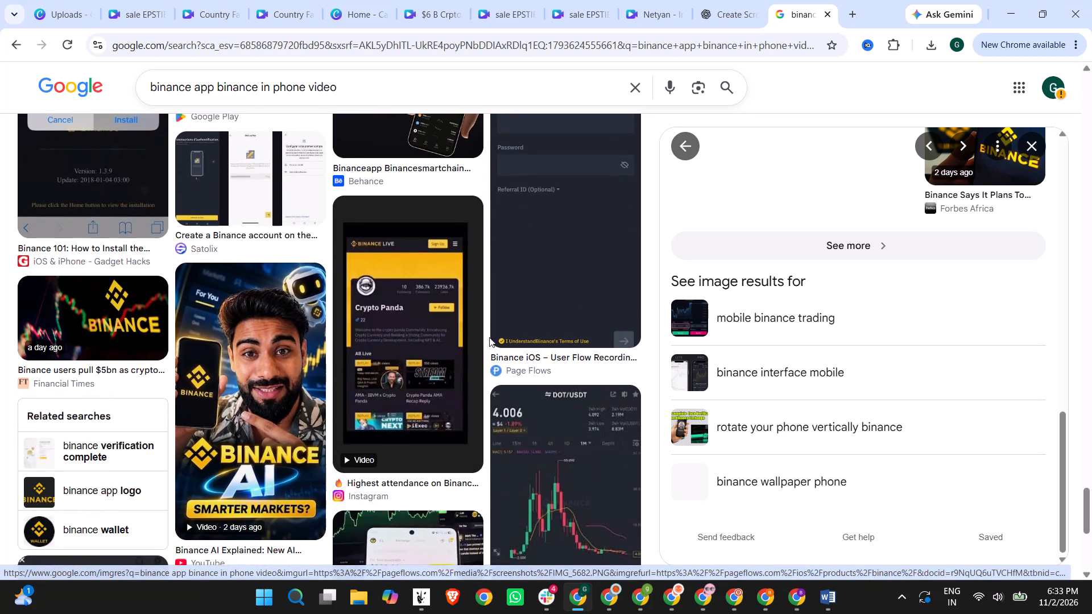
scroll(485, 354, down, 5)
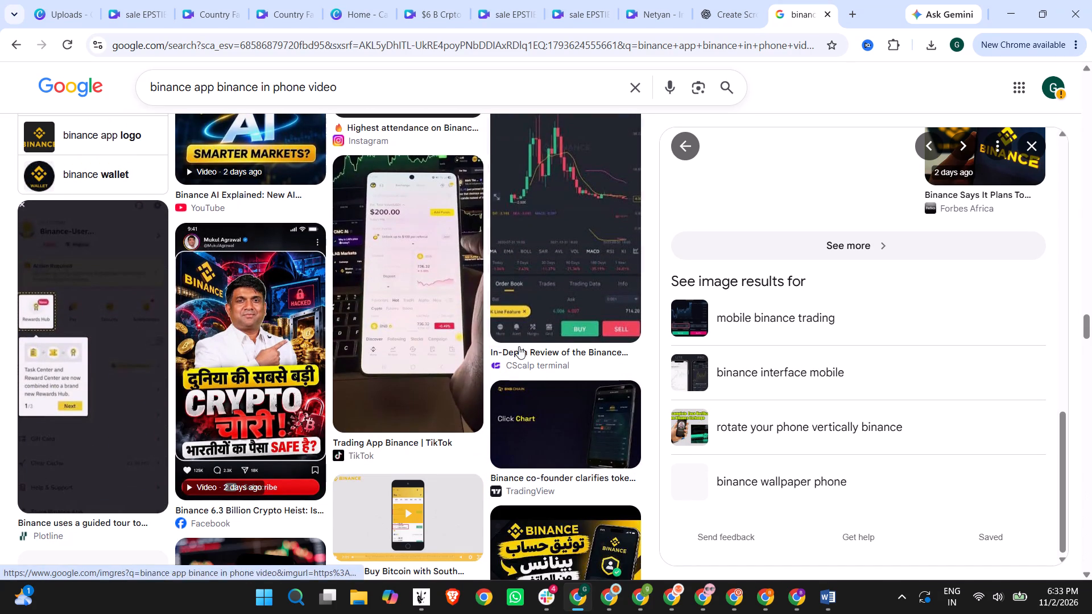
scroll(618, 325, down, 5)
scroll(229, 264, up, 4)
scroll(456, 331, down, 3)
scroll(276, 290, down, 5)
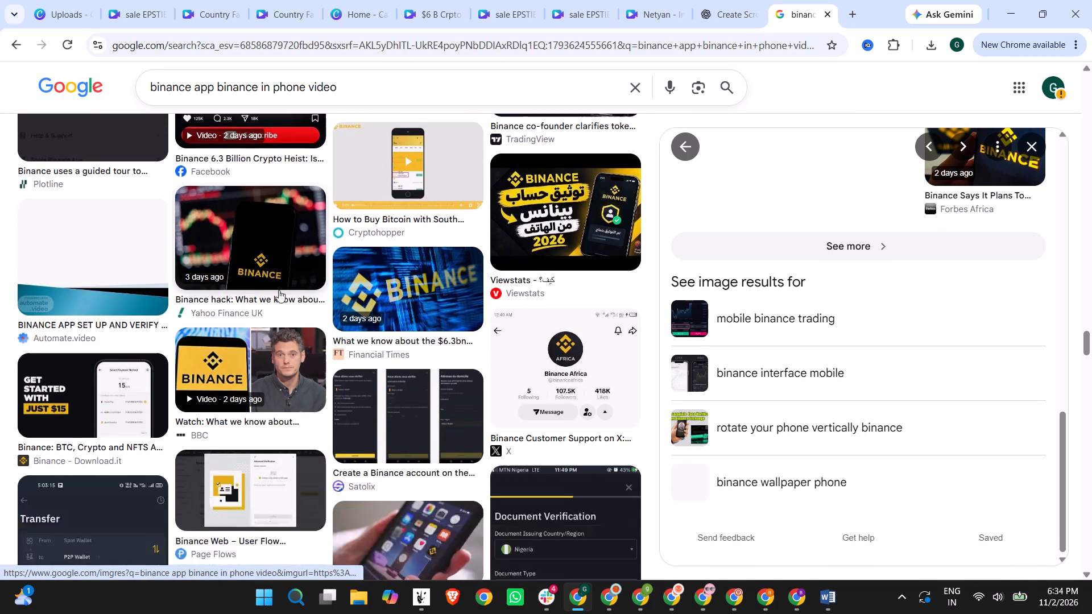
scroll(392, 343, down, 1)
scroll(256, 257, down, 2)
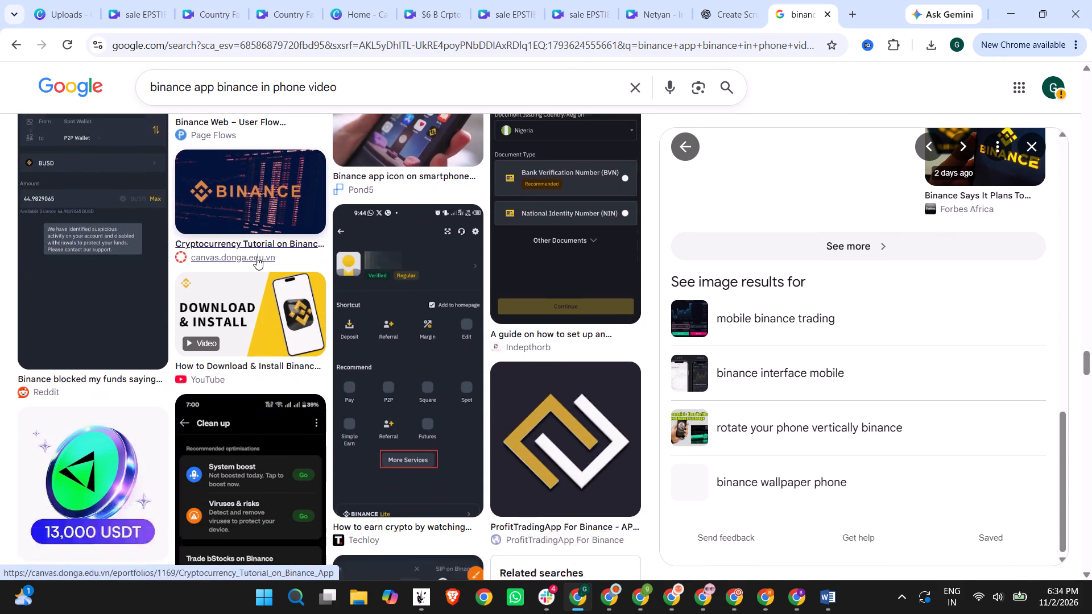
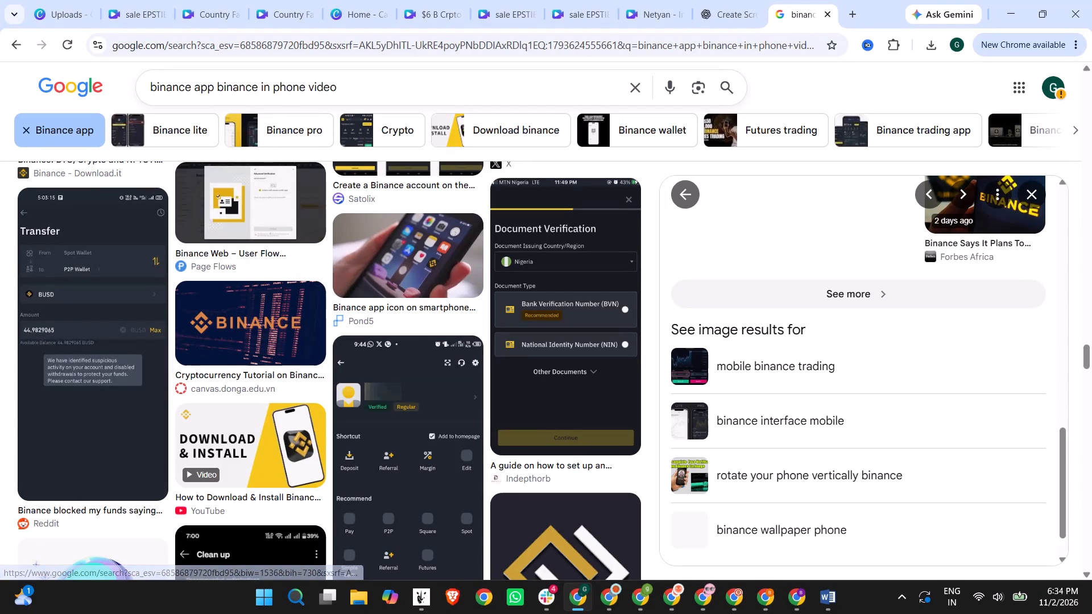
Search Google Images for Binance and copy the yellow 1,280 × 512 banner with the black Binance logo.
drag(357, 94, 117, 103)
text(Binance)
key(Return)
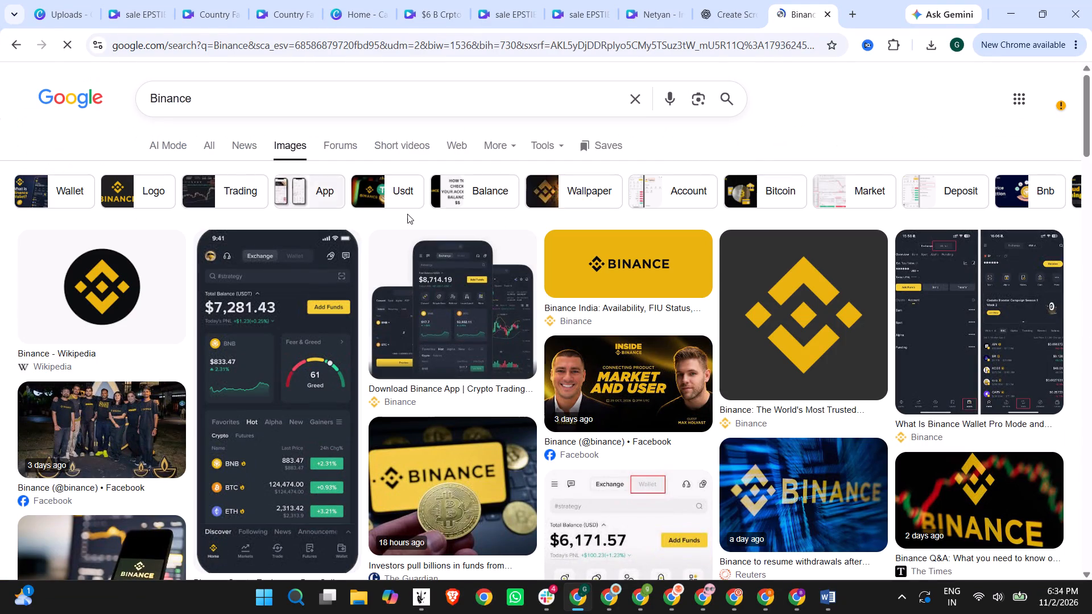
click(662, 264)
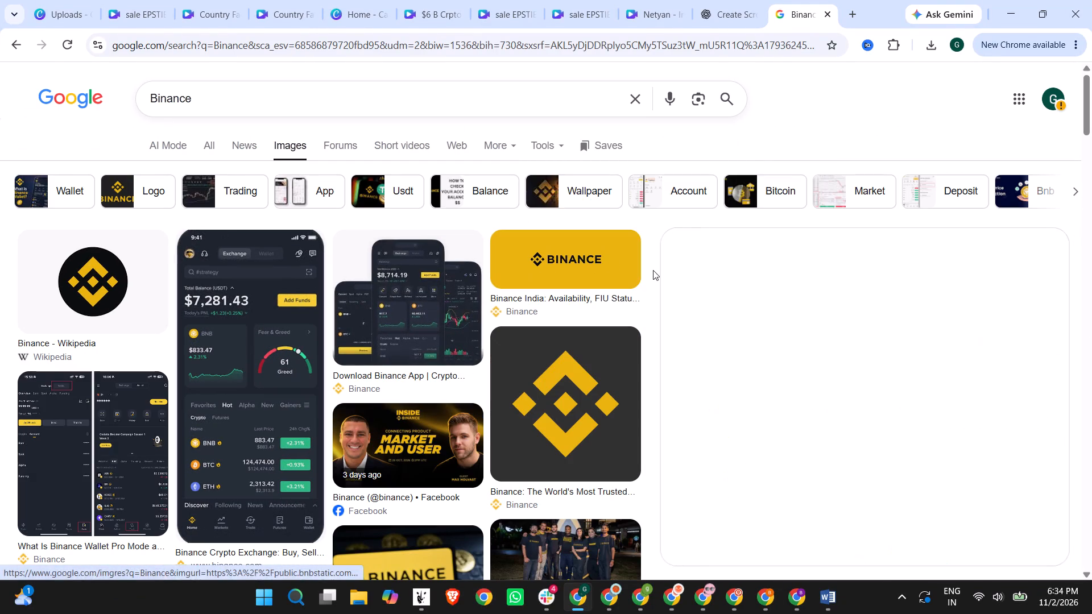
right_click(756, 327)
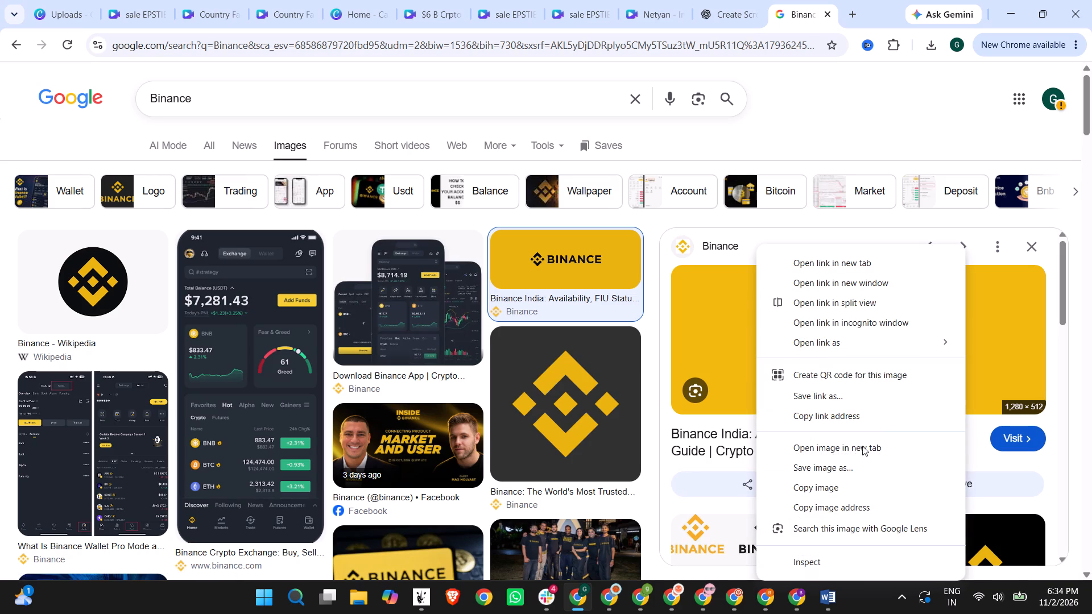
click(830, 487)
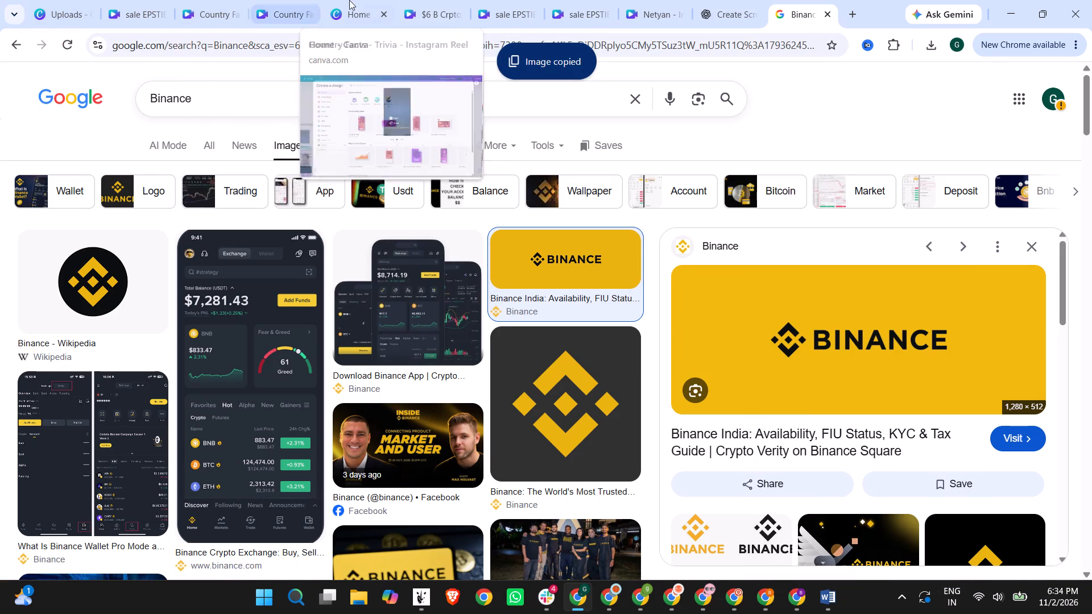
Paste the copied Binance banner into the $6 B Crpto Hack video at about 0:09 and play that section back.
click(268, 0)
click(434, 0)
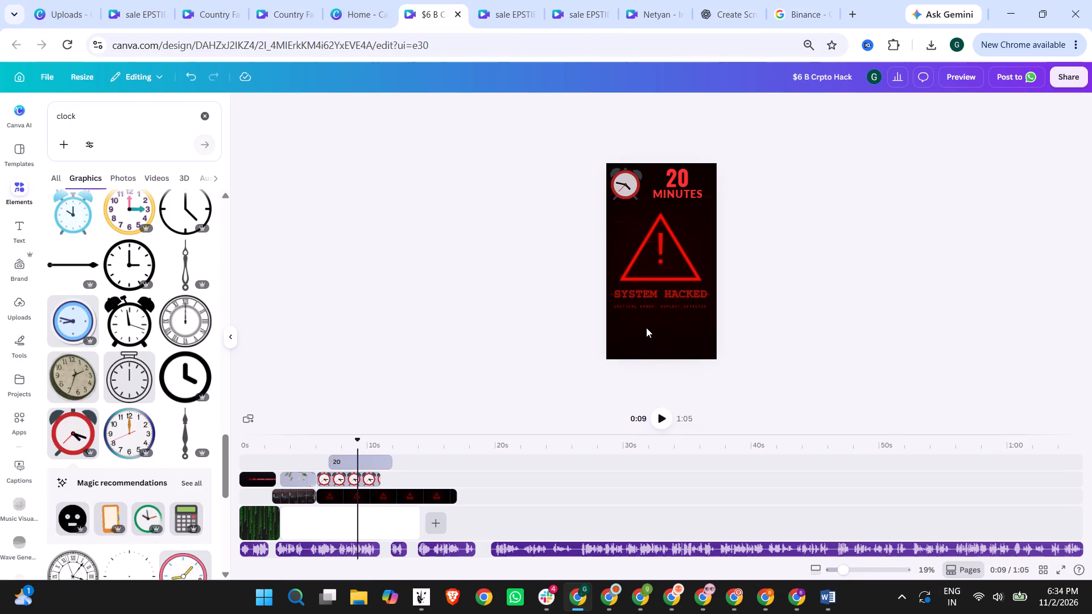
key(ctrl+v)
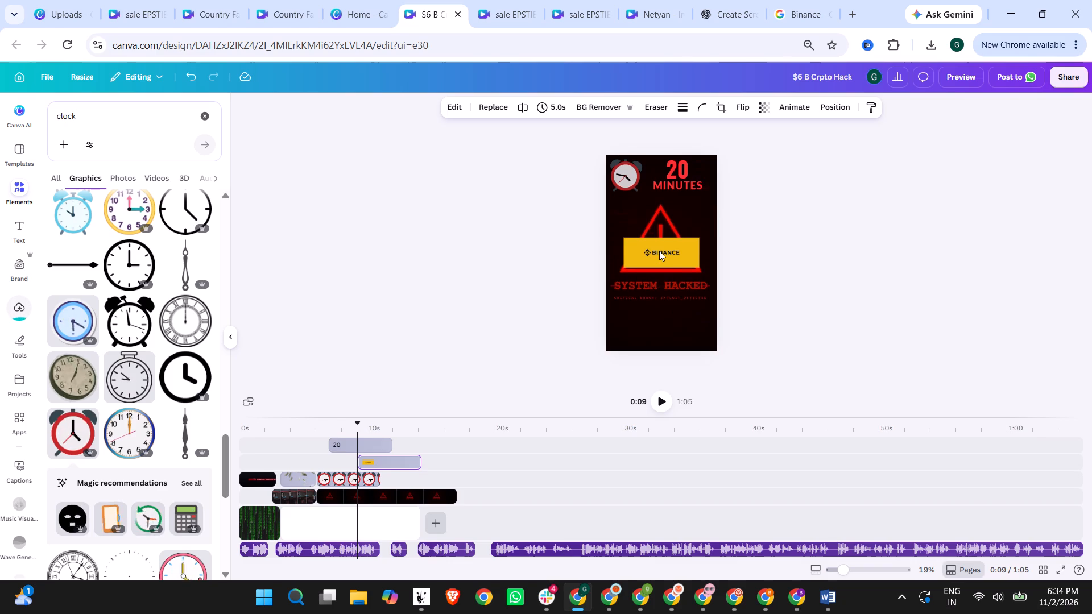
click(660, 252)
click(342, 425)
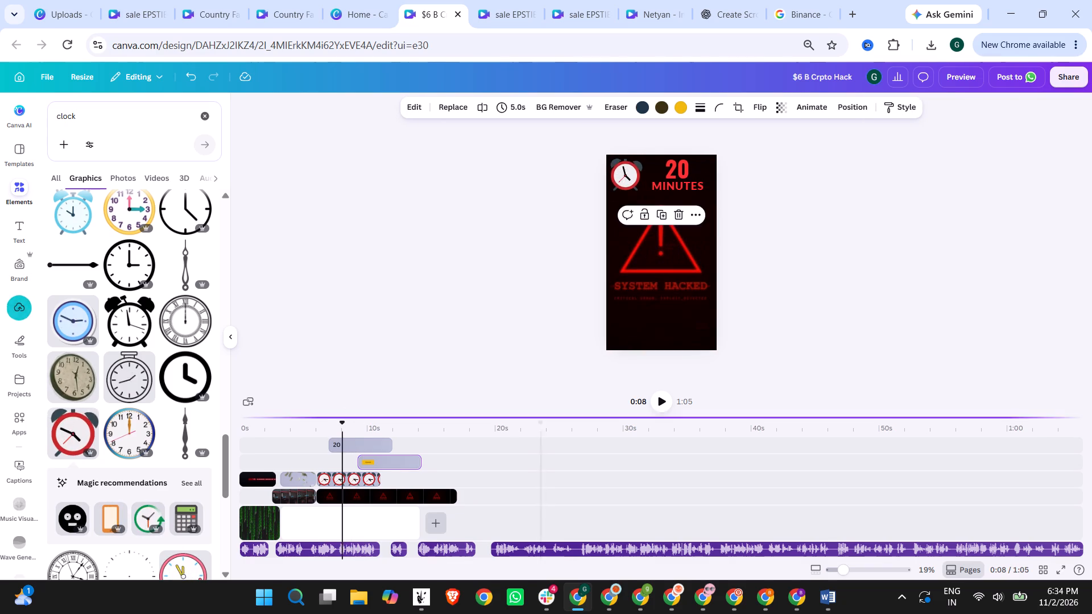
click(658, 399)
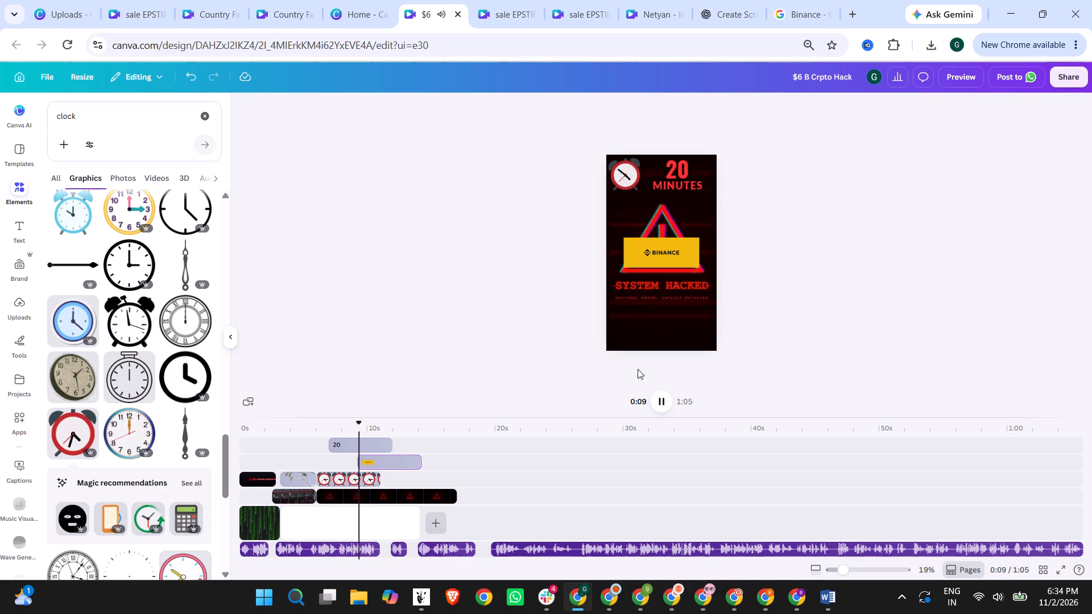
click(661, 408)
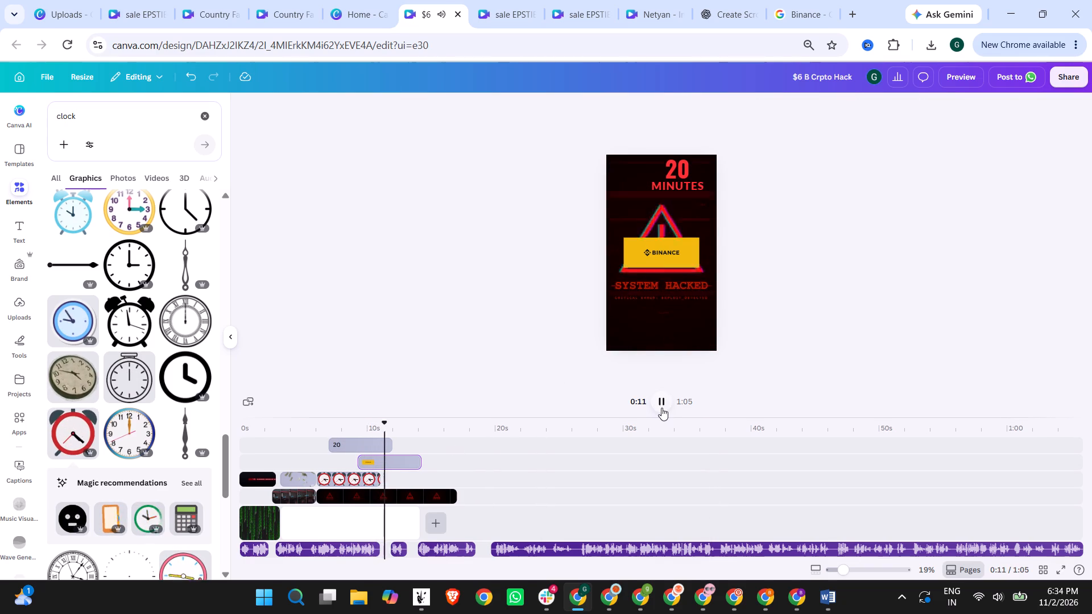
Enlarge the Binance banner to span the full frame width, placed between the 20 MINUTES and SYSTEM HACKED texts.
click(650, 256)
drag(658, 255, 635, 255)
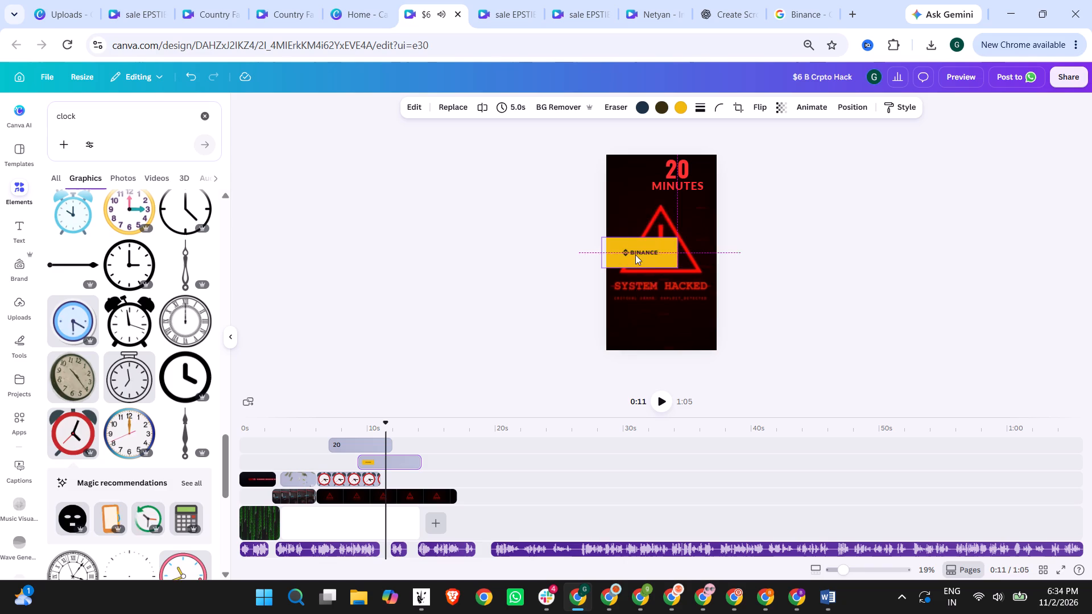
drag(674, 272, 694, 273)
click(667, 260)
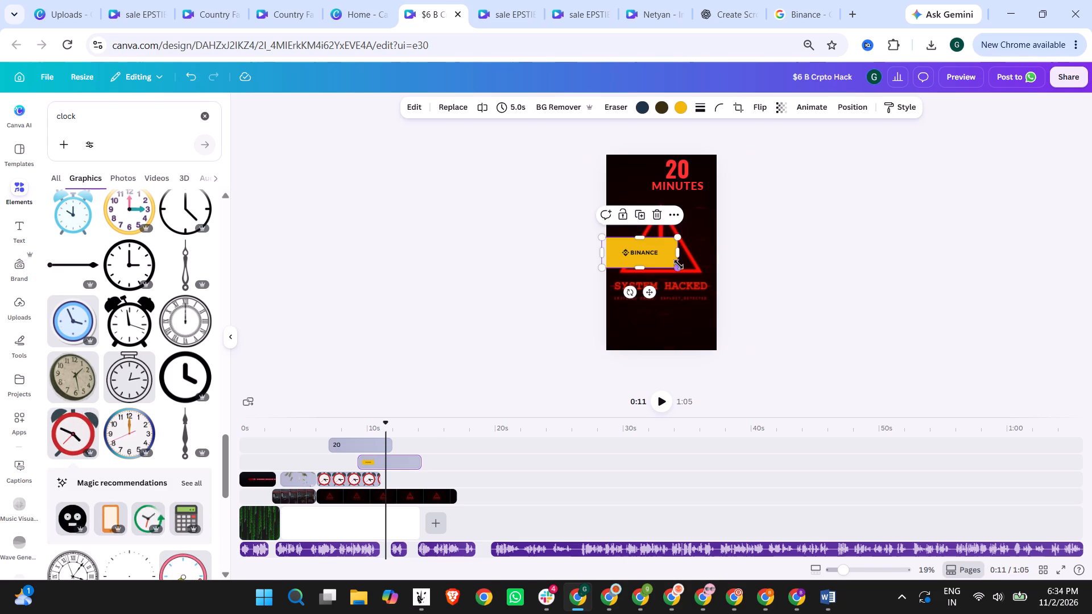
drag(679, 264, 741, 281)
drag(690, 275, 681, 256)
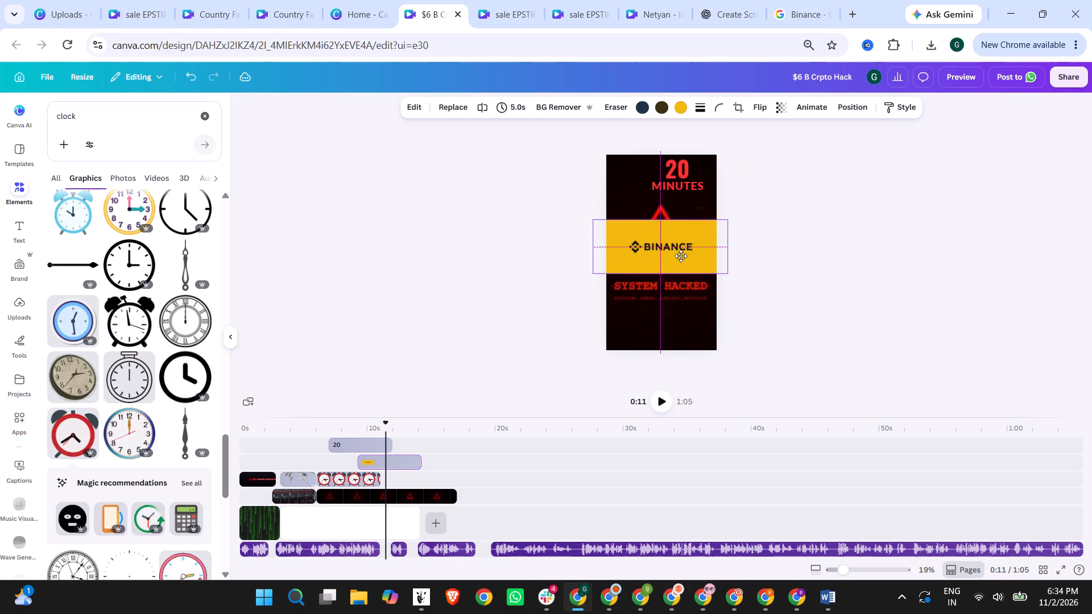
drag(681, 256, 677, 256)
click(789, 251)
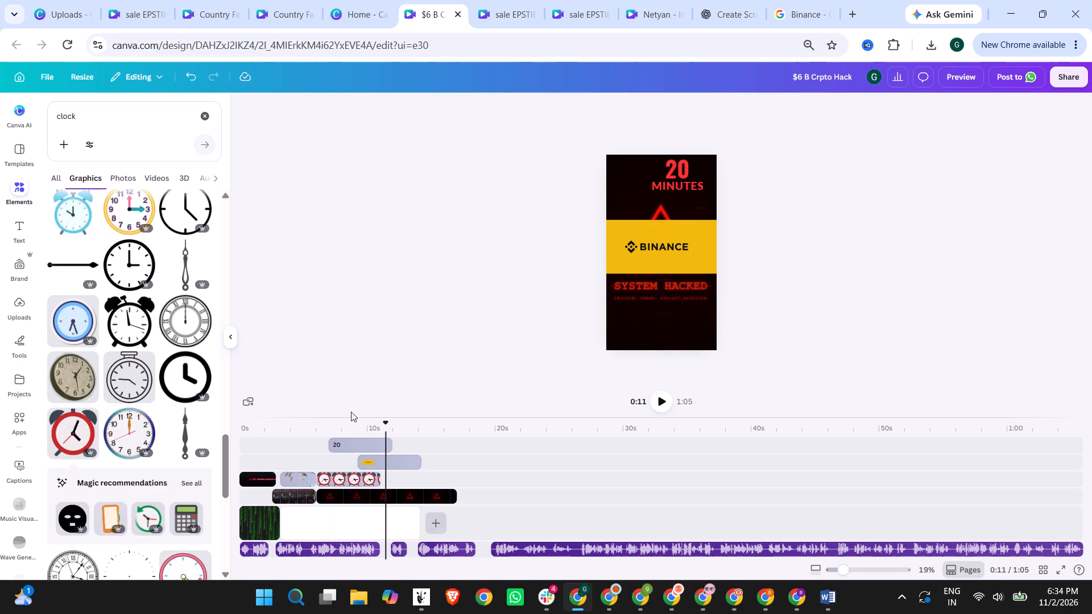
Extend the Binance banner's clip to start slightly earlier, giving it a duration of 5.8 s.
drag(361, 459, 350, 458)
Compare the animation effects for the Binance banner and apply Slow Wave.
click(361, 458)
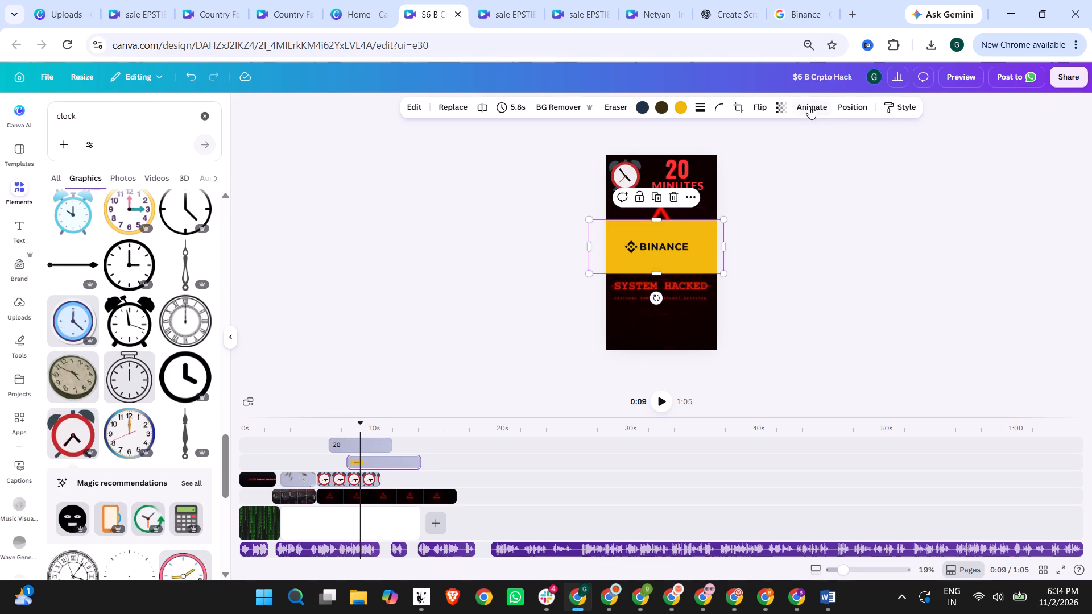
click(809, 106)
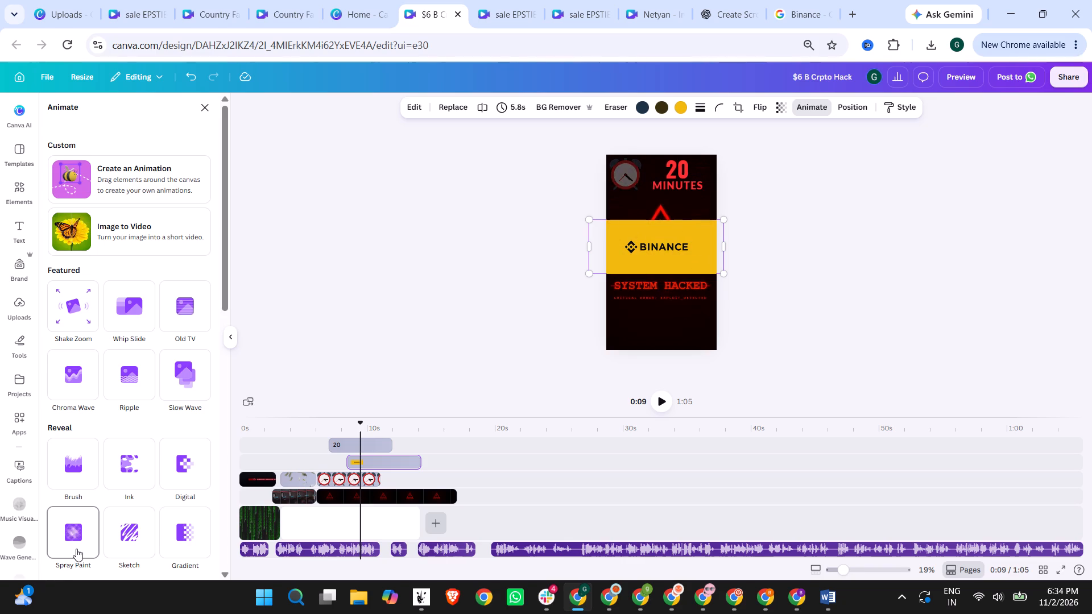
scroll(75, 549, down, 1)
scroll(166, 496, down, 2)
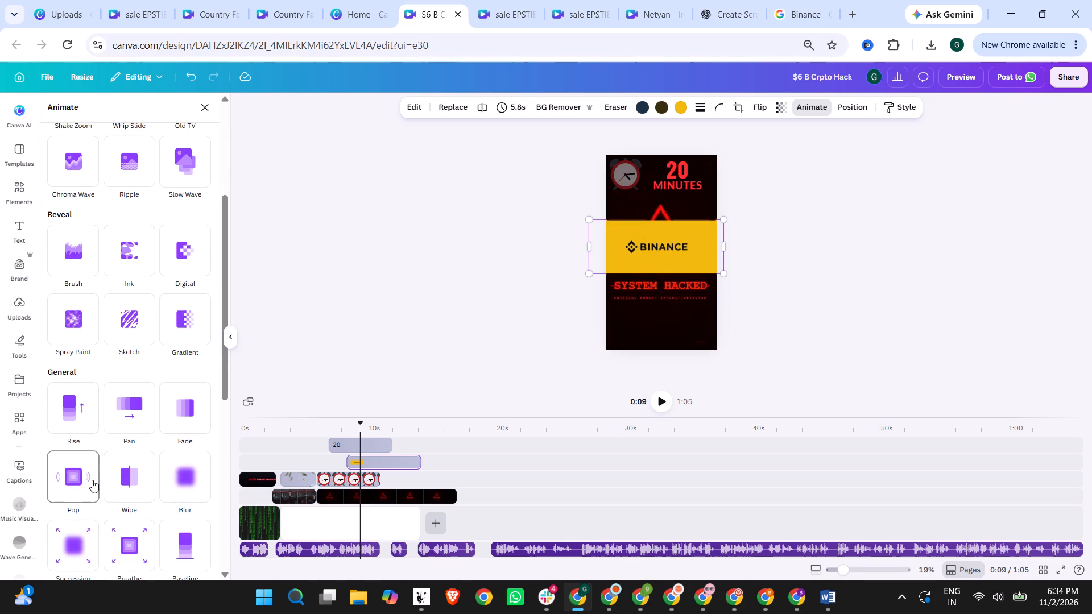
scroll(140, 482, down, 2)
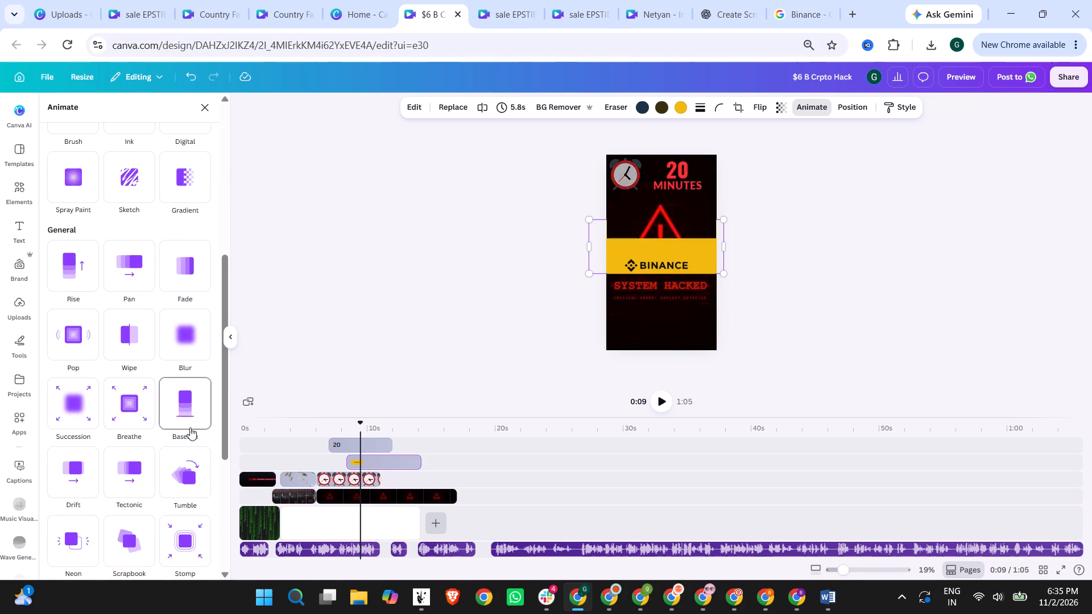
scroll(189, 486, down, 2)
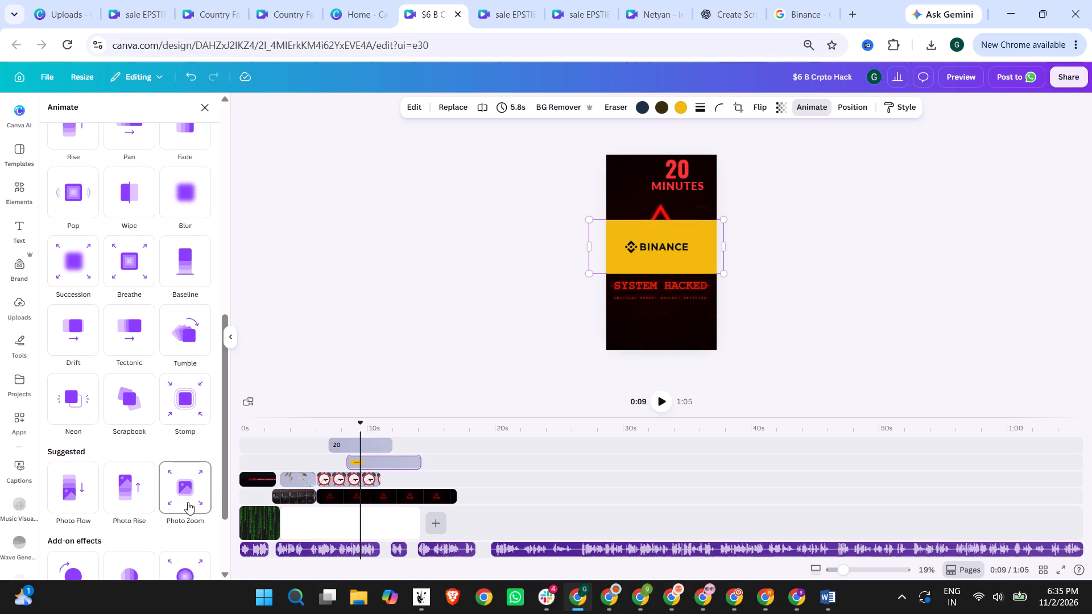
scroll(133, 503, down, 2)
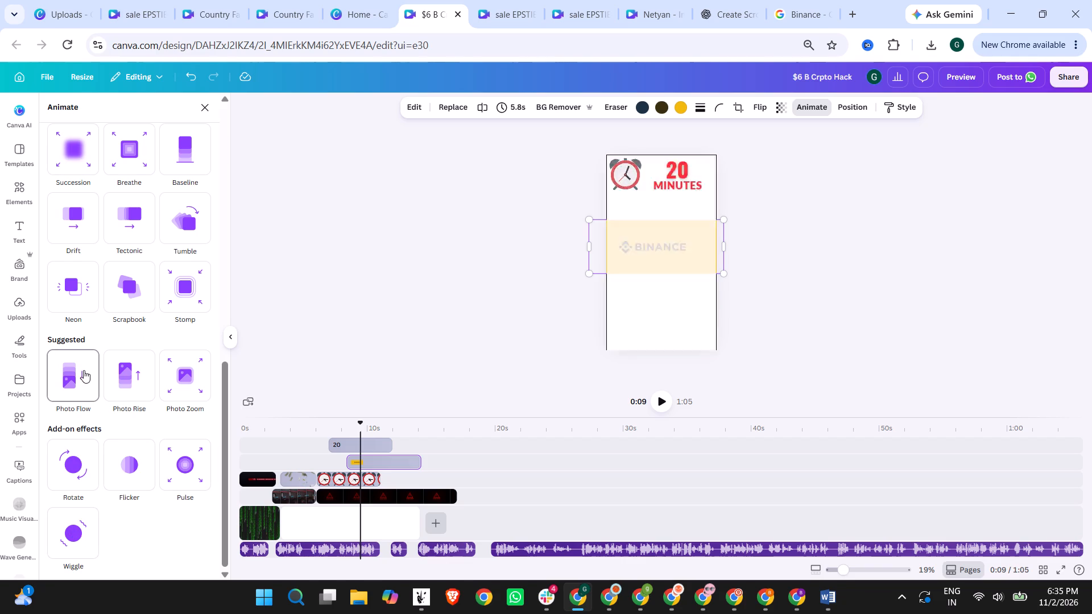
scroll(84, 370, up, 3)
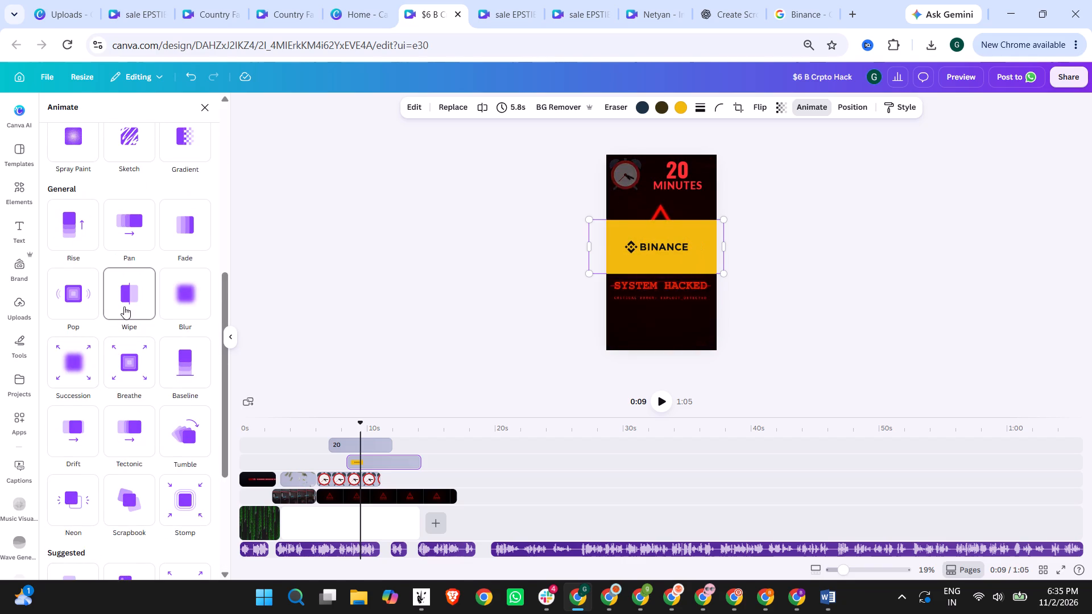
scroll(138, 221, up, 4)
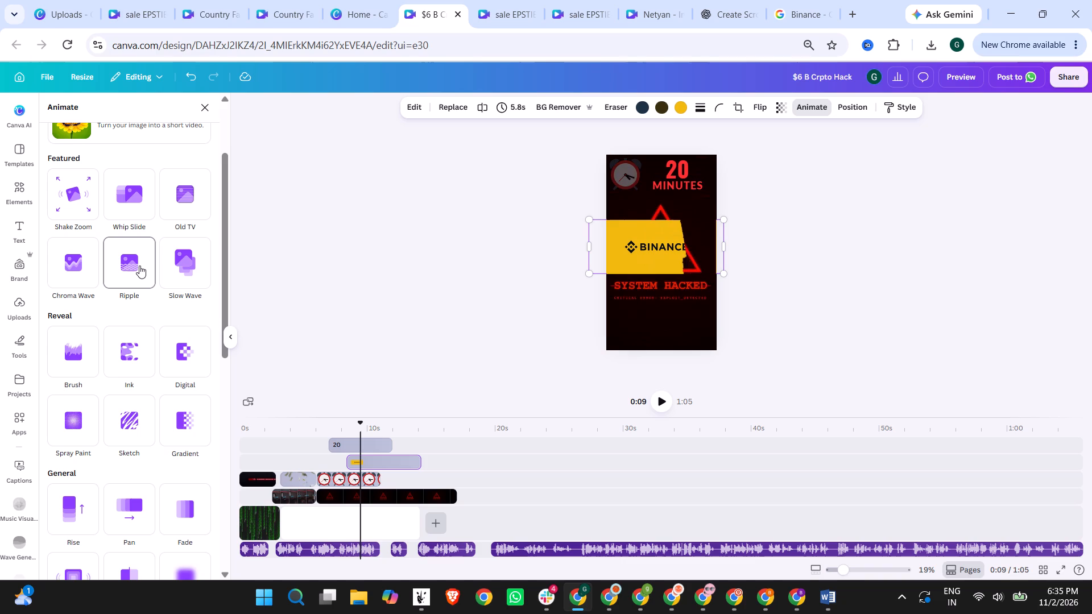
click(178, 266)
Replay the section, and trim the Binance banner to 3.6 s and the SYSTEM HACKED clip to 5.9 s, both ending with the 20 MINUTES text.
click(318, 436)
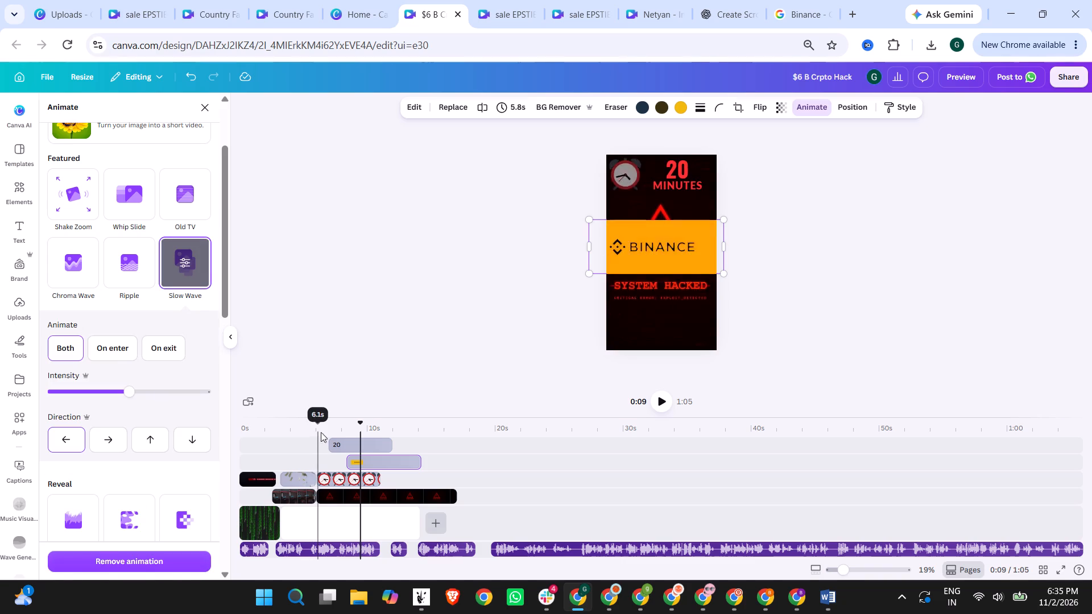
click(316, 425)
click(662, 404)
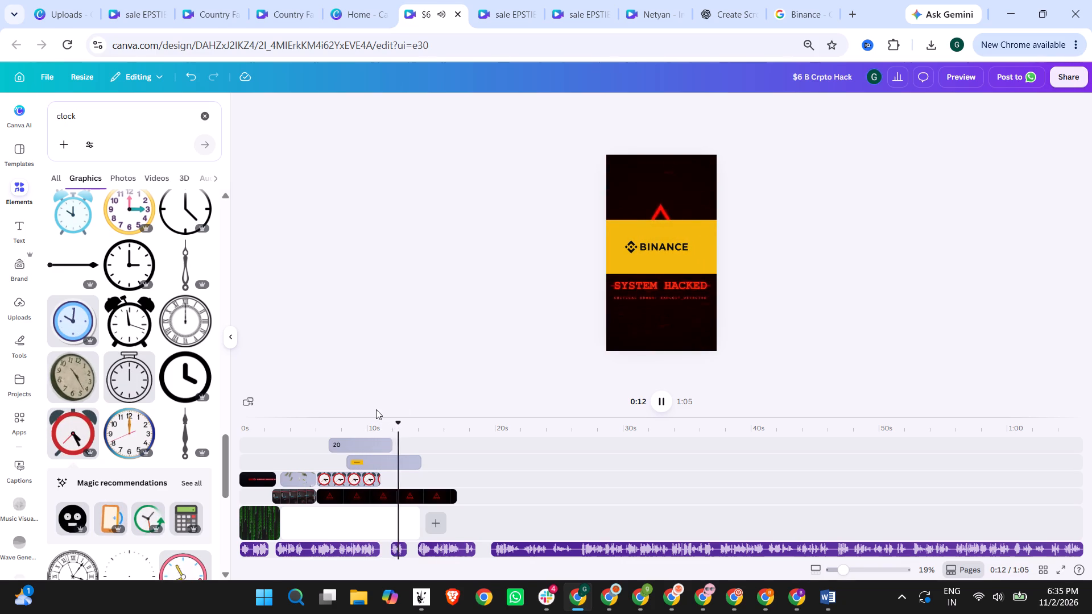
click(367, 429)
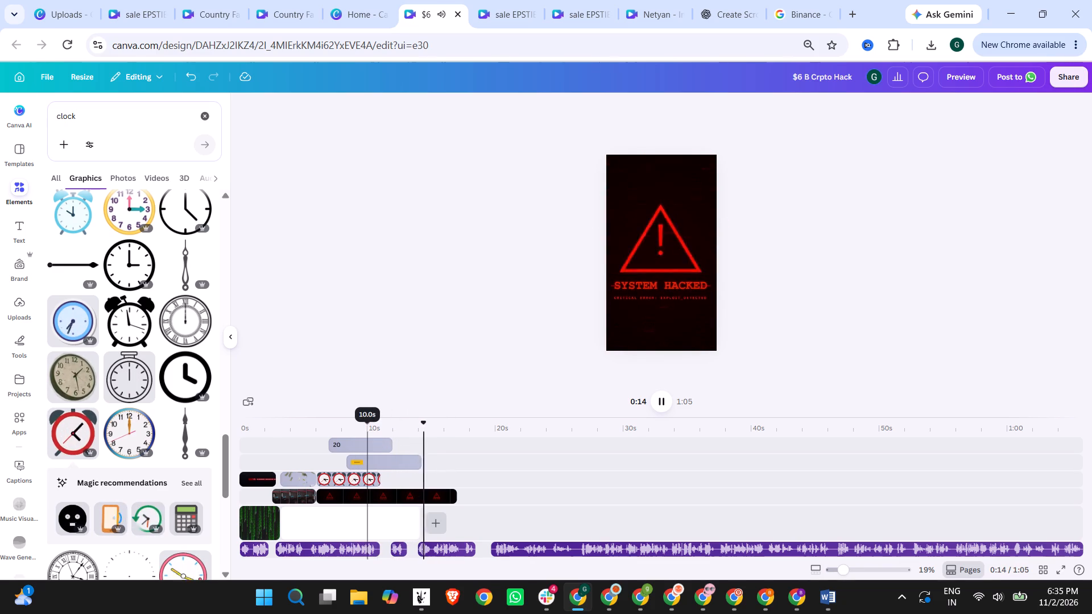
click(660, 400)
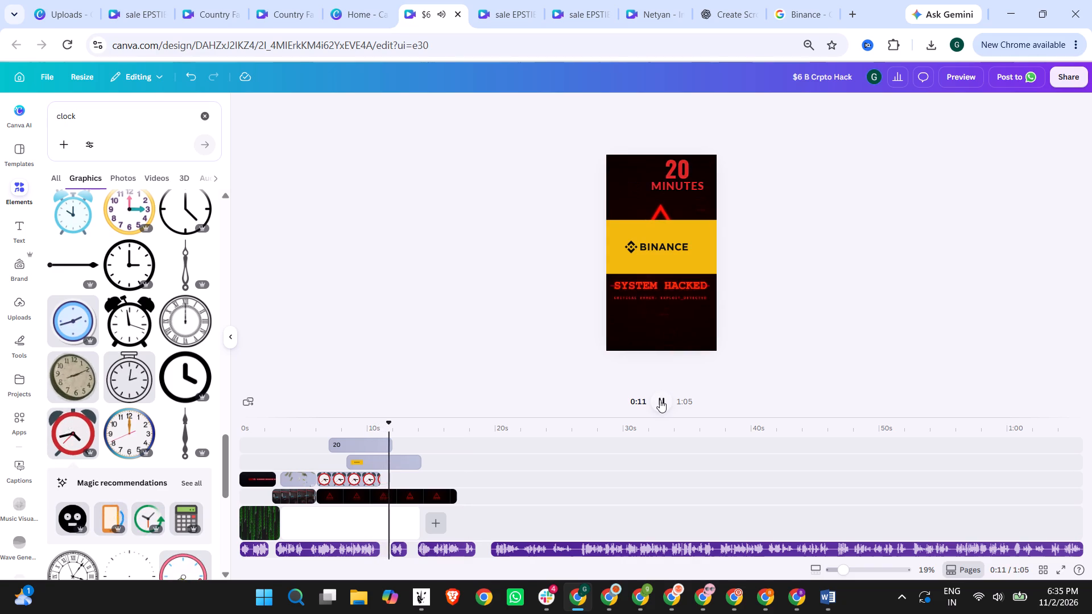
click(660, 400)
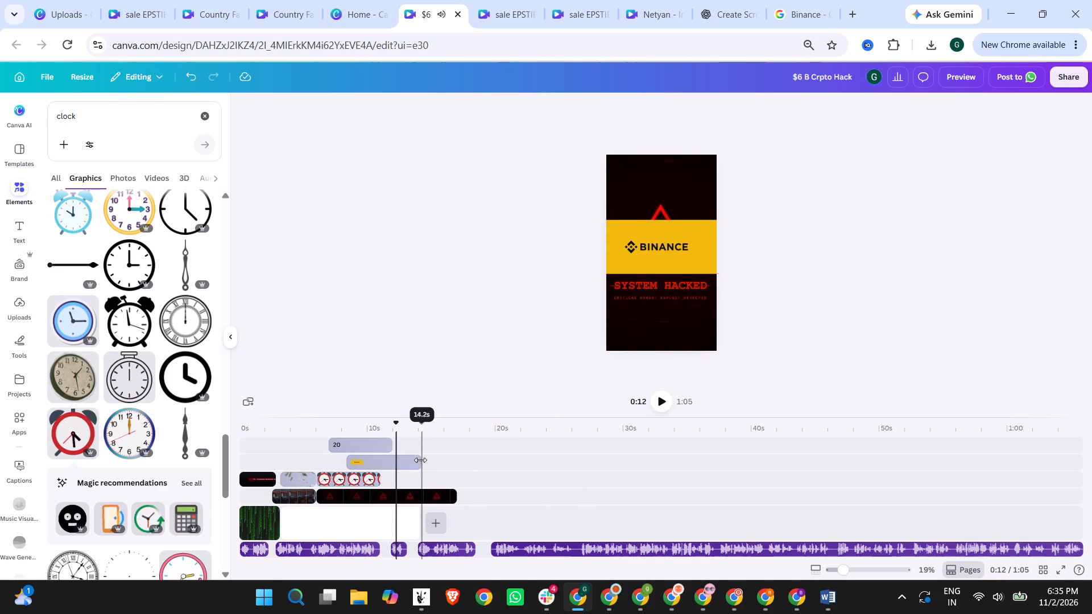
drag(420, 460, 390, 464)
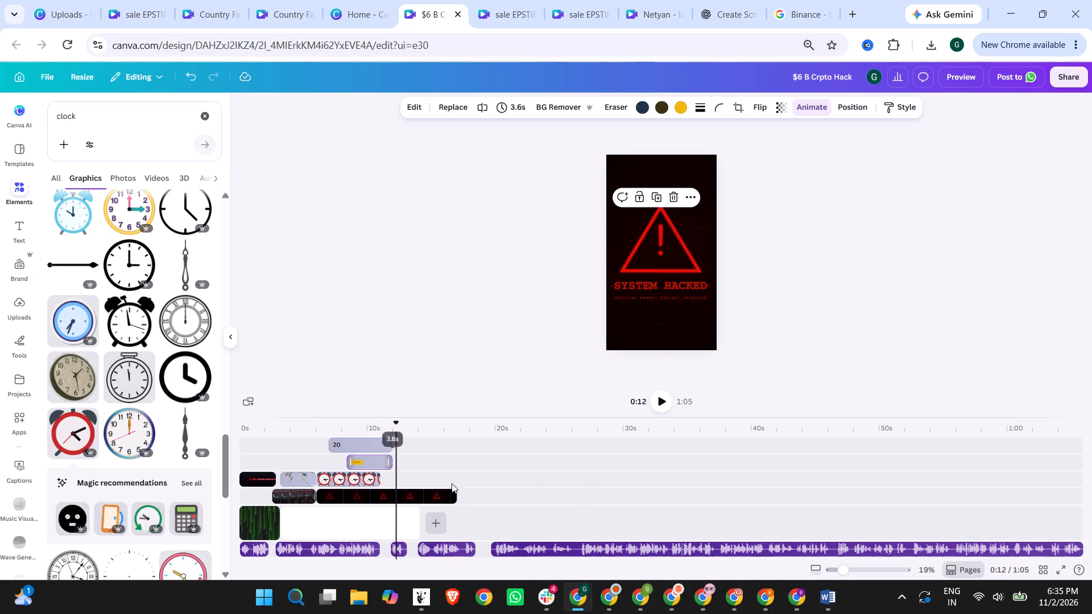
drag(452, 492, 388, 492)
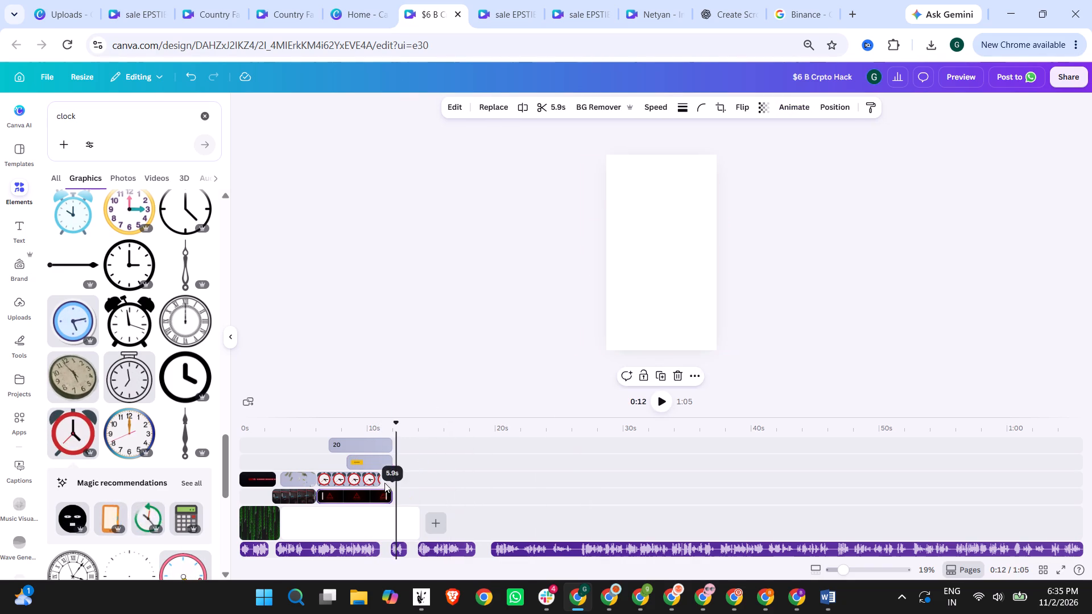
Enlarge the 20 MINUTES text group, move it clear of the alarm clock toward the frame's right edge, and replay from 3.7 s.
click(359, 446)
scroll(659, 365, up, 2)
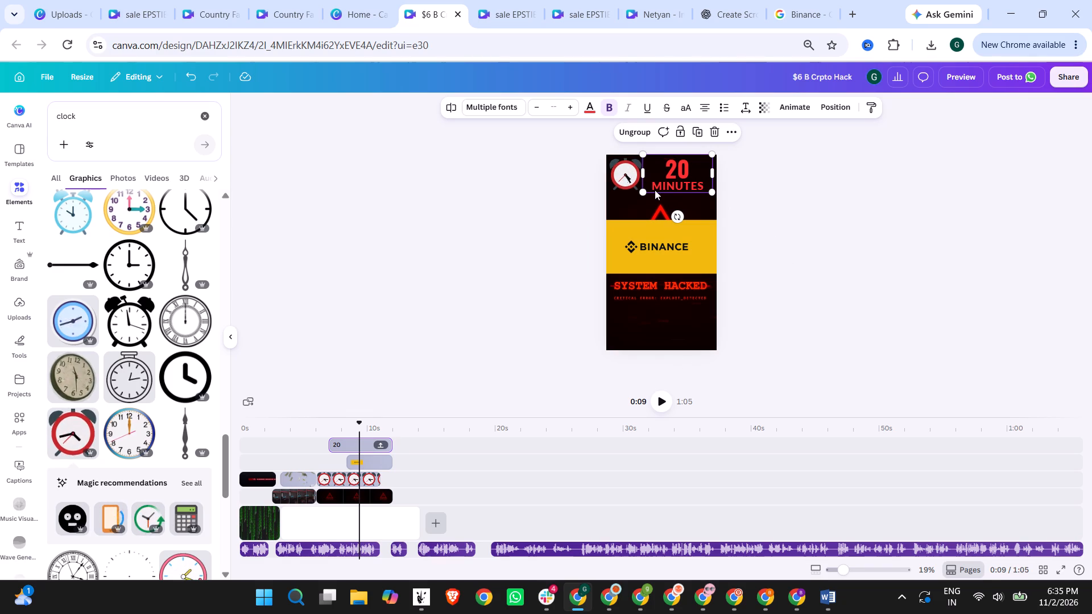
drag(642, 192, 618, 216)
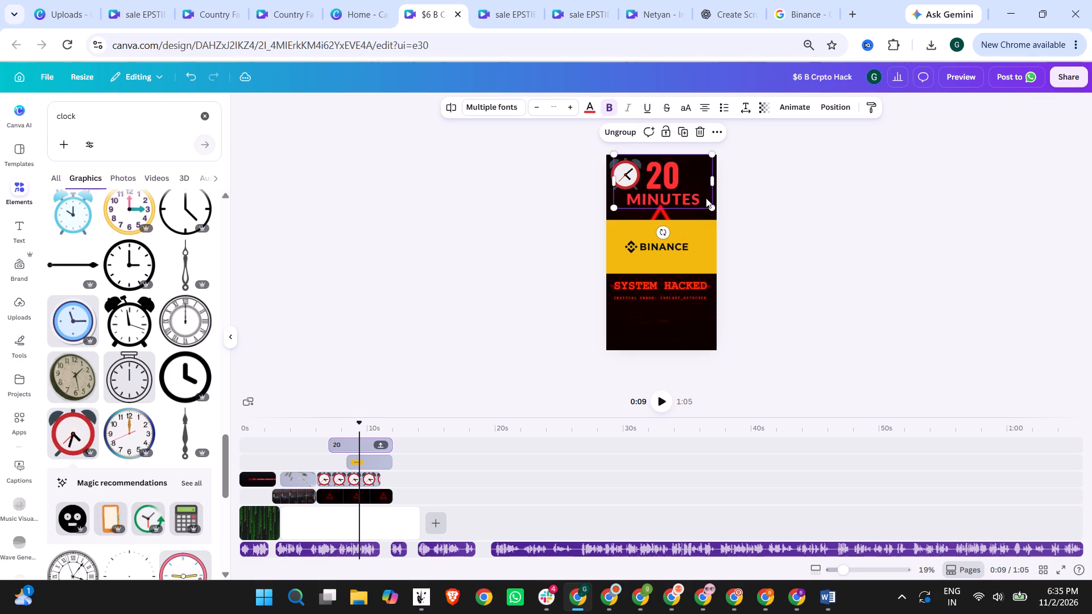
drag(675, 191, 693, 186)
click(823, 186)
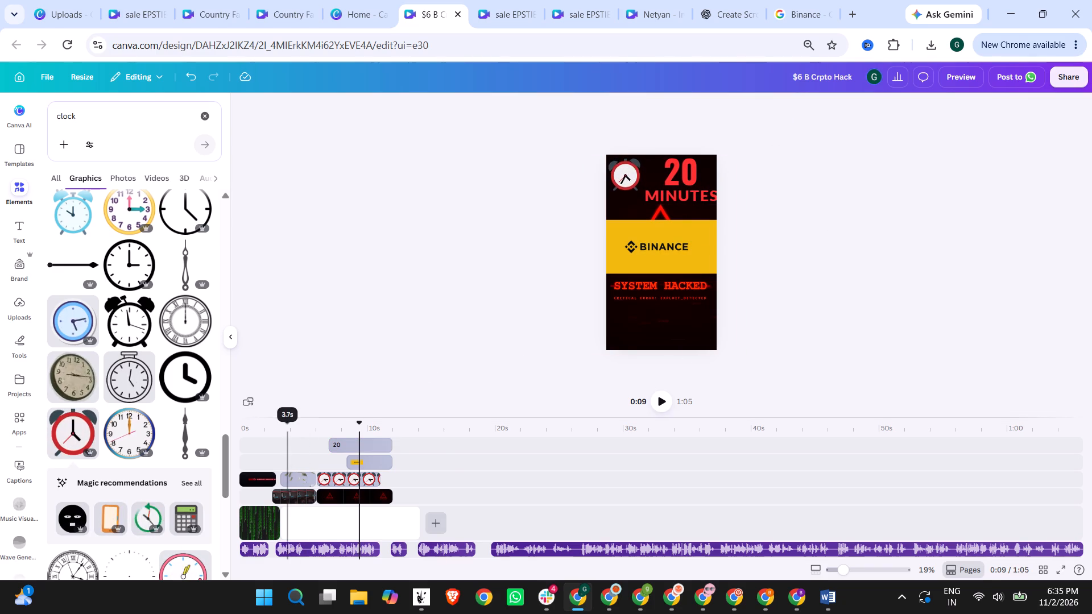
click(288, 426)
click(653, 399)
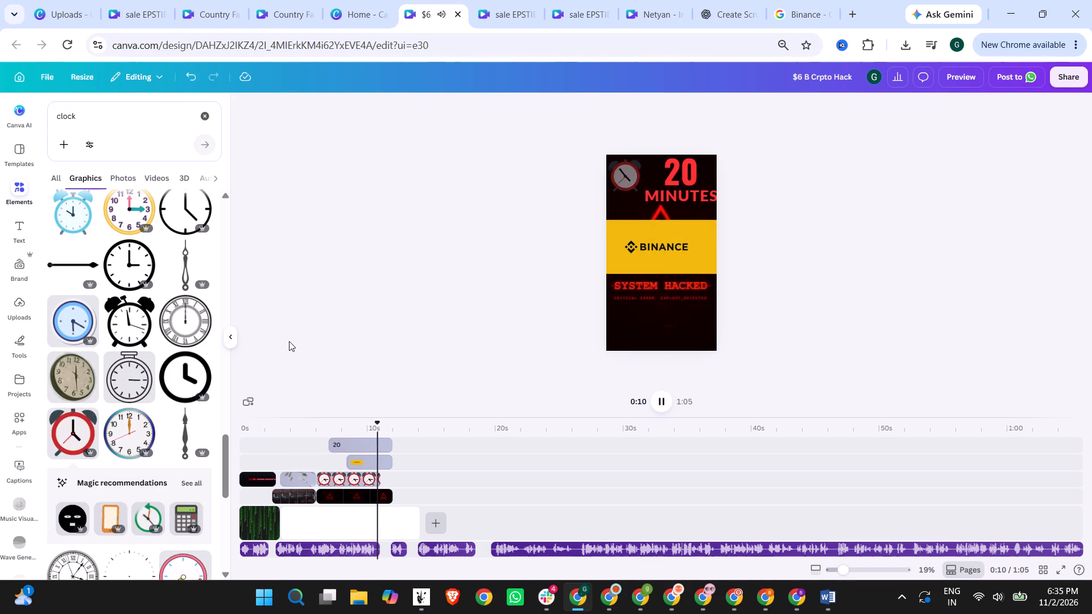
Replace the 20 in the text group beside the alarm clock with IN JUST and reduce its font size to 161.
double_click(676, 178)
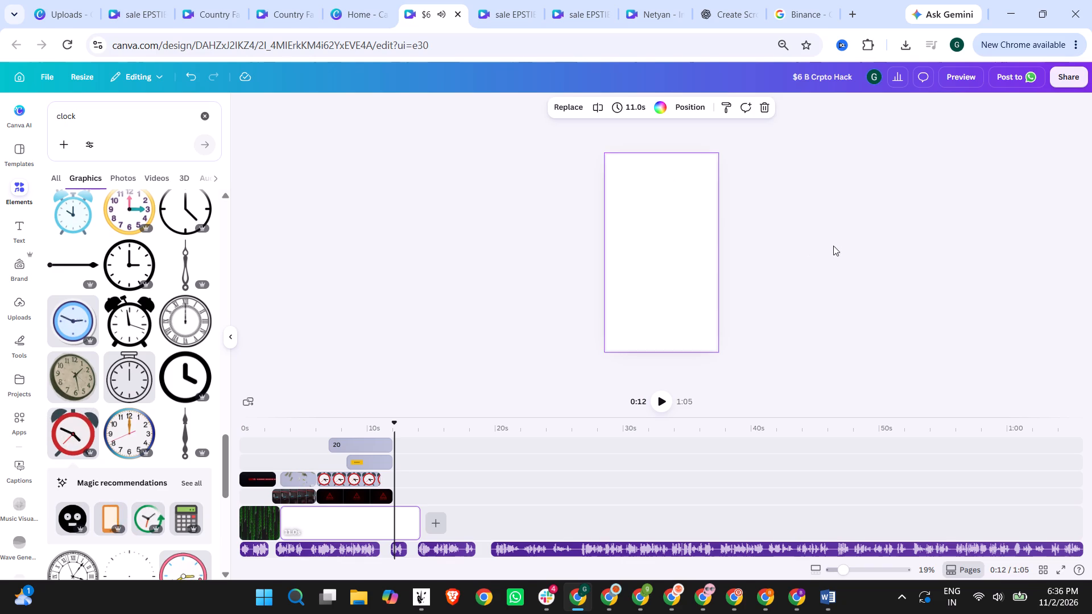
click(833, 246)
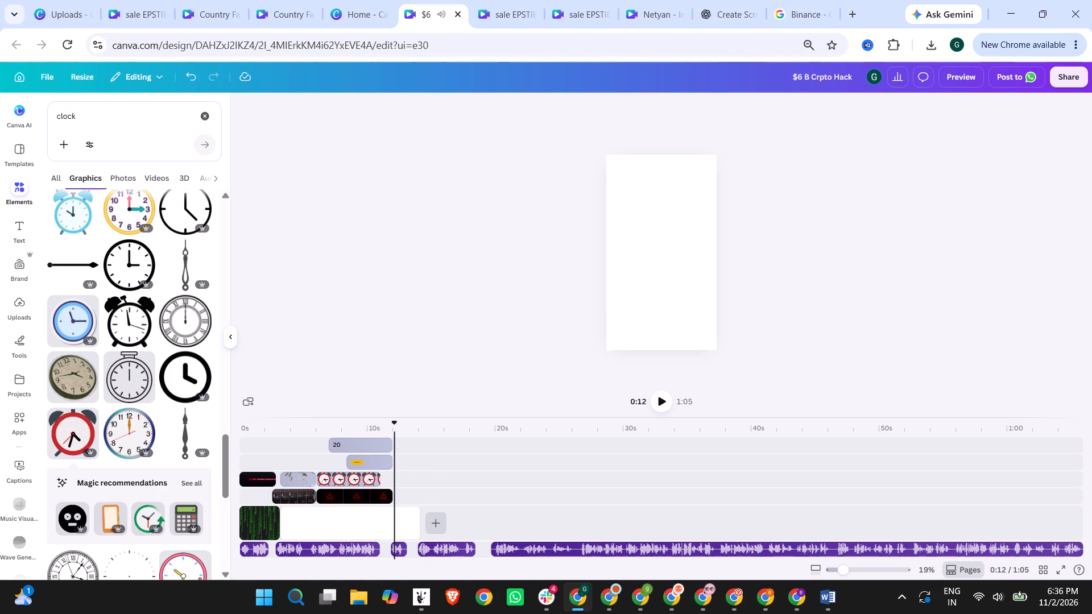
click(384, 429)
click(361, 447)
double_click(690, 185)
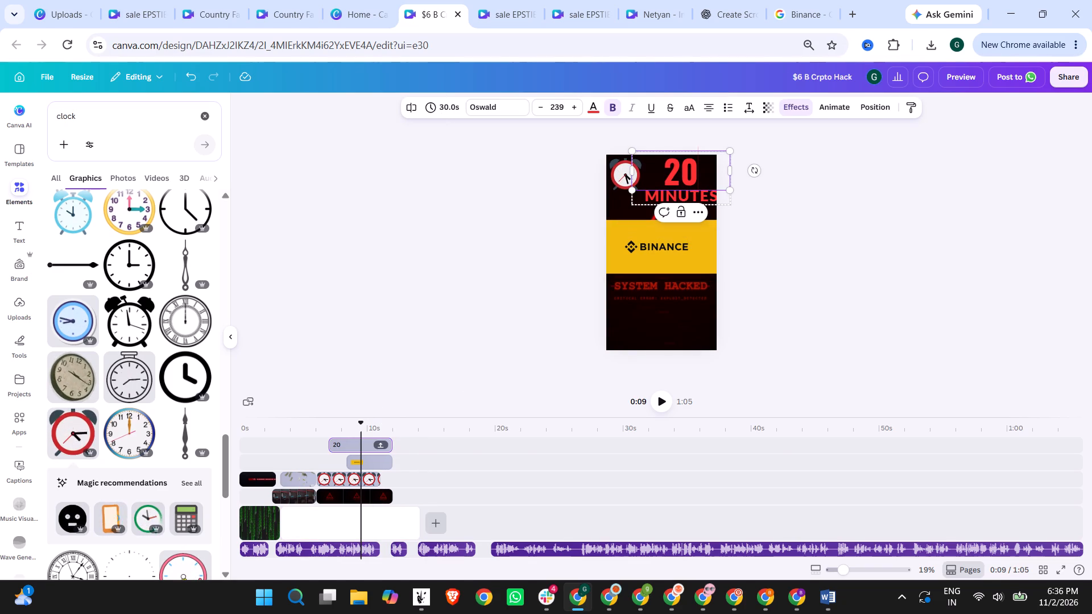
drag(695, 176, 656, 175)
text(IN JUST)
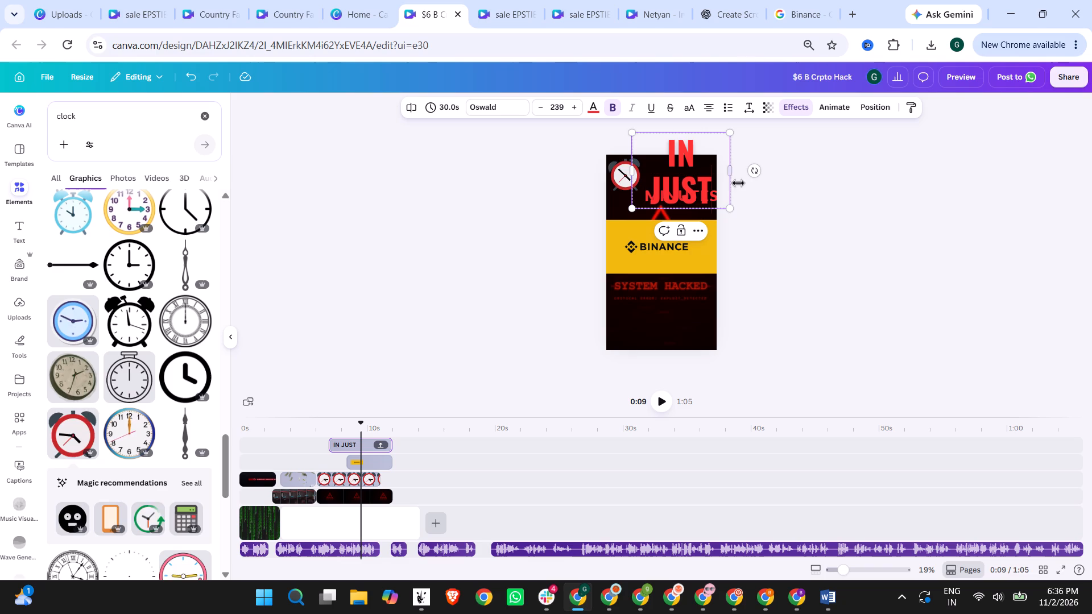
drag(716, 189, 662, 135)
click(540, 104)
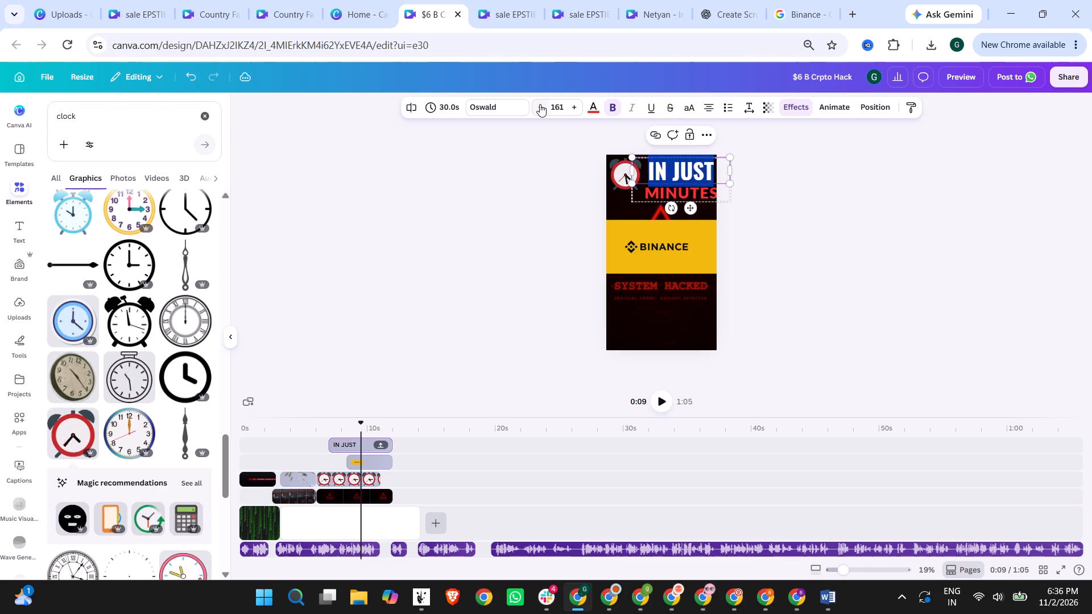
Replace the MINUTES line below IN JUST with 20 MINS.
double_click(674, 187)
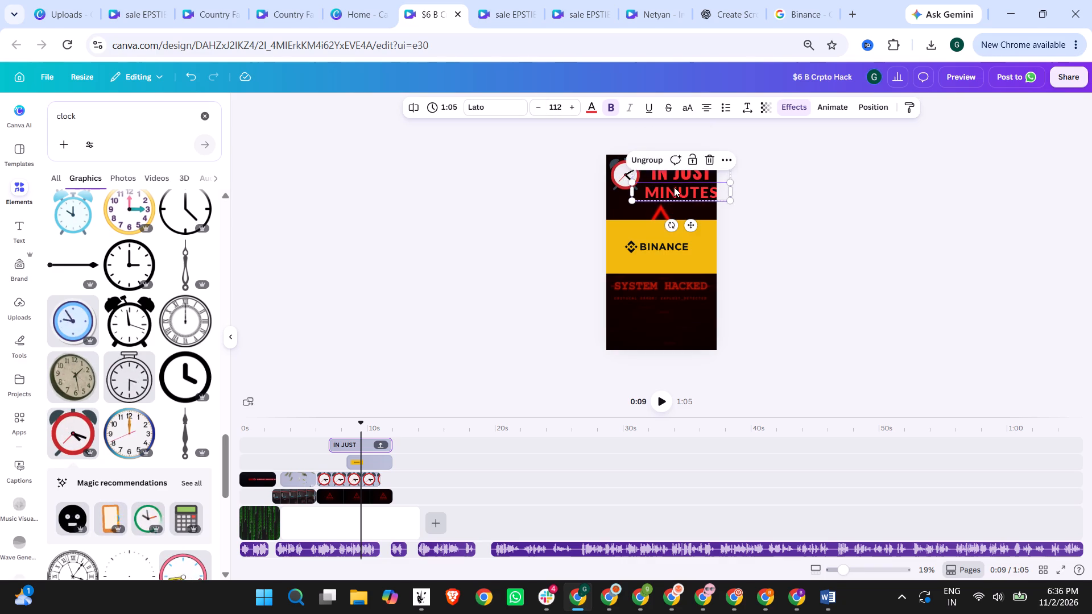
drag(645, 191, 749, 187)
key(Delete)
key(Delete)
key(Delete)
key(Delete)
key(Delete)
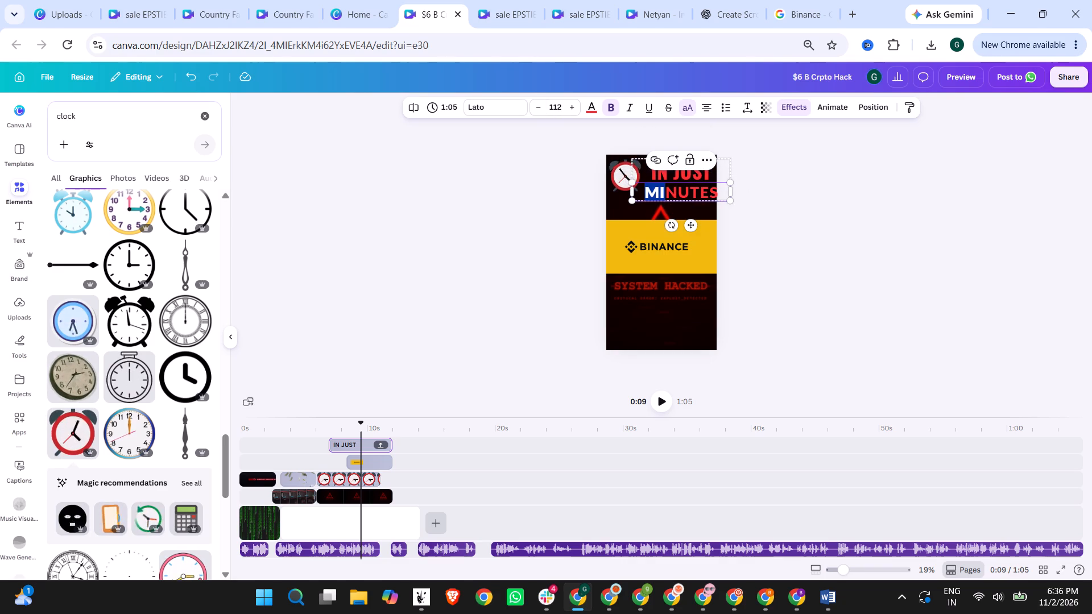
key(Delete)
text(20 MINS)
click(837, 182)
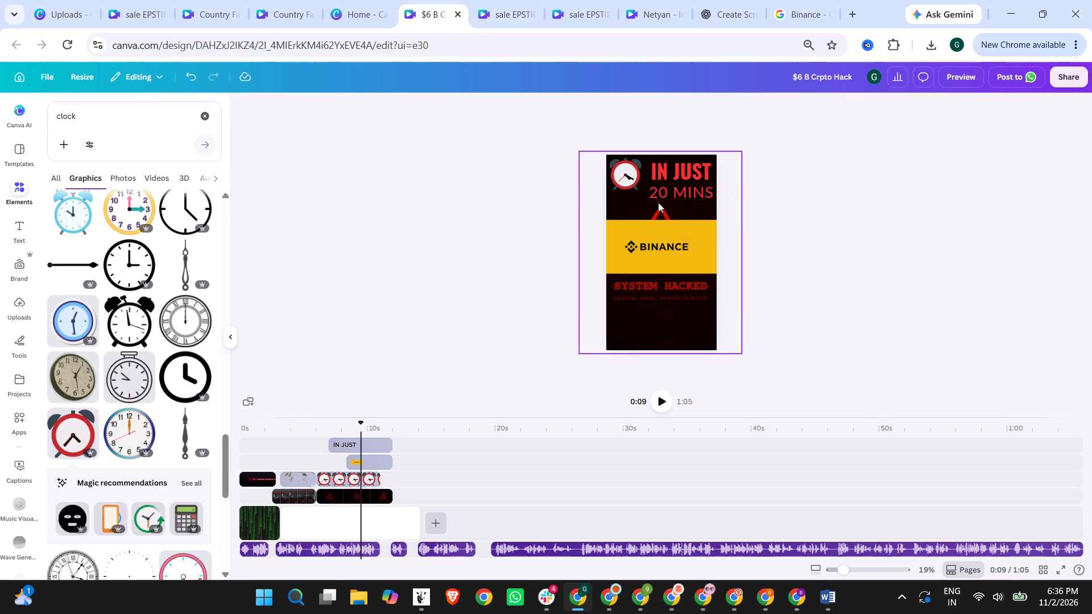
Enlarge the alarm clock to about 470 × 470 and place it at the frame's upper-left corner beside the IN JUST text.
click(630, 181)
drag(608, 191, 600, 209)
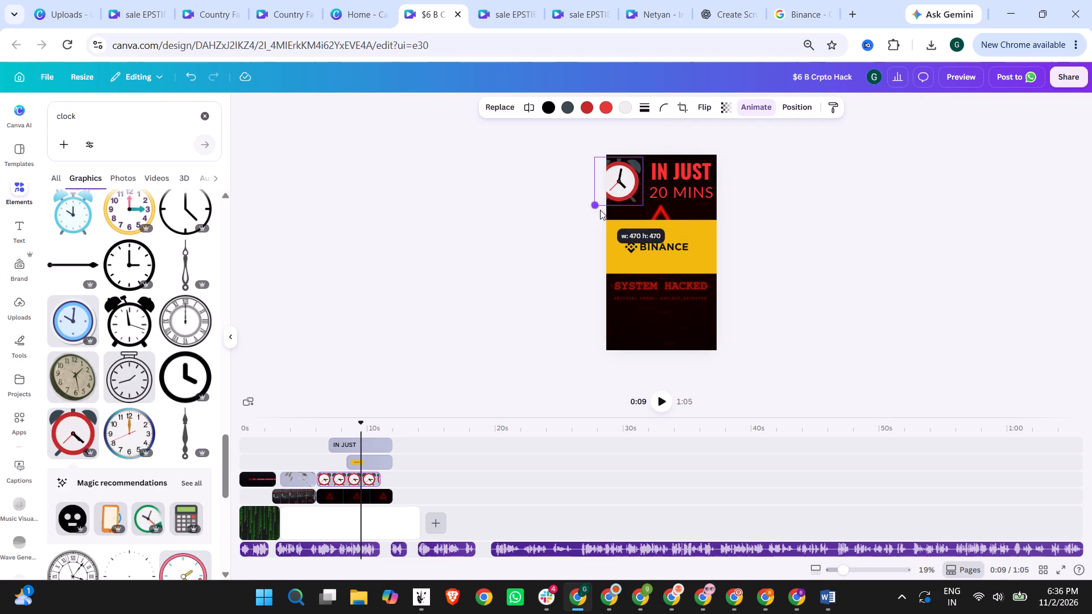
drag(630, 184, 636, 182)
click(797, 171)
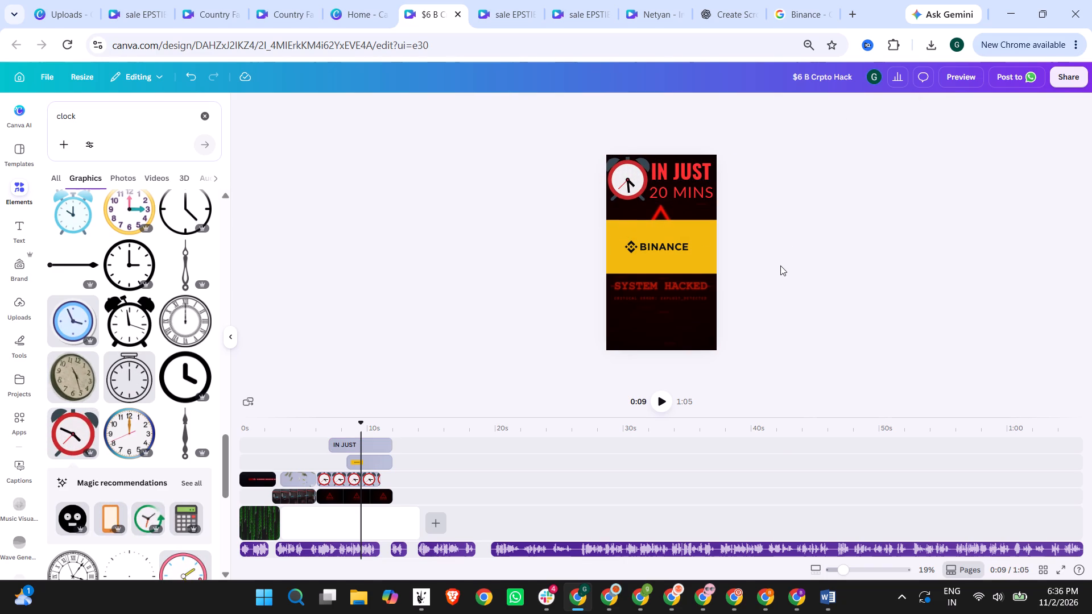
click(780, 268)
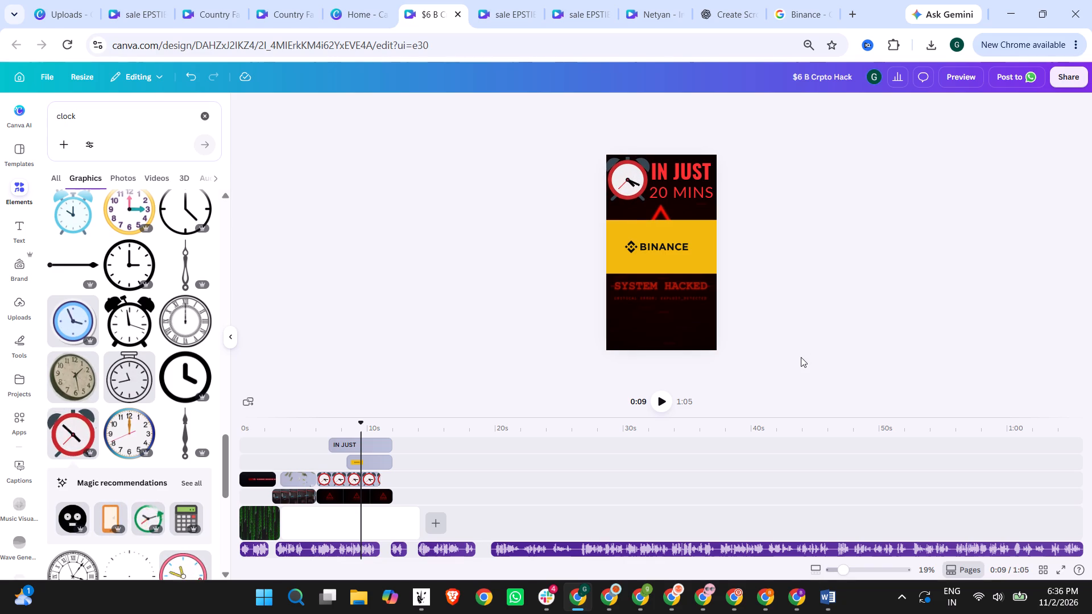
Replay the video from about 4 s to check the revised text and enlarged clock.
click(293, 424)
click(668, 405)
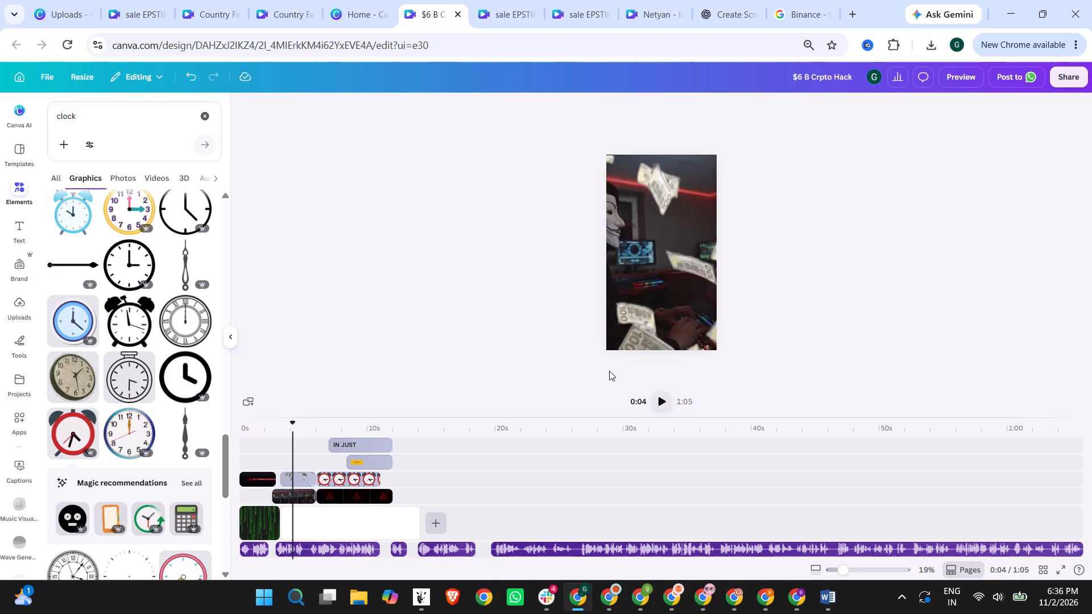
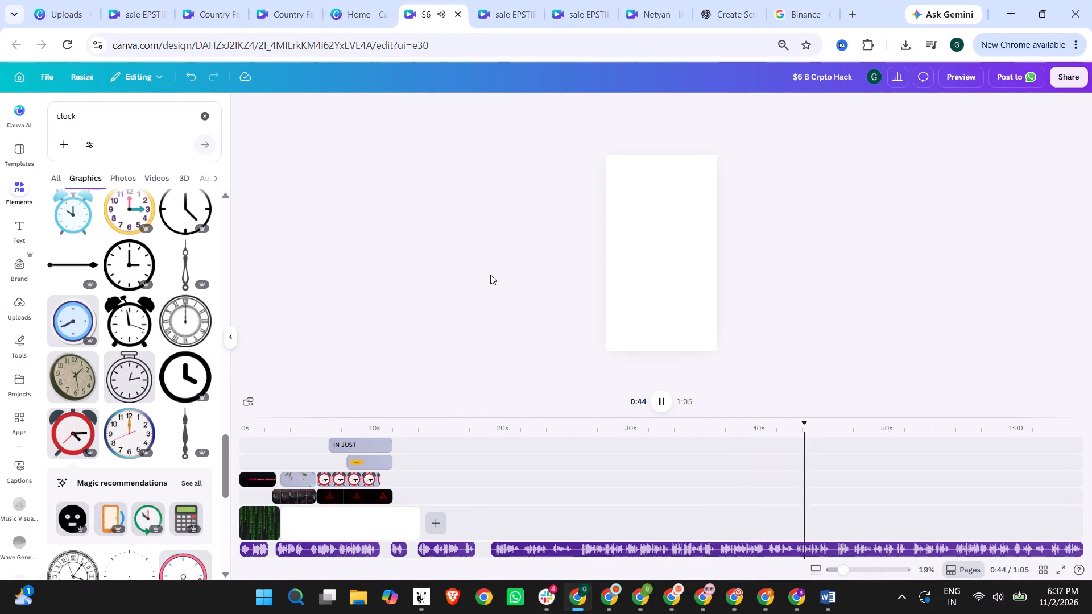
Replay the video from about 10 s to check the end of the SYSTEM HACKED scene, then return to about 11 s.
click(377, 426)
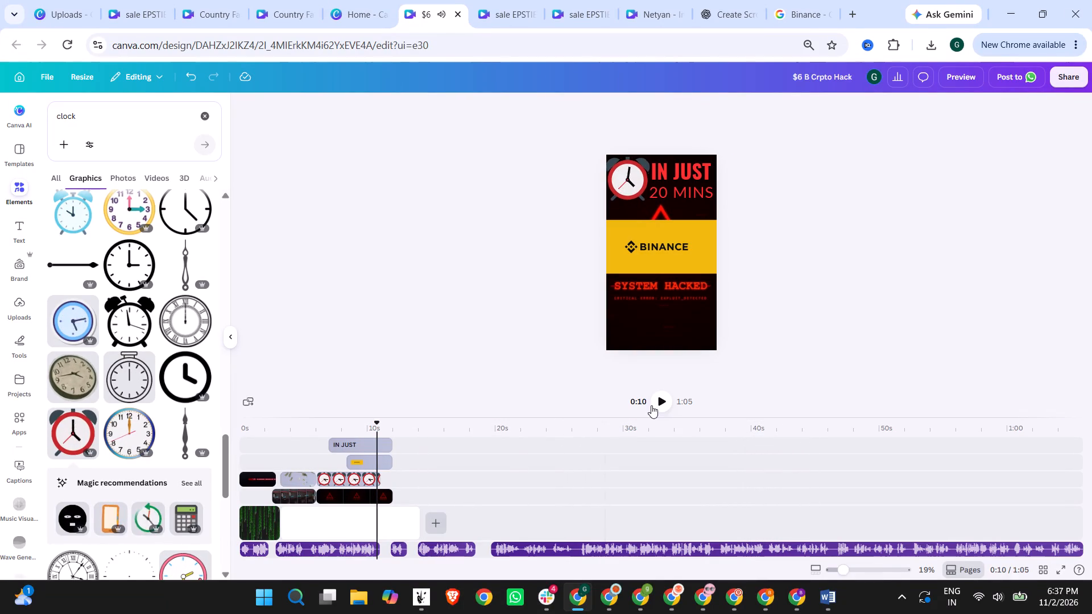
click(657, 404)
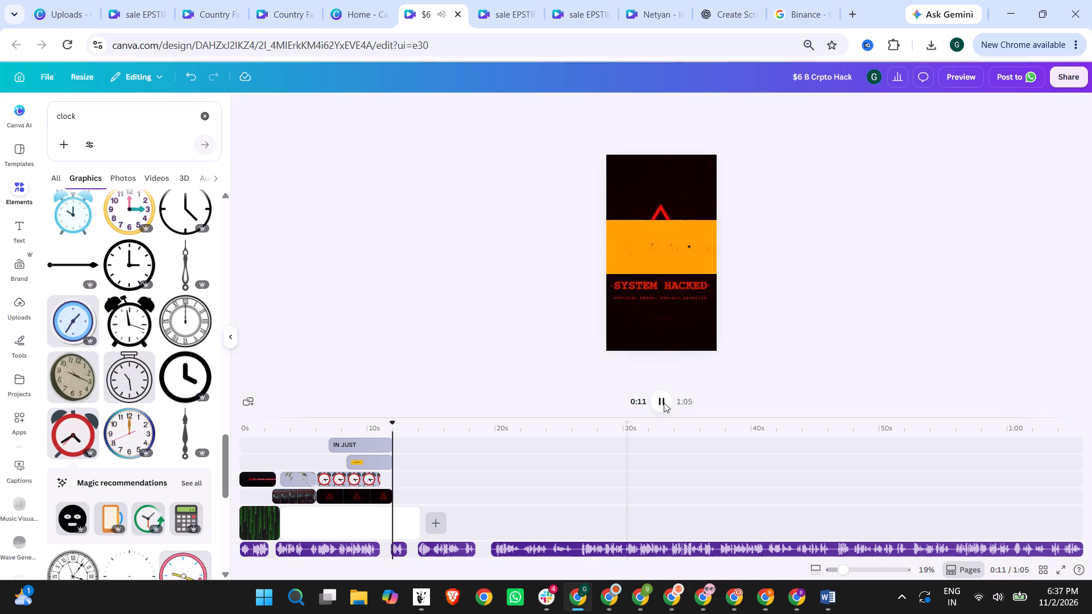
click(663, 402)
click(392, 429)
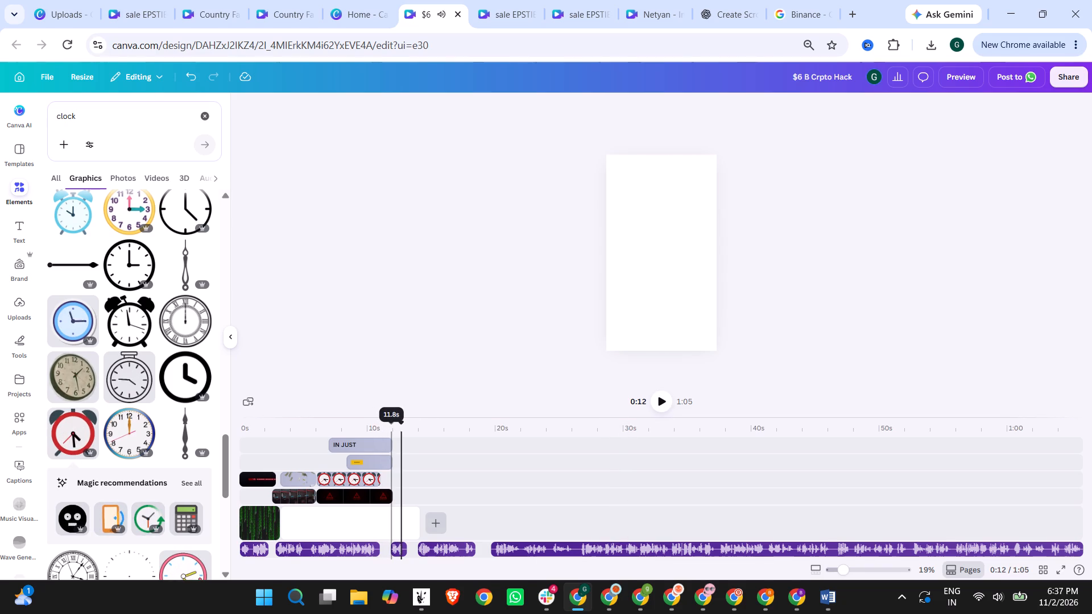
Search the elements for mysterious person and browse the video results for a suitable clip.
click(203, 115)
click(126, 115)
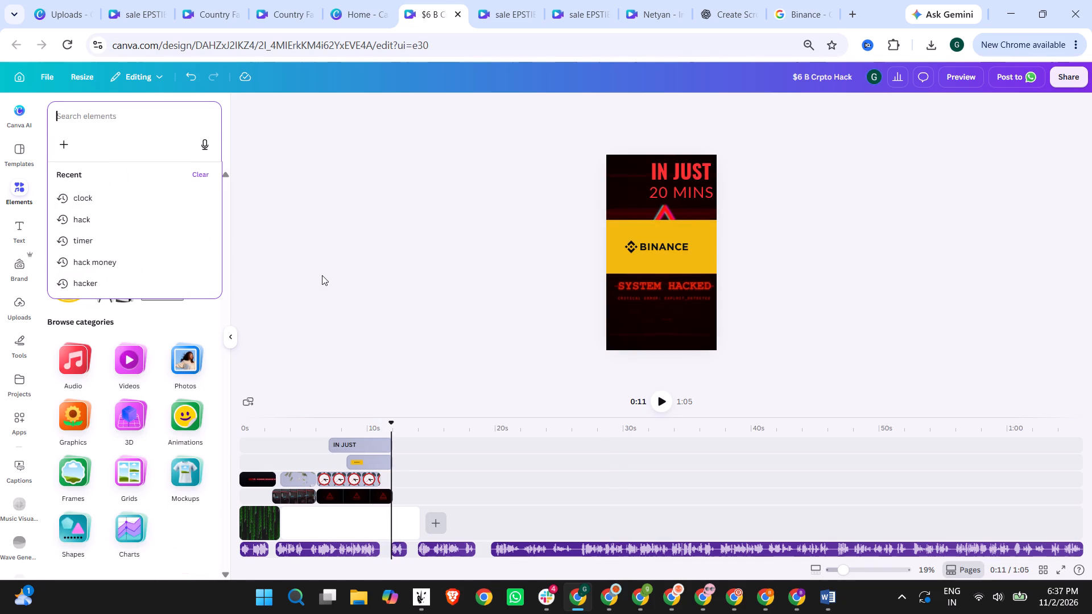
click(296, 301)
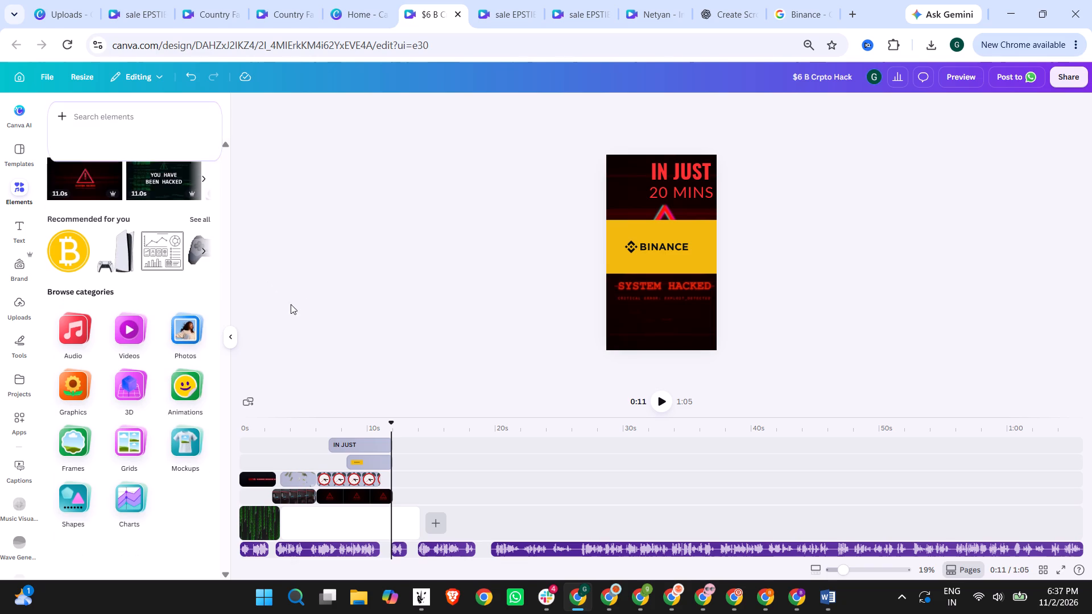
click(113, 107)
click(113, 115)
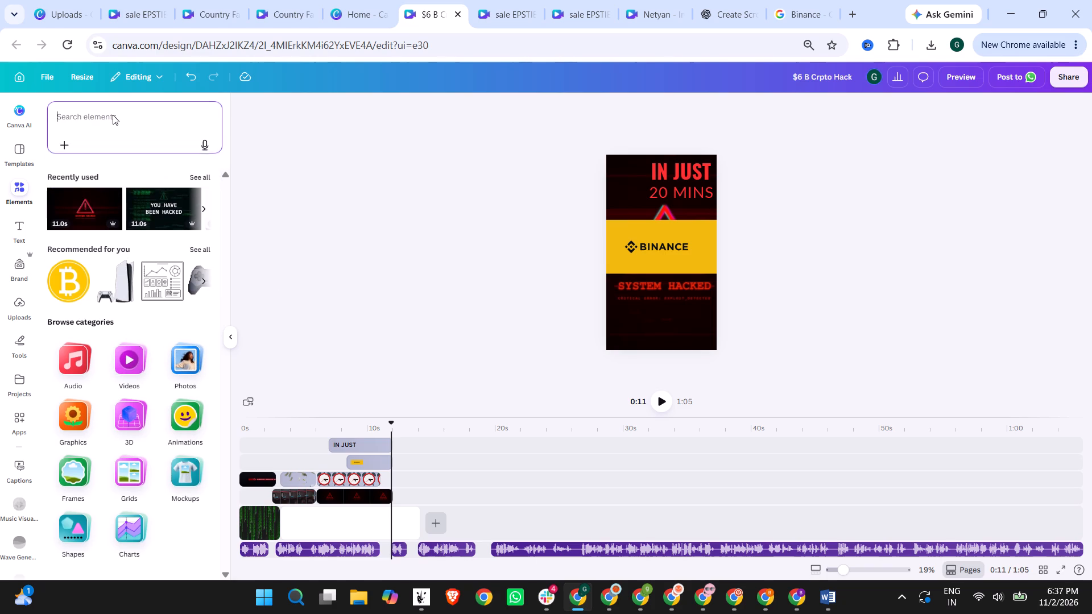
text(mysterious perso)
key(BackSpace)
text(on)
key(Return)
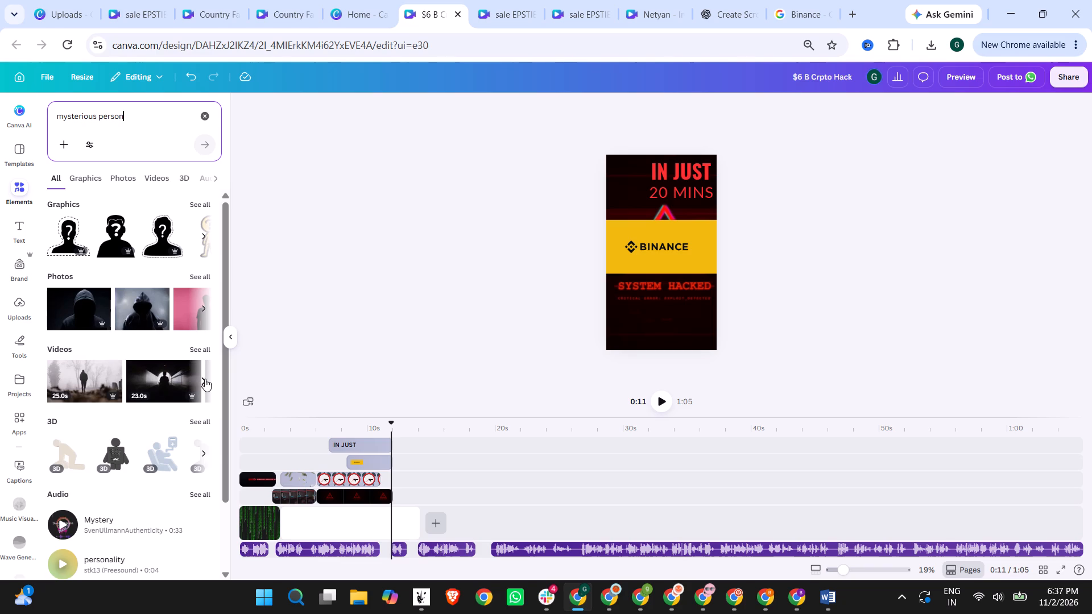
click(195, 348)
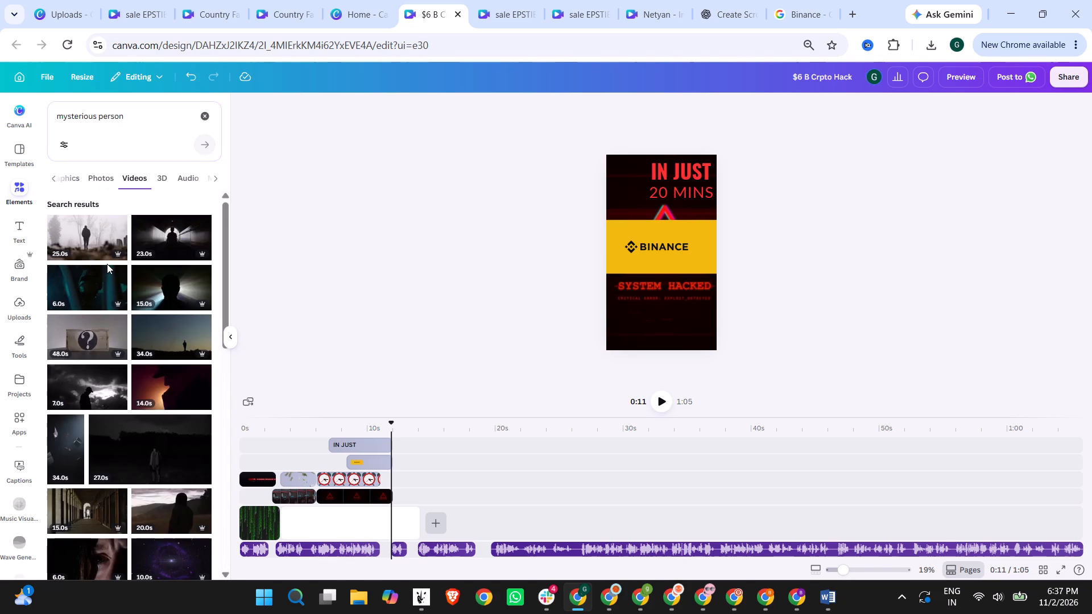
scroll(90, 335, down, 2)
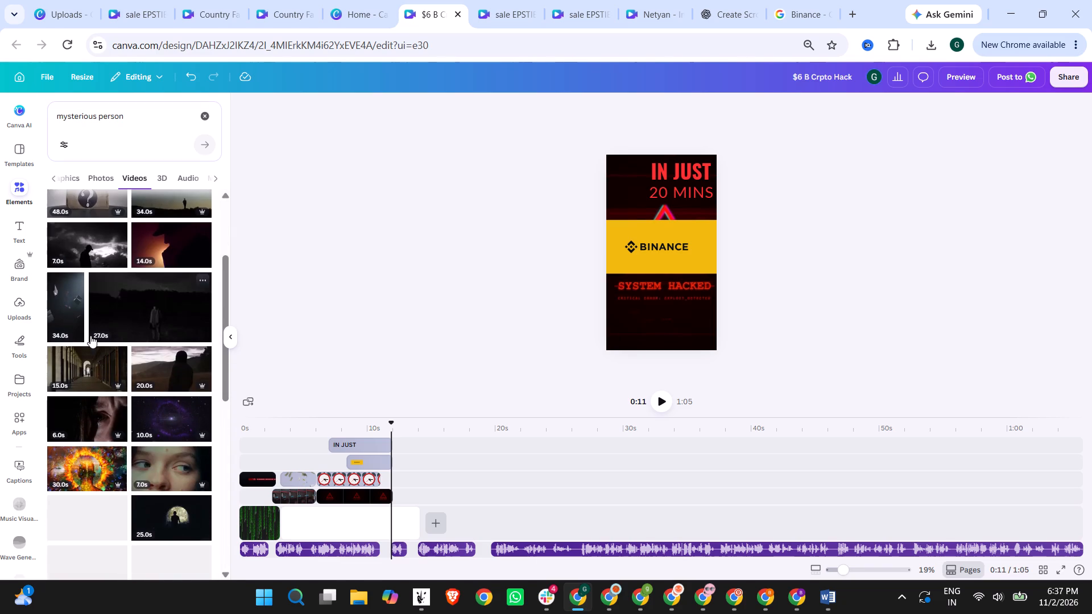
scroll(104, 358, down, 5)
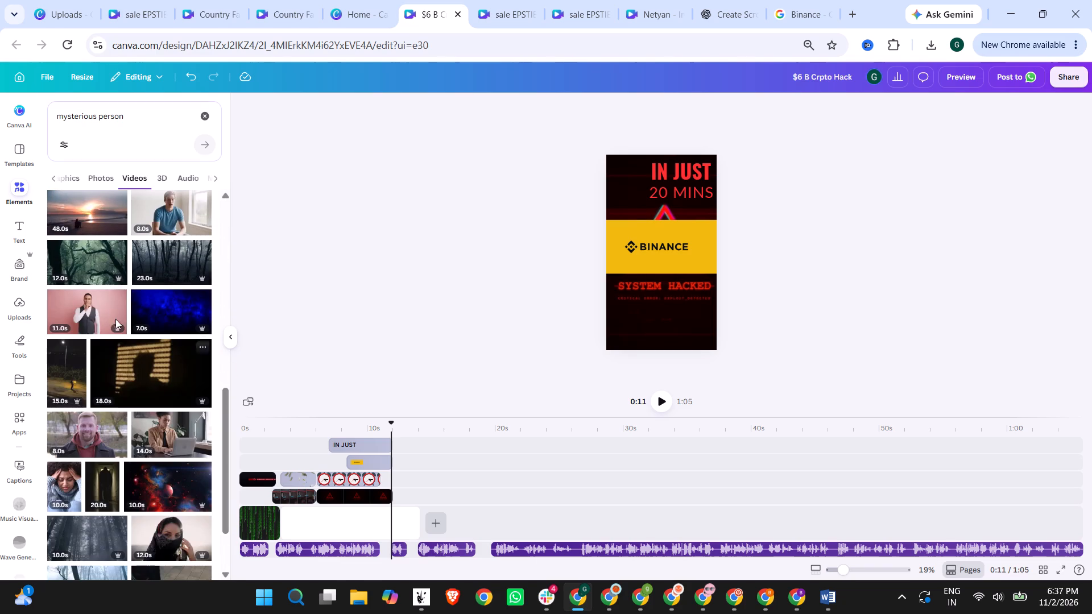
scroll(95, 277, down, 5)
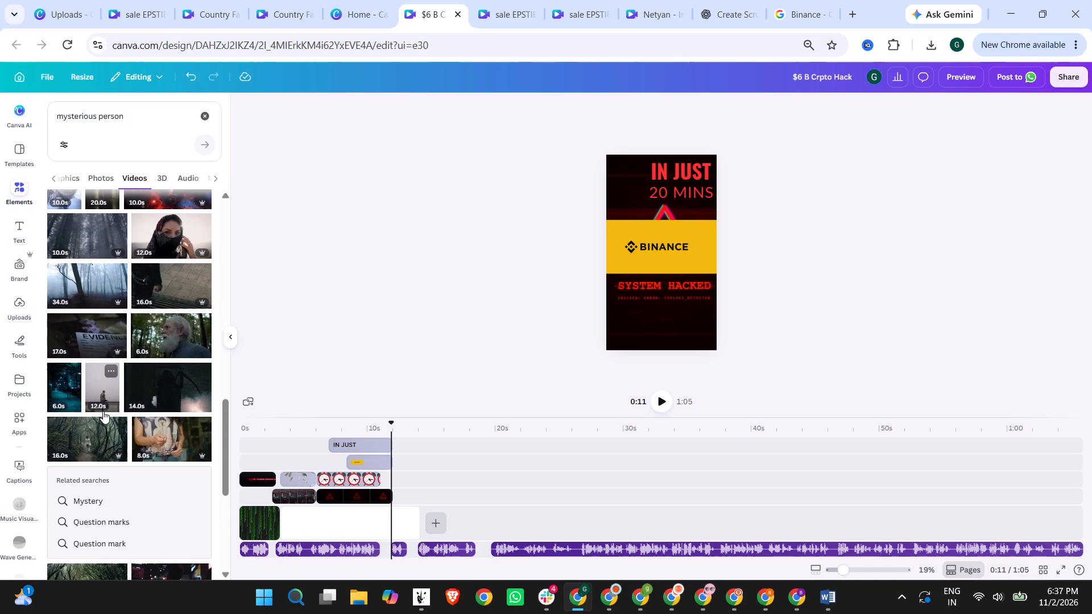
scroll(103, 411, down, 4)
scroll(155, 451, down, 3)
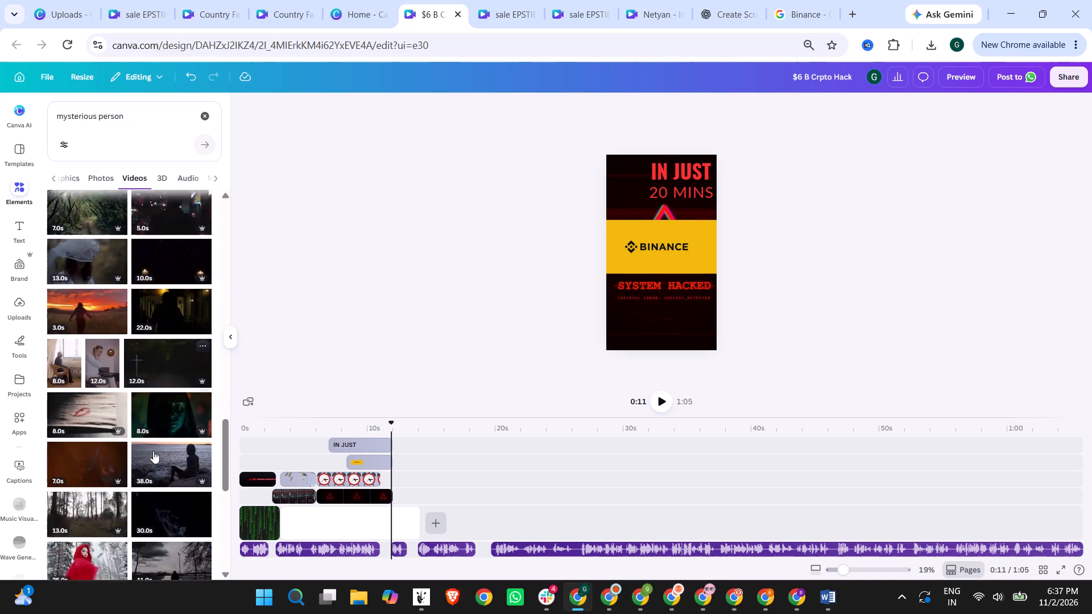
scroll(134, 419, down, 2)
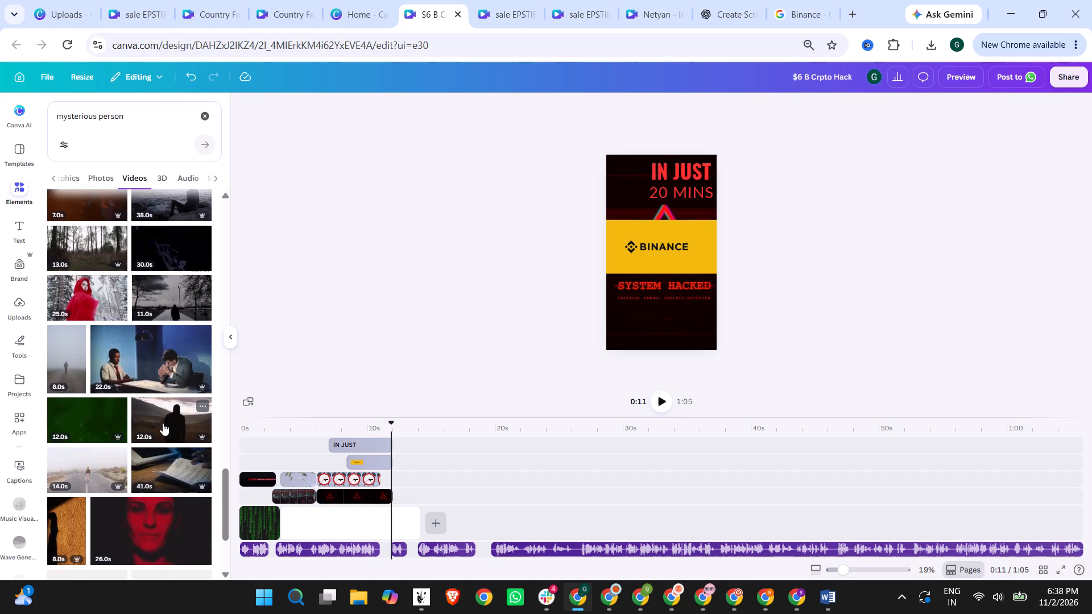
scroll(163, 424, down, 2)
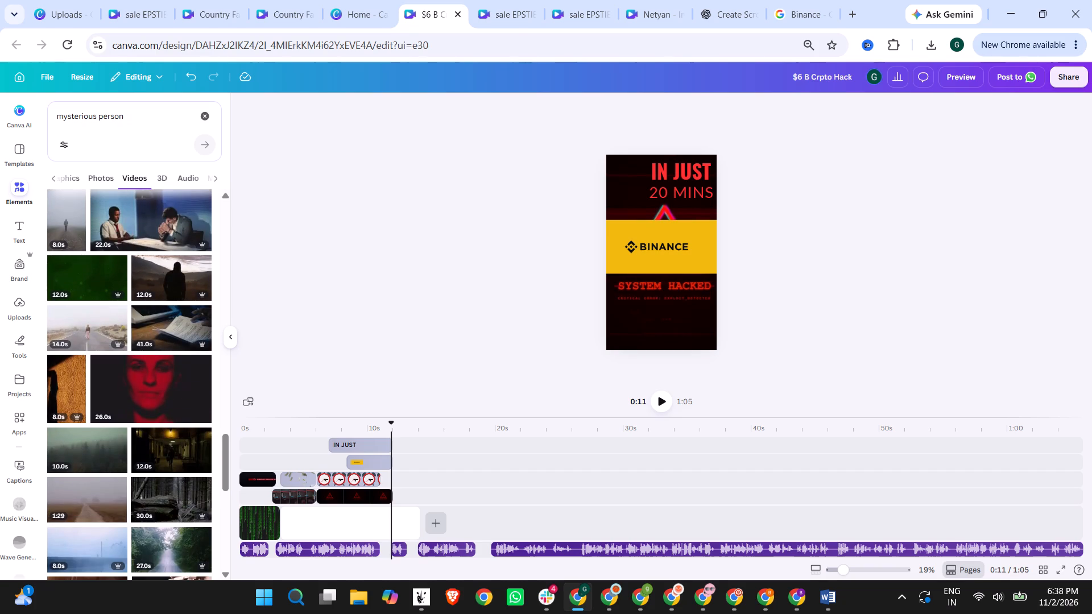
Search the video elements for speaker and add the 10-second black clip of a white microphone with sound waves.
drag(127, 113, 14, 107)
text(speaker)
key(Return)
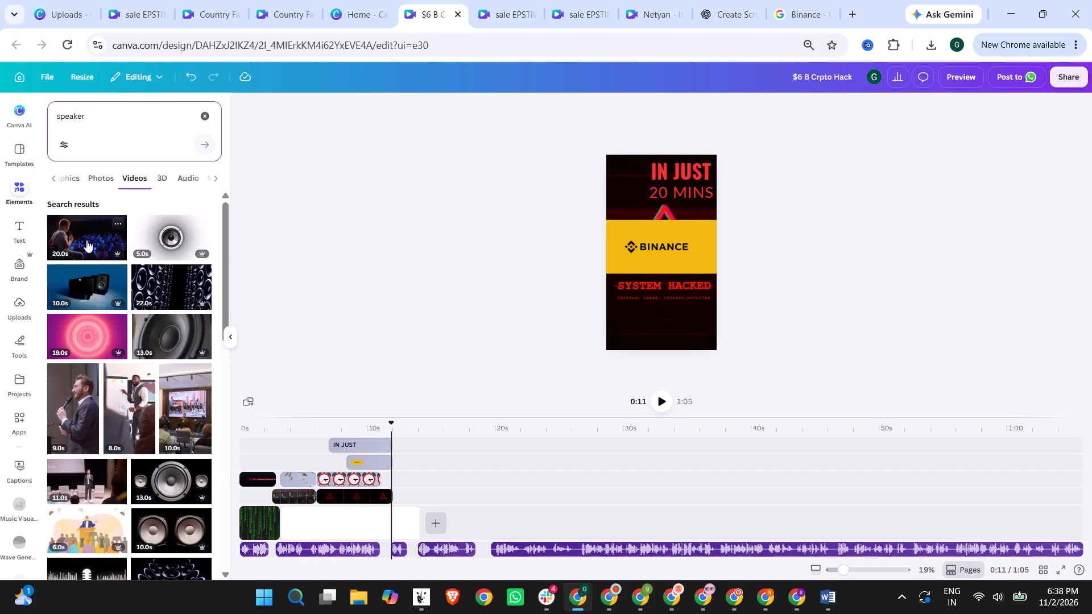
scroll(104, 282, down, 3)
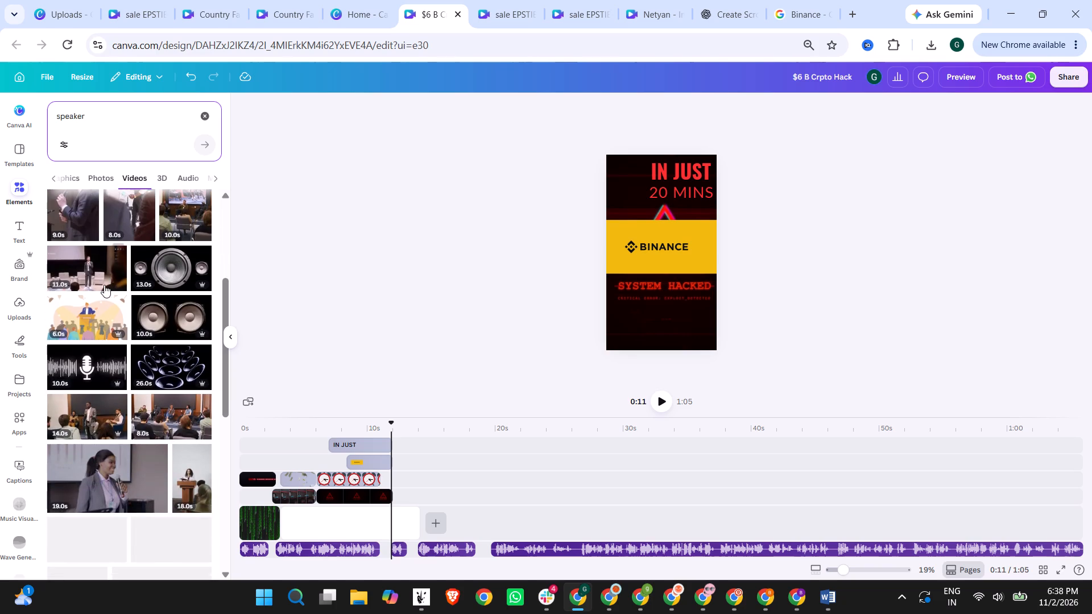
click(90, 365)
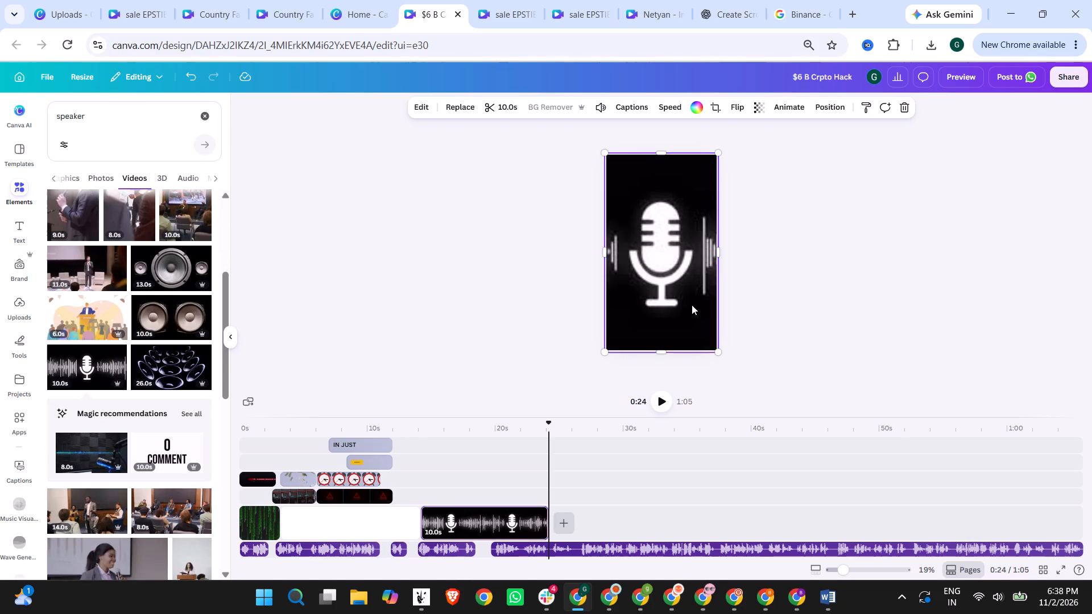
click(820, 267)
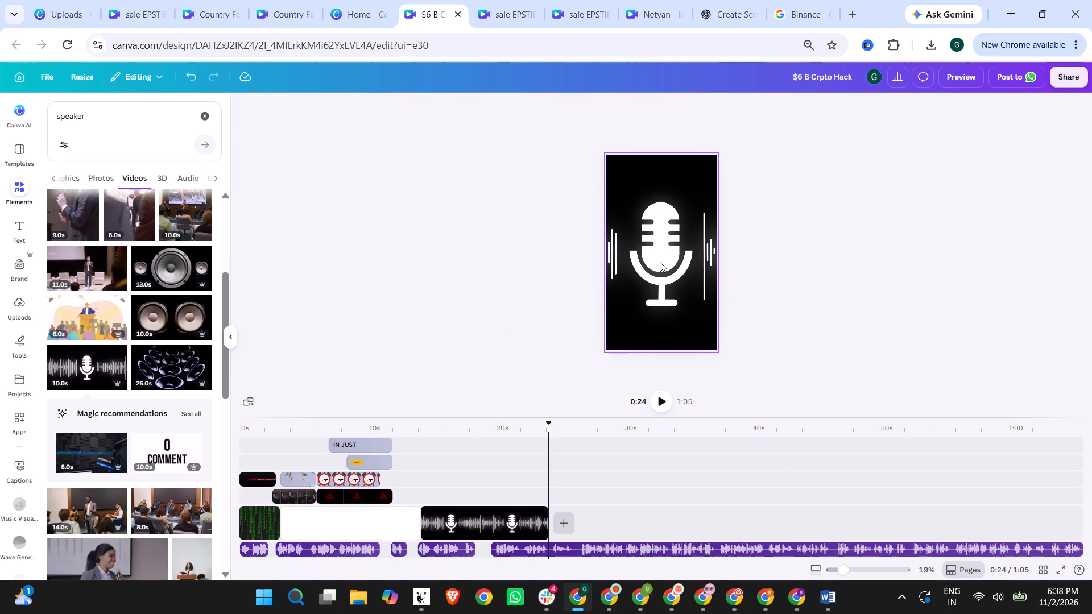
Delete the blank 11-second clip between the green code clip and the microphone clip.
click(660, 262)
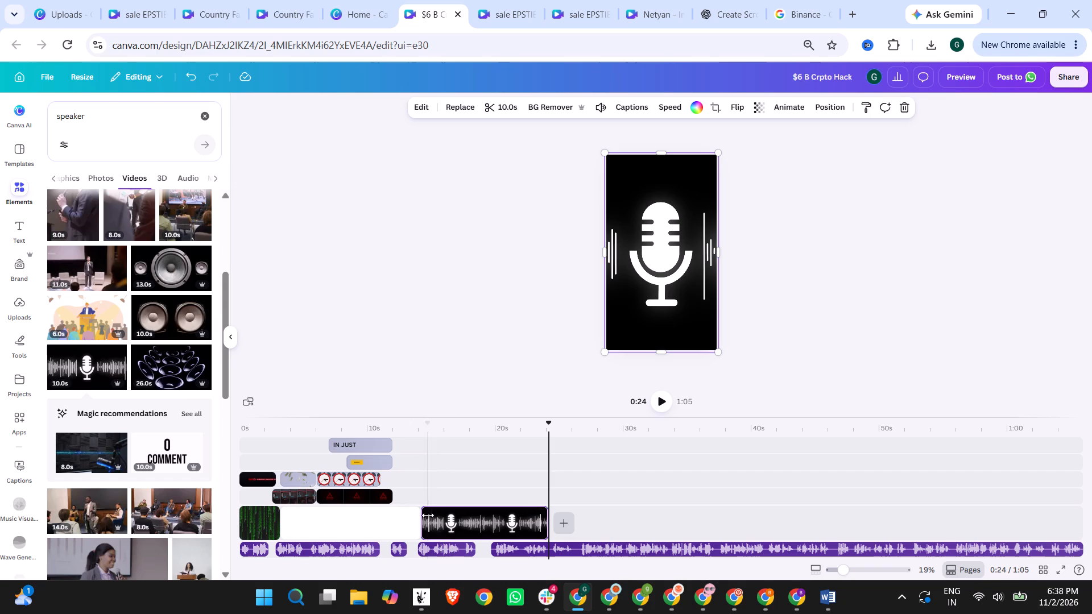
drag(428, 515, 395, 515)
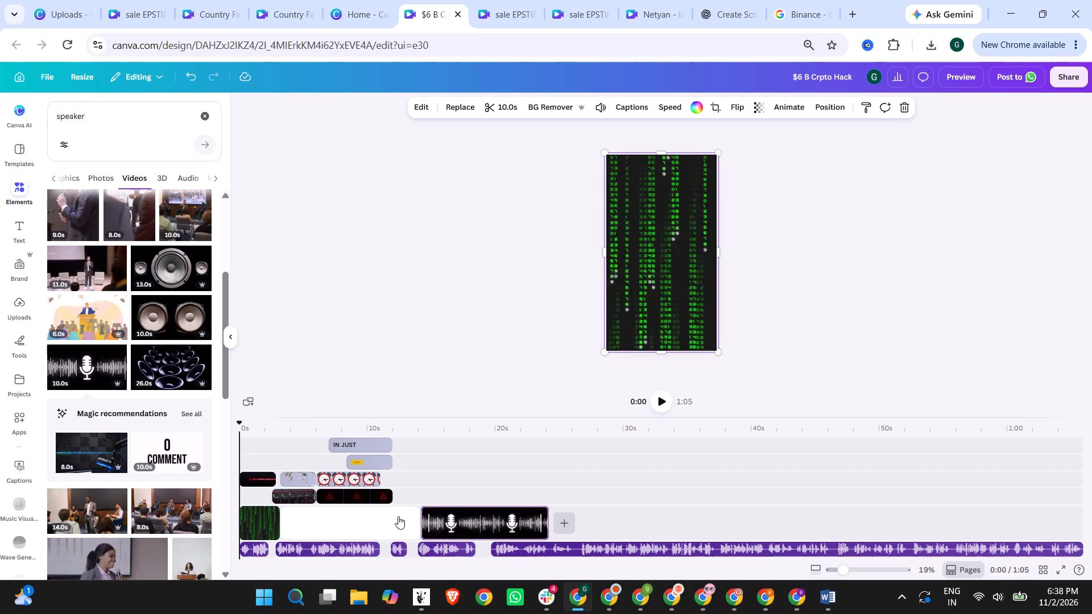
click(398, 516)
right_click(398, 517)
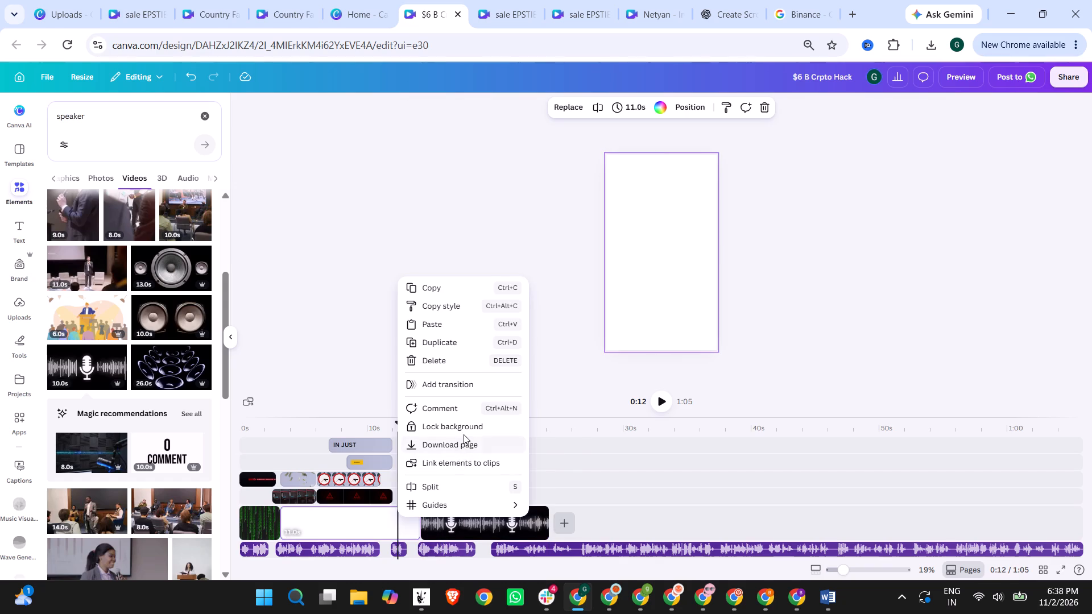
click(448, 364)
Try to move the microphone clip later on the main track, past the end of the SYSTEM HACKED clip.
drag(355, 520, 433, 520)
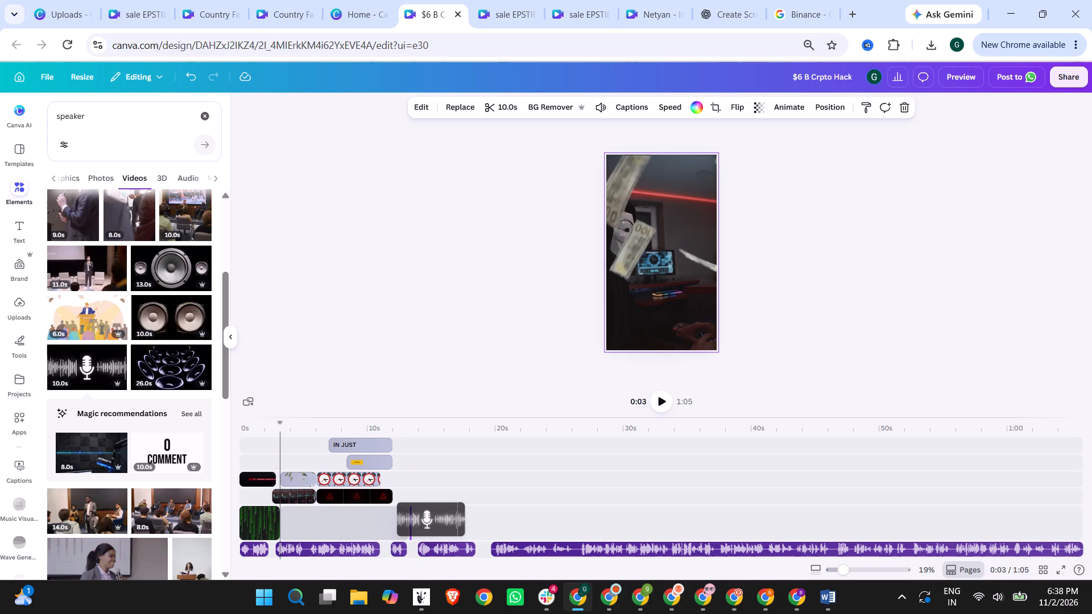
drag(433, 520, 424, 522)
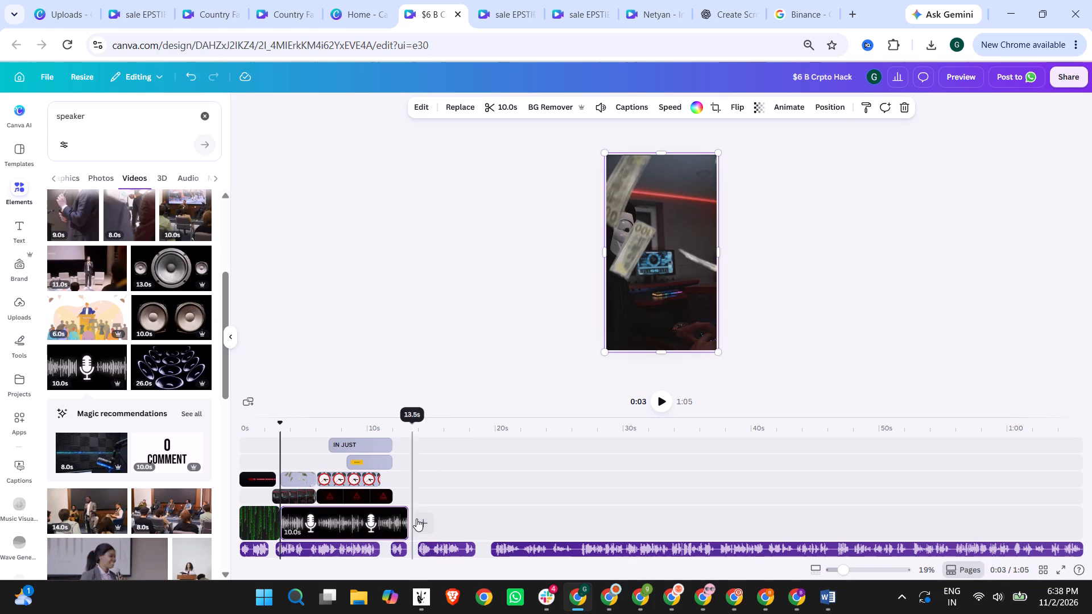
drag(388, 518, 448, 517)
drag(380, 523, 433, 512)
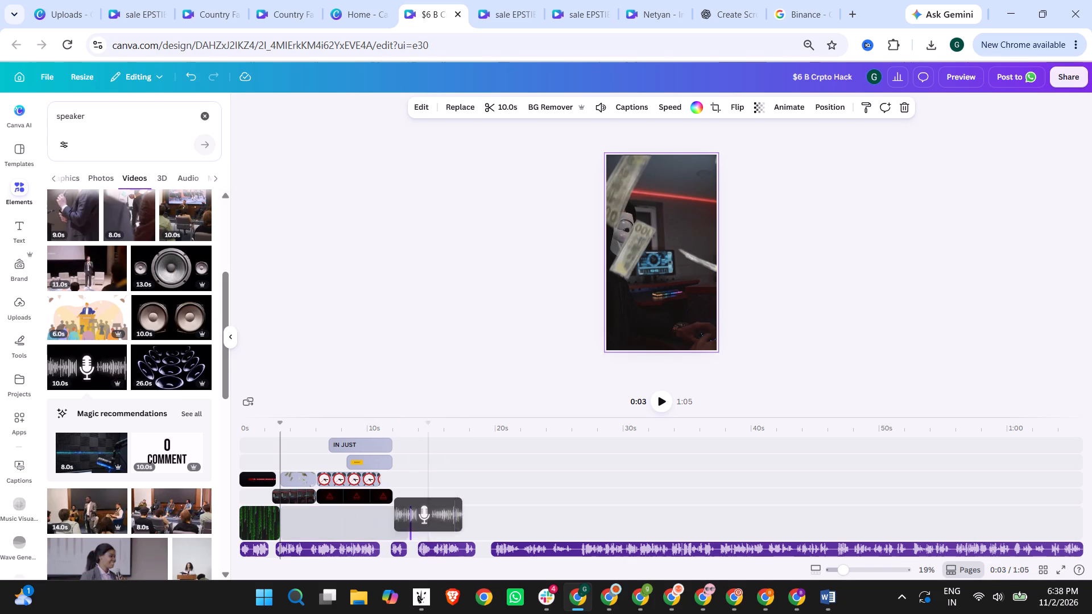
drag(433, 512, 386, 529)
Detach the microphone video from the background and shift it to start at about 11 s, near the SYSTEM HACKED clip's end.
right_click(369, 525)
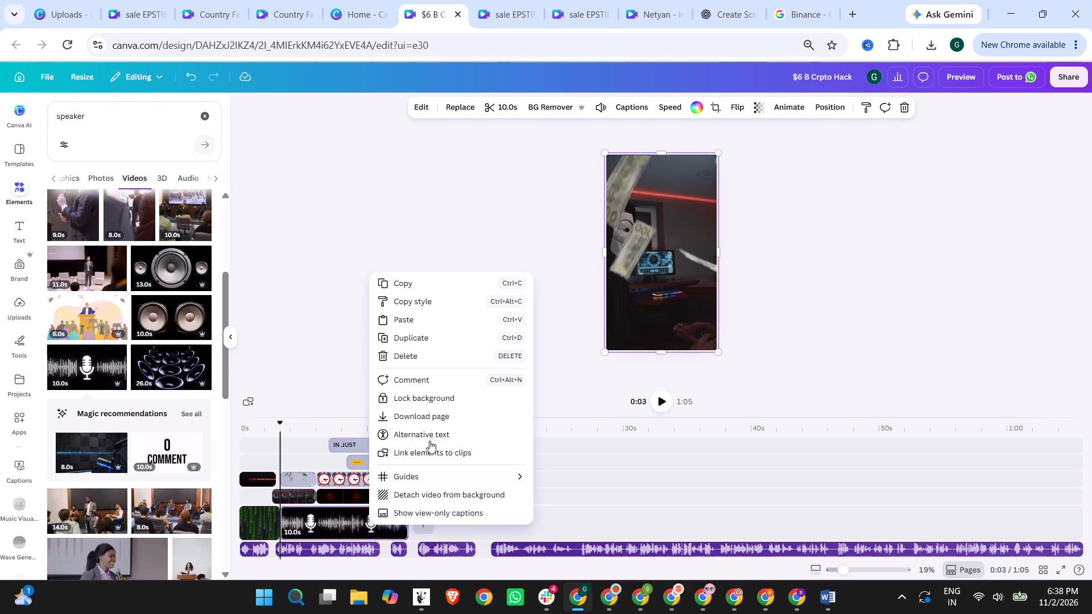
click(432, 492)
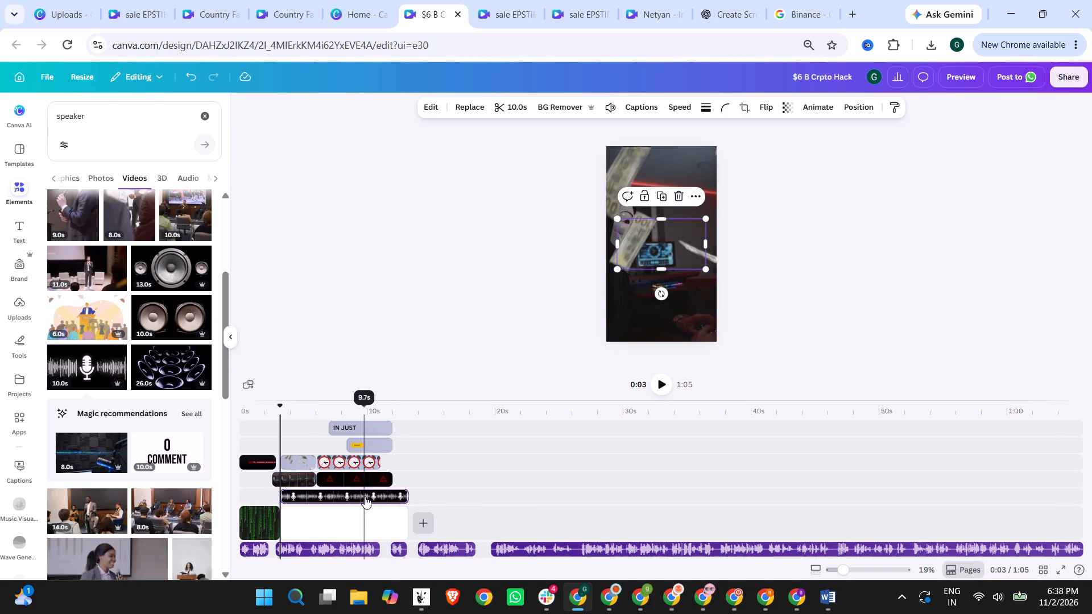
drag(365, 496, 470, 495)
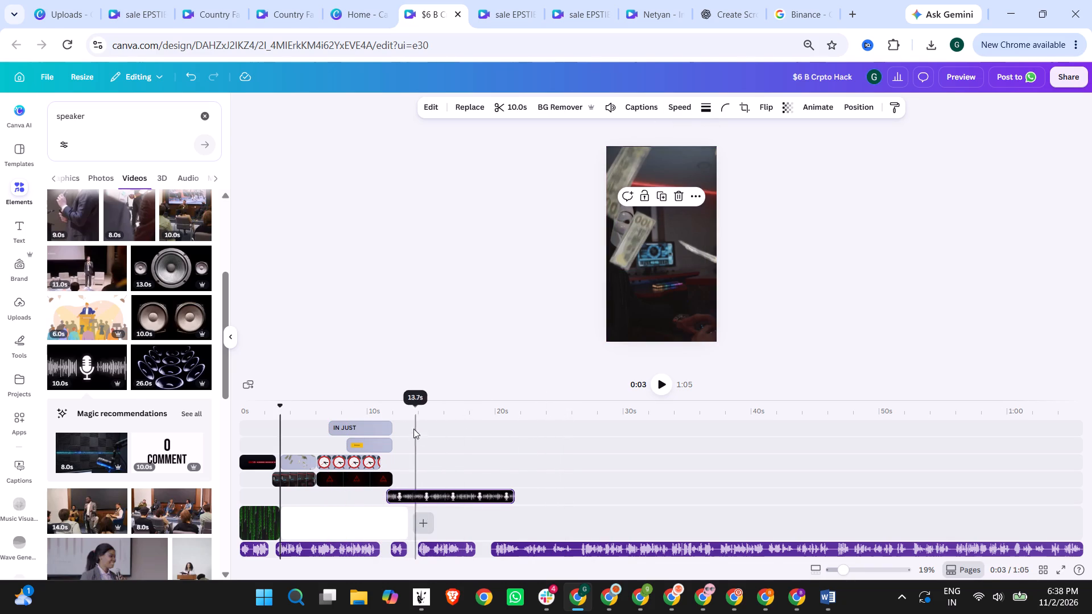
Play the video from about 11 s to check the switch from SYSTEM HACKED to the microphone clip.
click(391, 407)
click(657, 378)
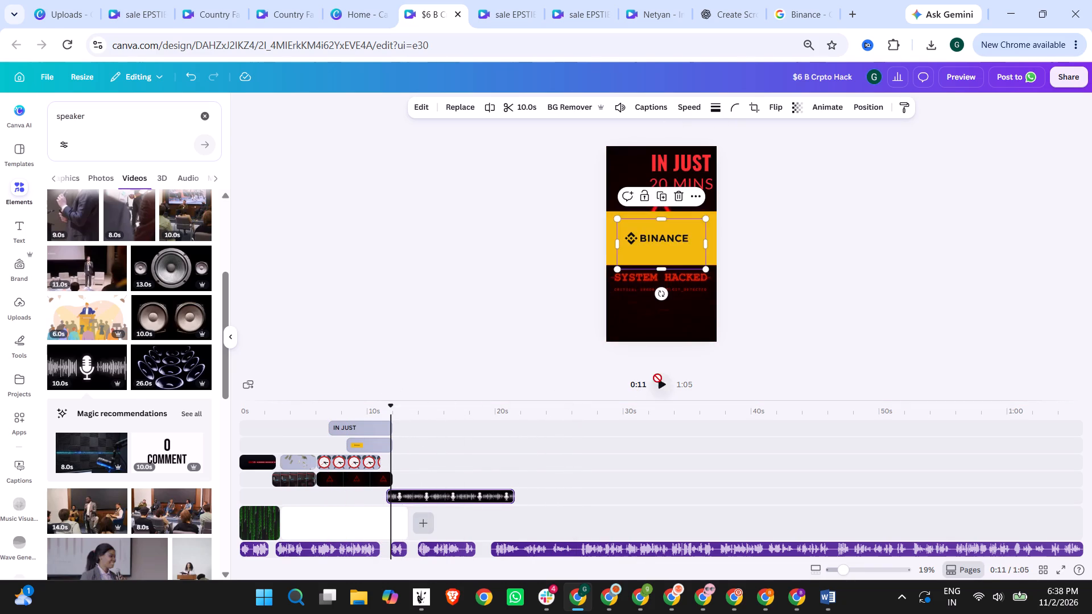
click(661, 379)
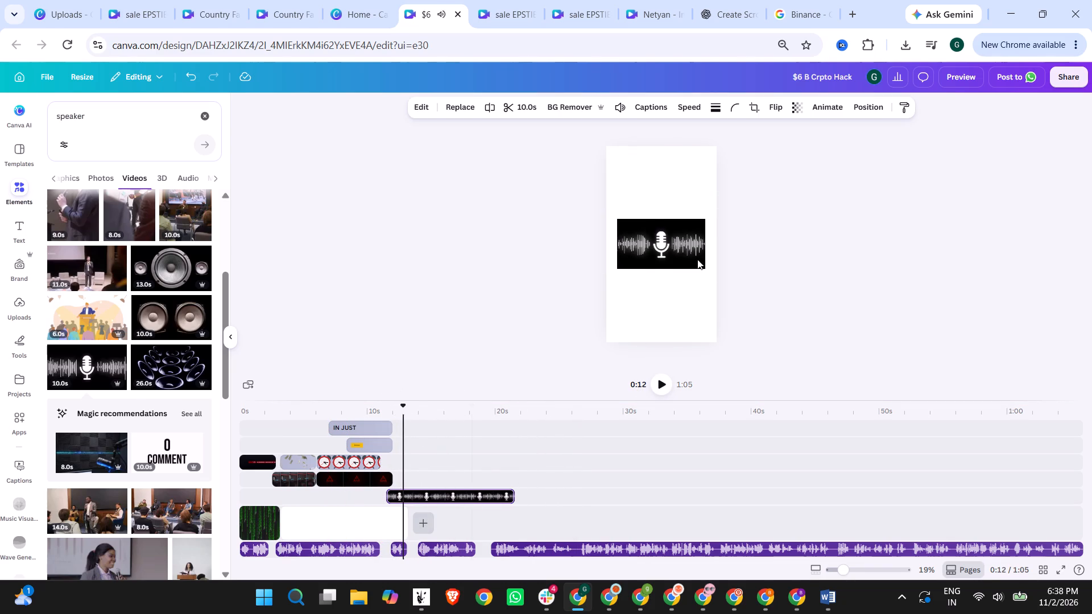
Enlarge the microphone footage inside its crop frame to about four times the frame's size, keeping the microphone within the frame.
click(666, 234)
triple_click(665, 239)
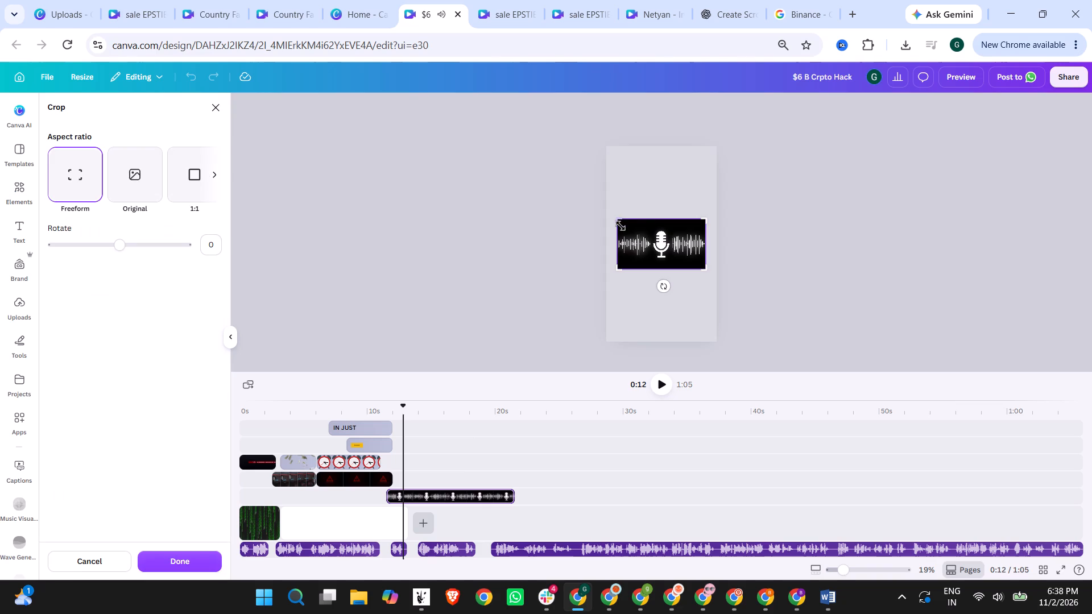
drag(619, 219, 442, 97)
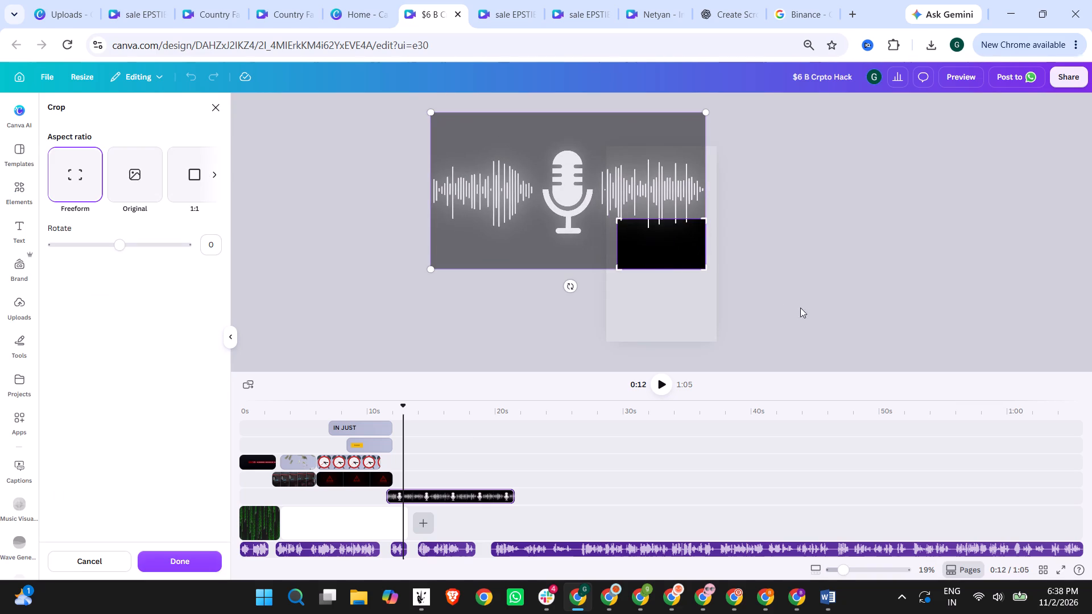
drag(706, 264, 840, 434)
drag(433, 362, 482, 347)
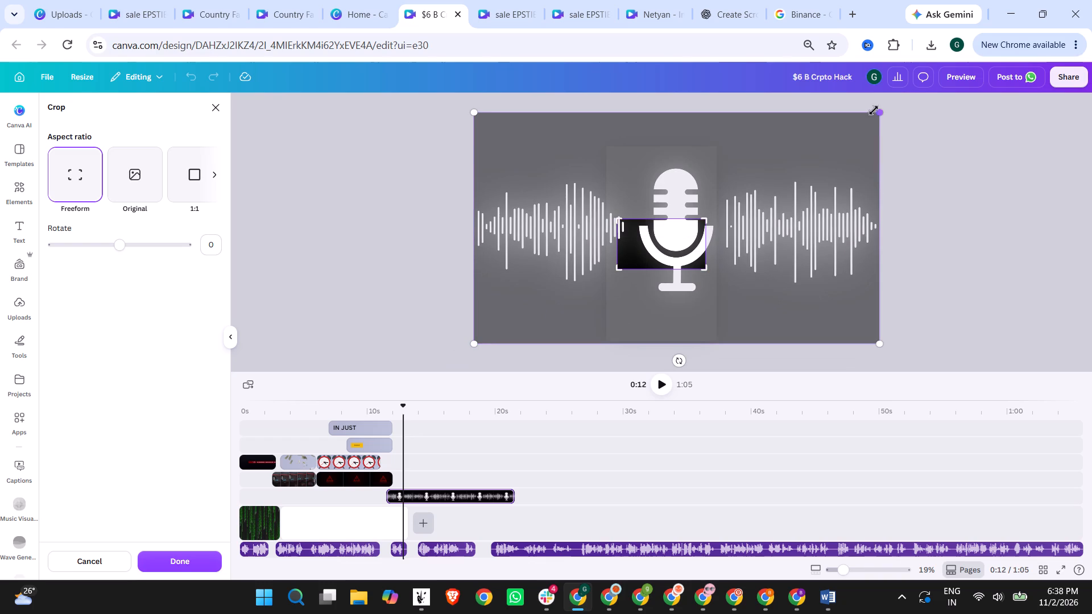
drag(883, 113, 820, 132)
click(921, 166)
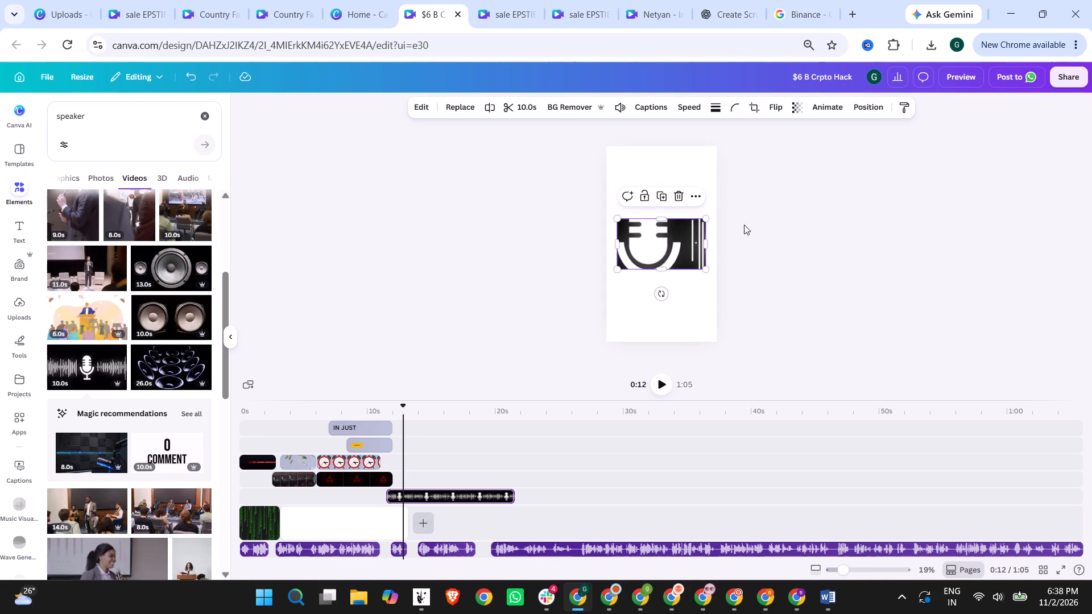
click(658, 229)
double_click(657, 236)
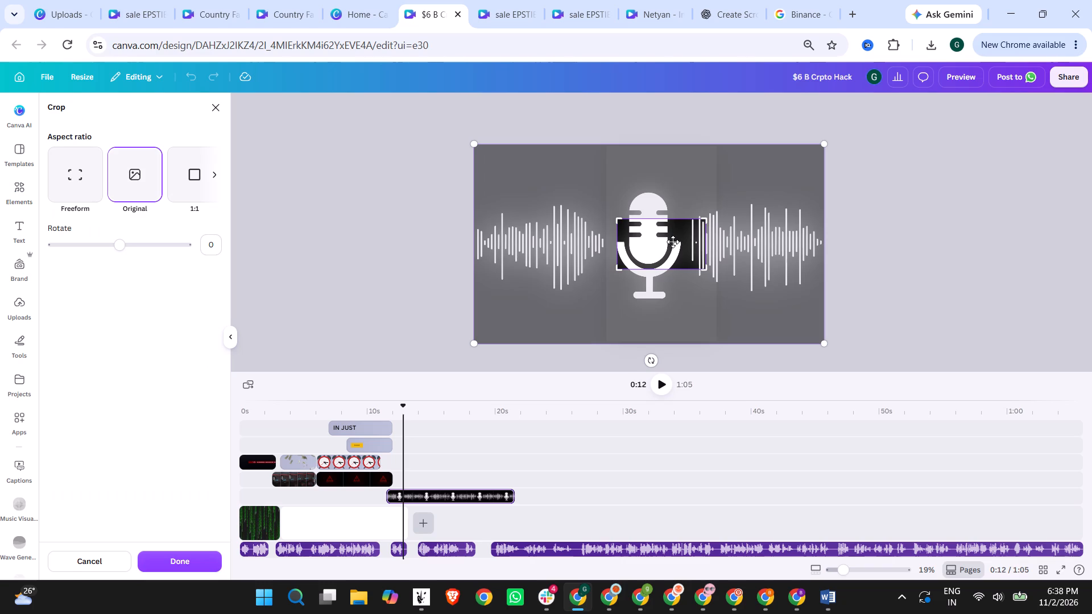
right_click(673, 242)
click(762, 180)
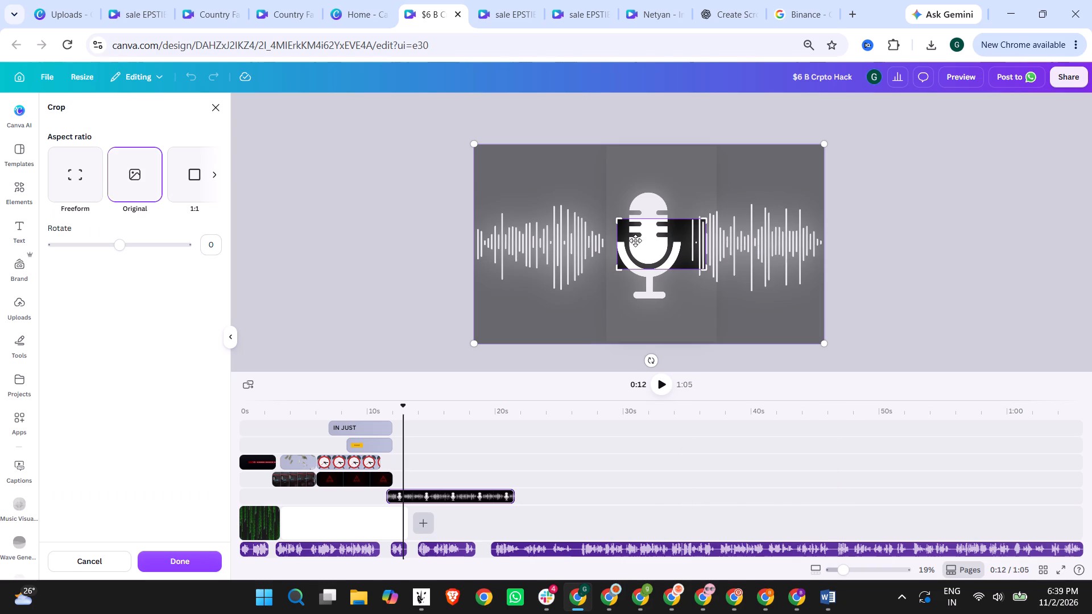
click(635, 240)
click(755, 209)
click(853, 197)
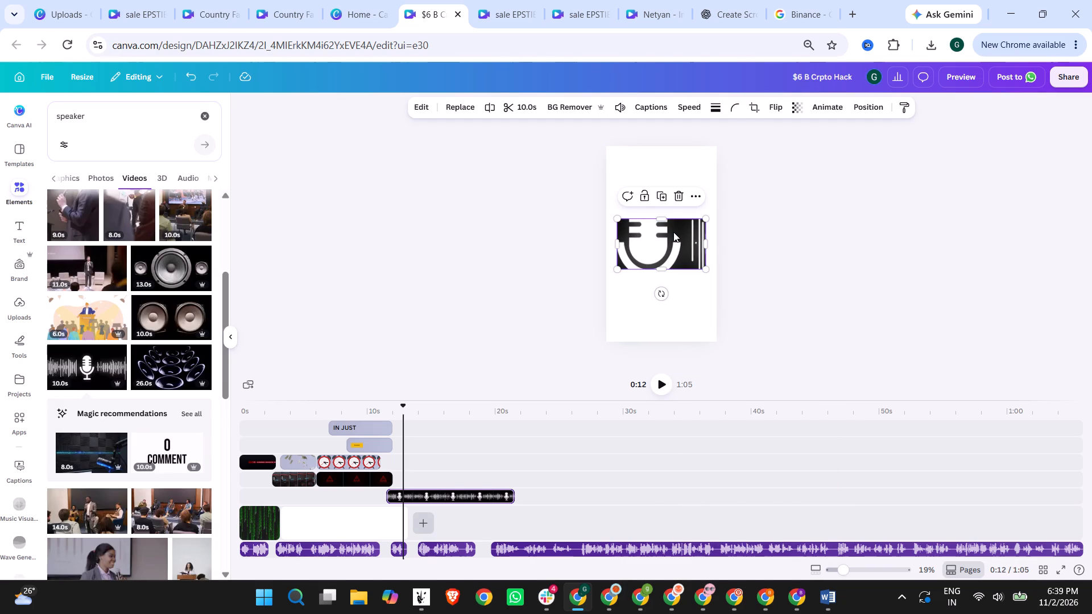
Expand the microphone video's crop frame on both opposite corners so nearly the whole footage with its sound waves is included.
double_click(673, 232)
drag(617, 221, 615, 217)
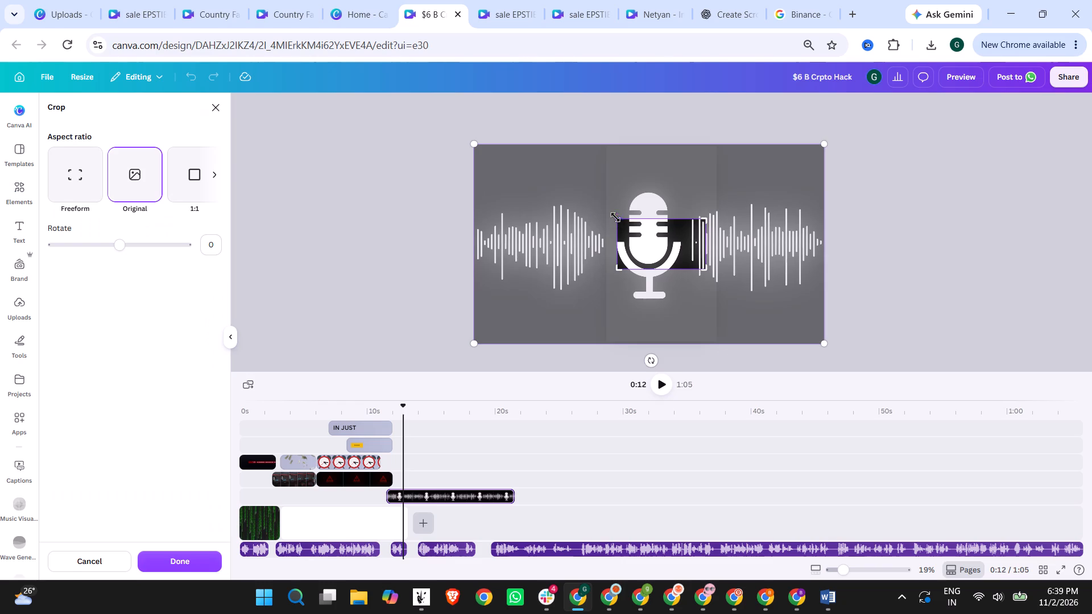
drag(615, 217, 454, 94)
drag(710, 269, 717, 280)
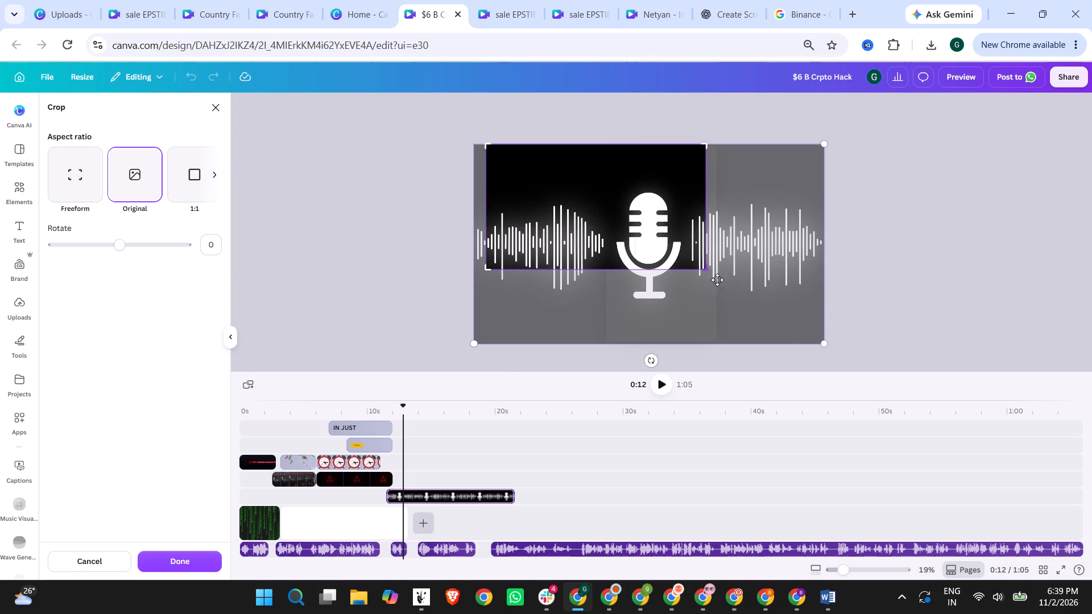
drag(717, 280, 840, 383)
click(896, 267)
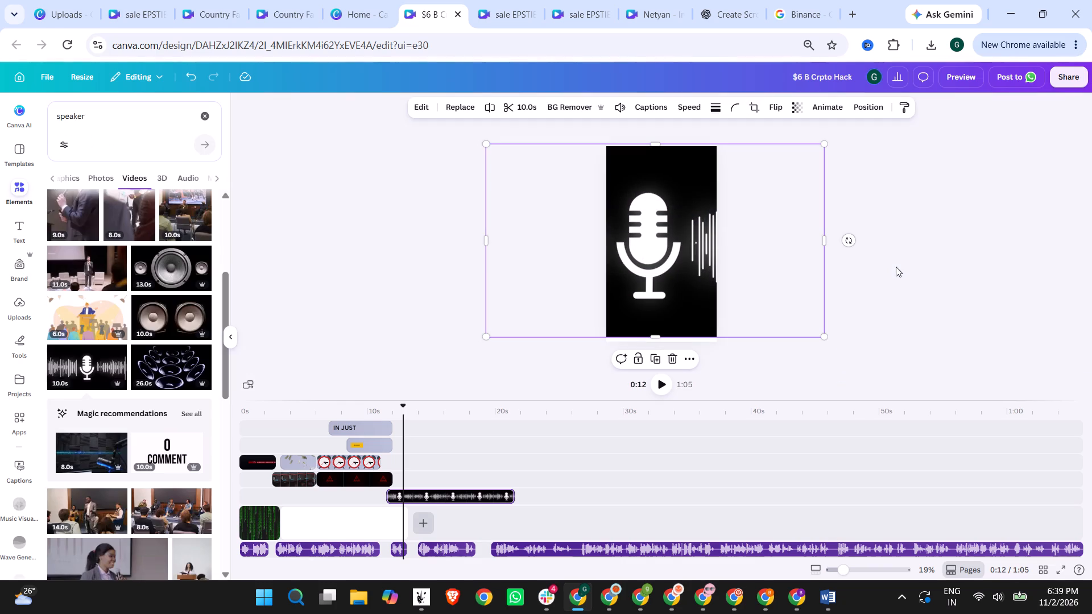
Enlarge the microphone video to about 3,347 × 1,908 so it covers the page height, and shift it to bring the microphone near the centre.
drag(712, 267, 710, 272)
click(827, 150)
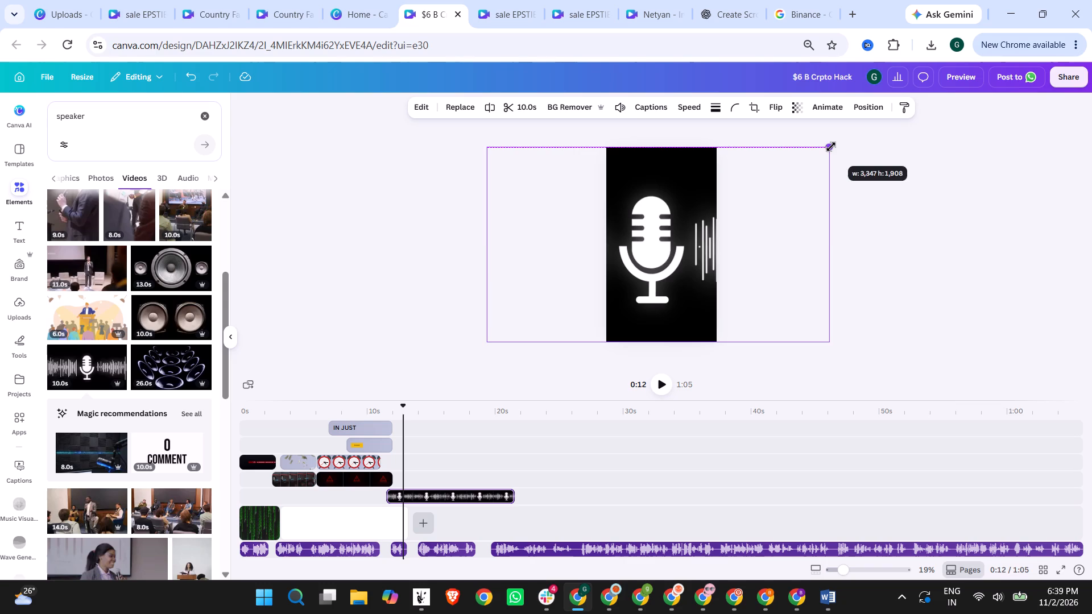
click(907, 170)
drag(688, 239, 701, 239)
click(871, 246)
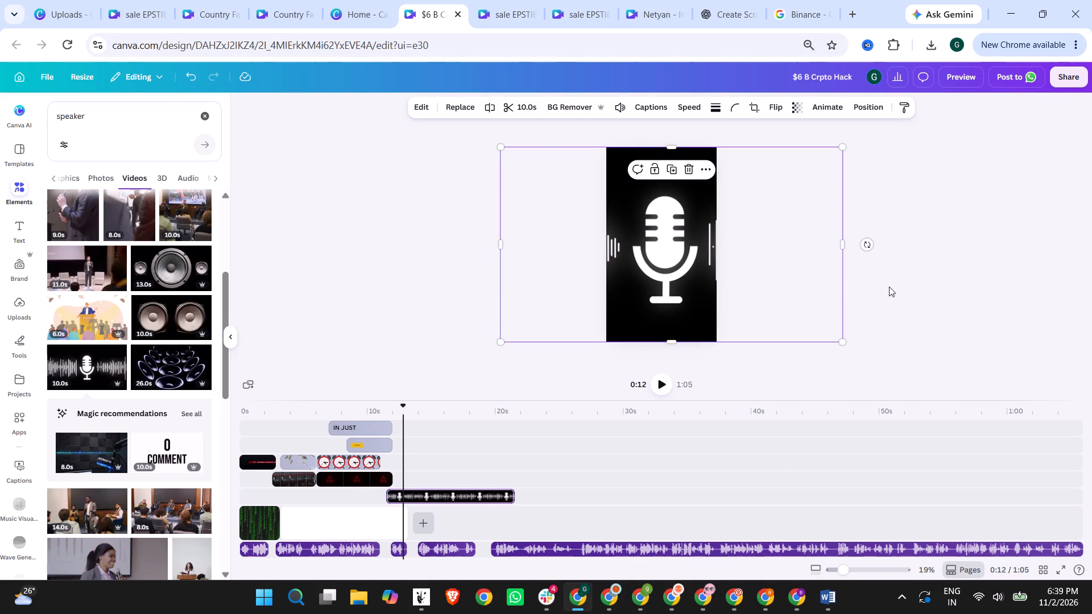
click(889, 287)
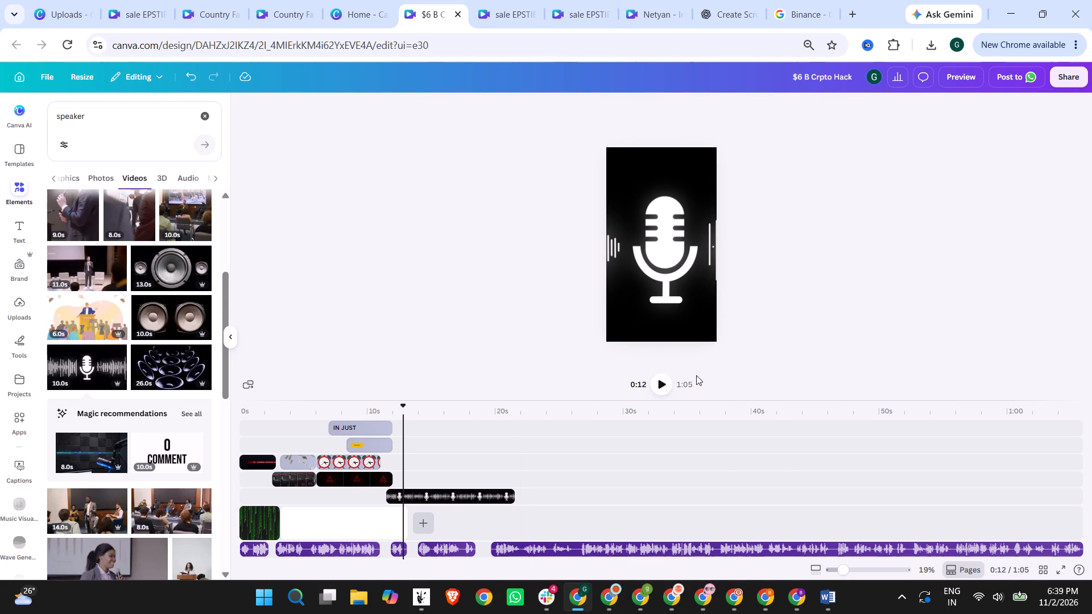
Play the microphone clip from about 12 s, nudge the video slightly left to centre the microphone, and inspect it up close.
click(661, 386)
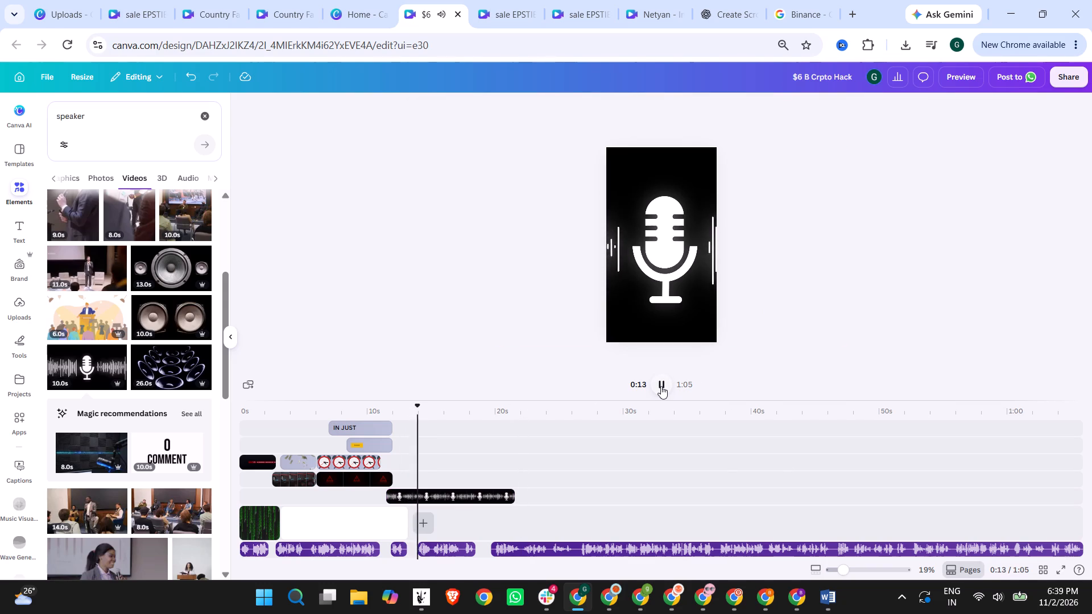
click(661, 386)
click(666, 271)
click(652, 264)
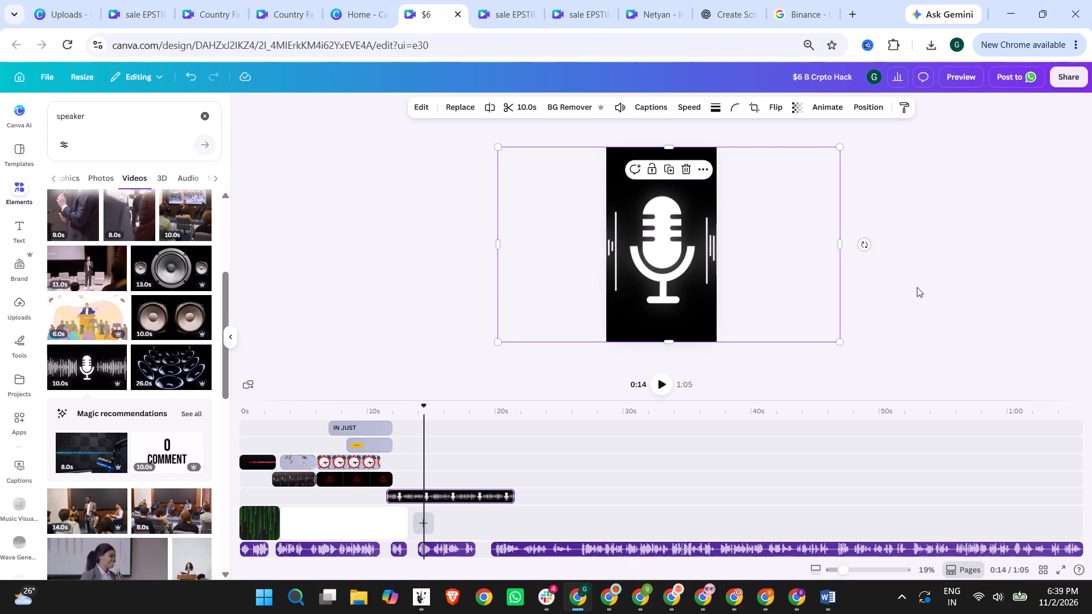
click(917, 287)
ctrl+scroll(705, 280, up, 5)
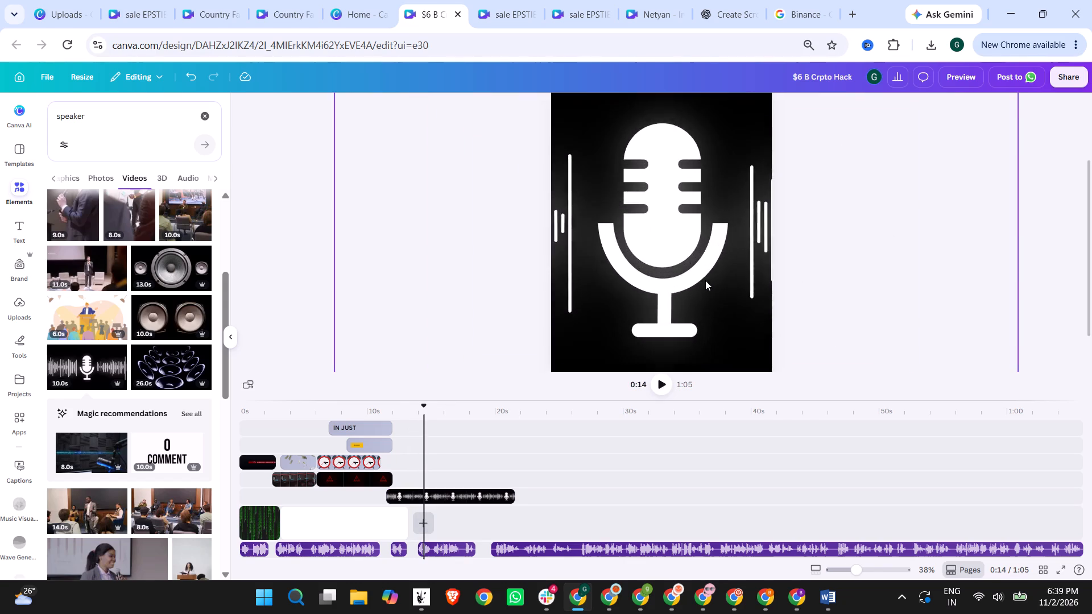
ctrl+scroll(705, 280, up, 5)
ctrl+scroll(705, 280, down, 13)
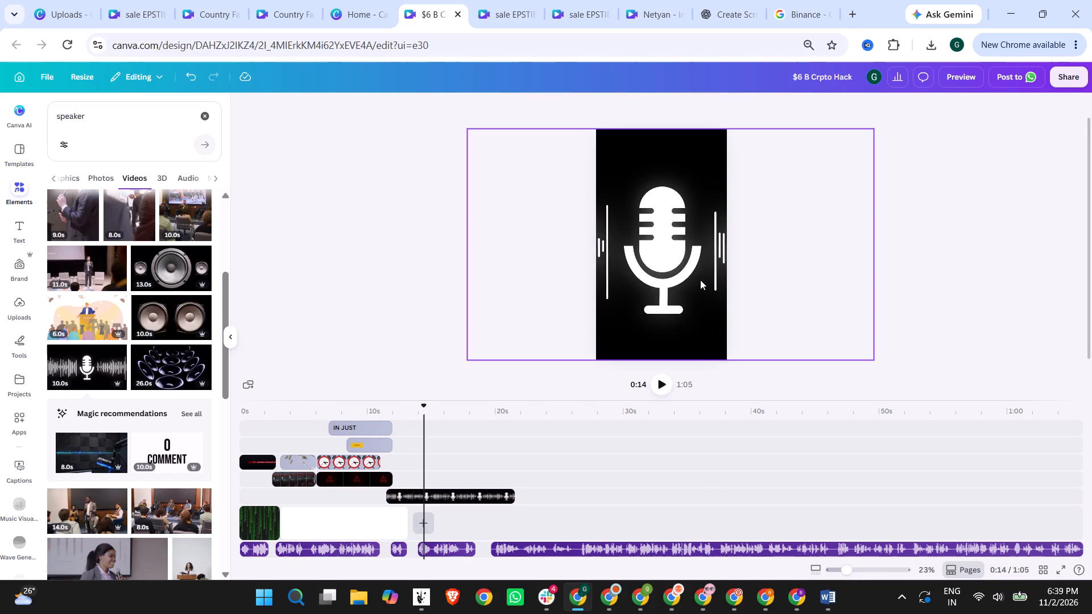
click(948, 280)
Play the video from about 11 s to check the switch from SYSTEM HACKED to the full-page microphone.
click(387, 409)
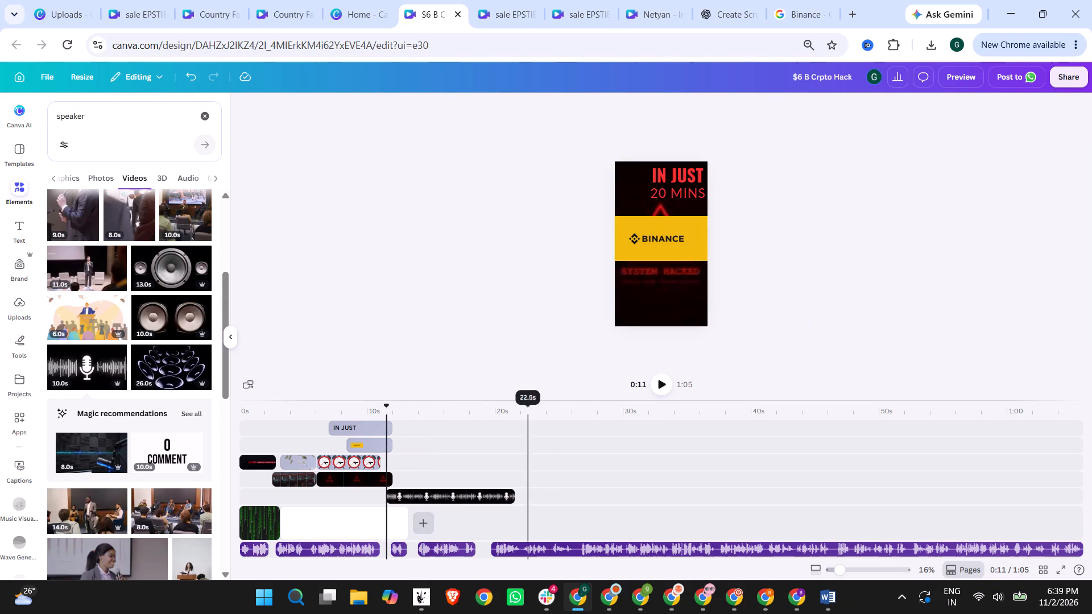
click(665, 385)
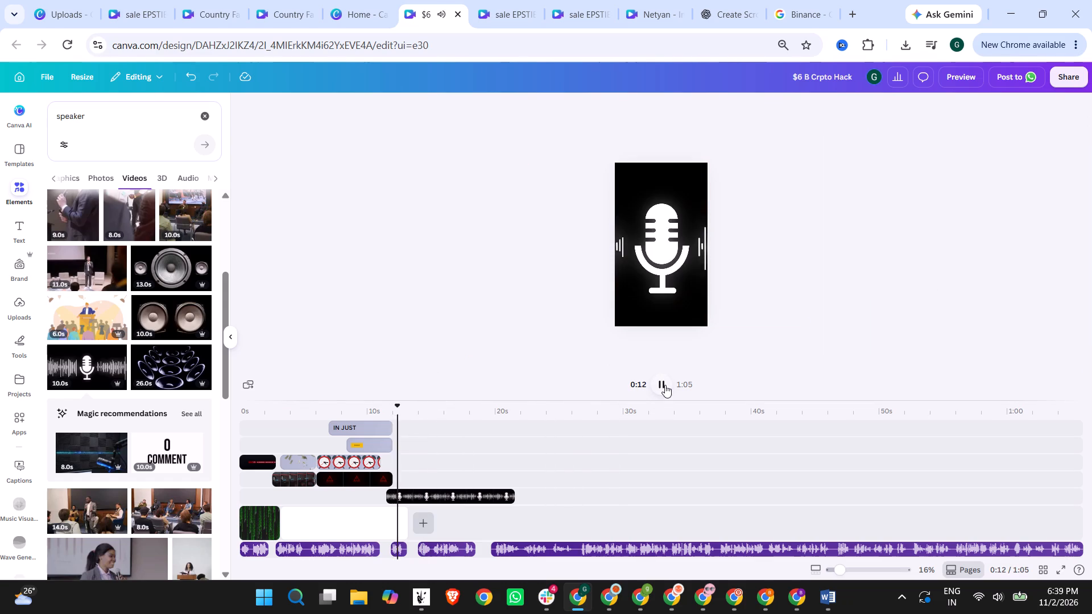
click(665, 385)
Apply the Slow Wave animation to the microphone clip.
click(390, 493)
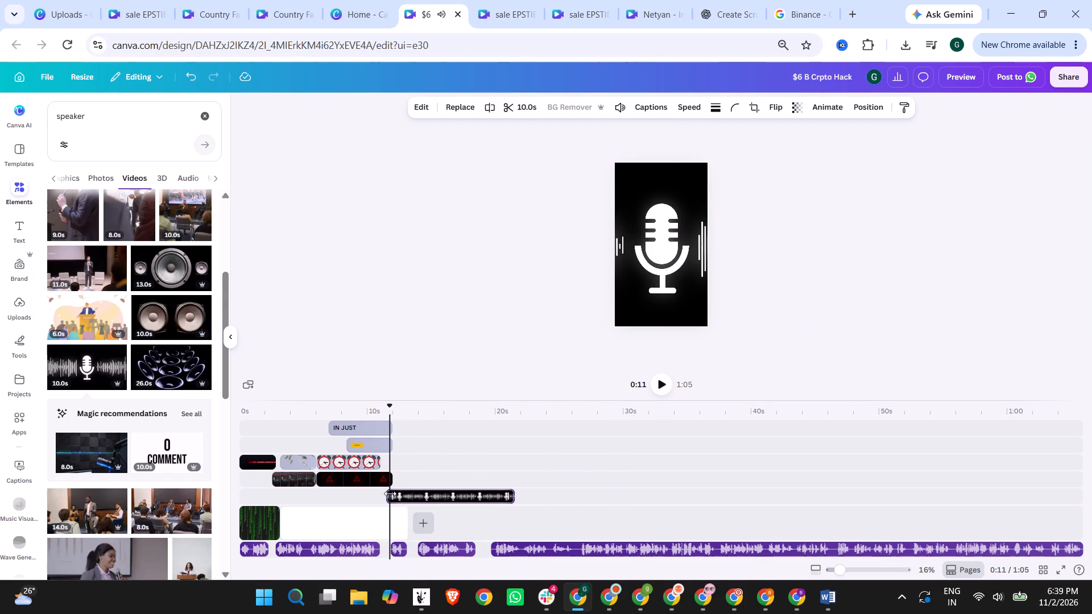
click(411, 495)
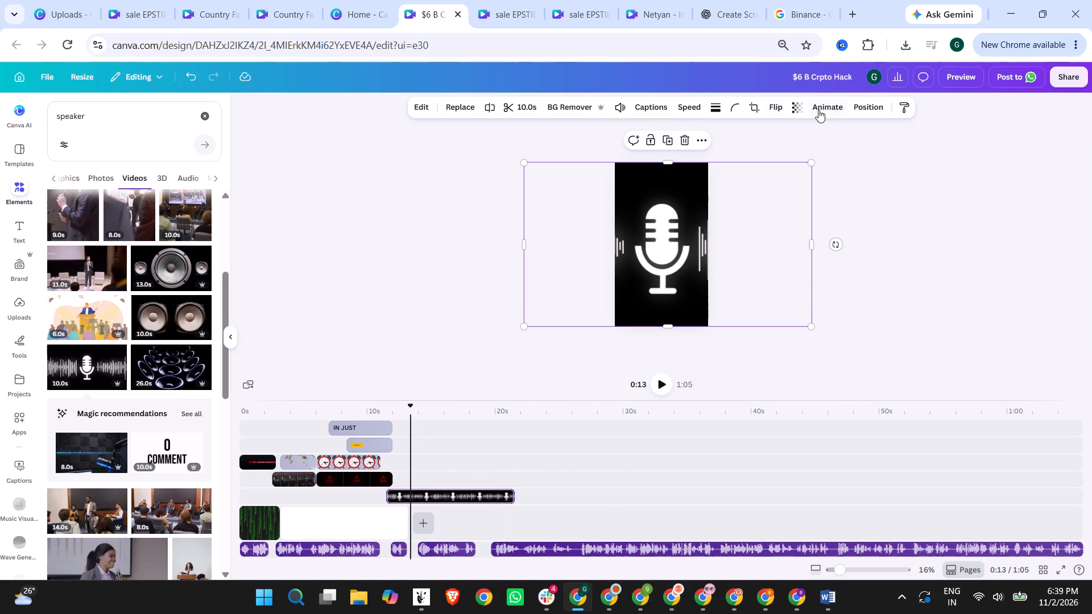
click(821, 107)
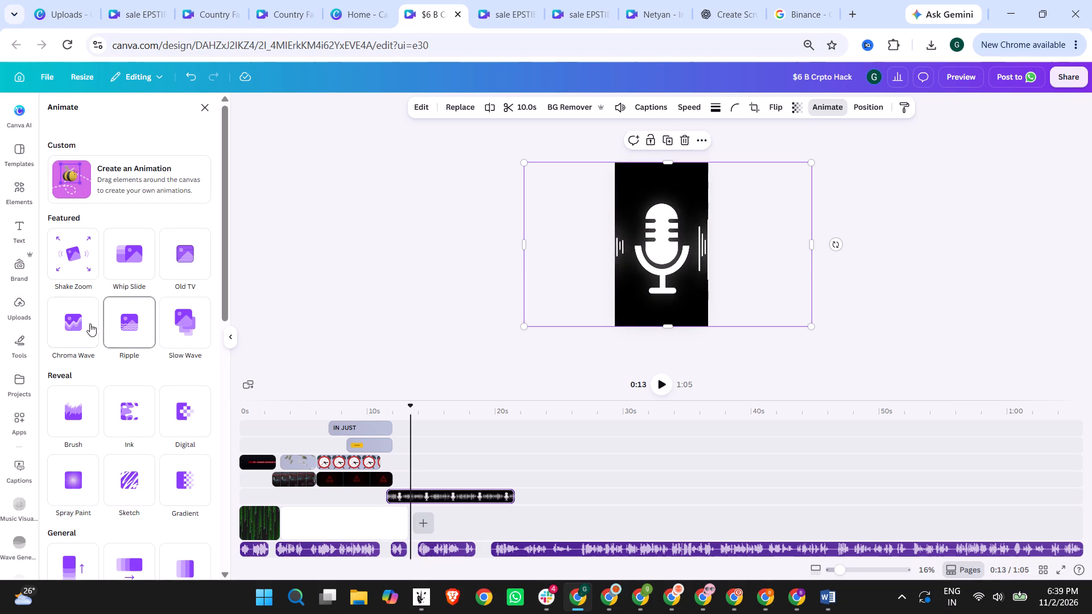
click(172, 325)
click(381, 252)
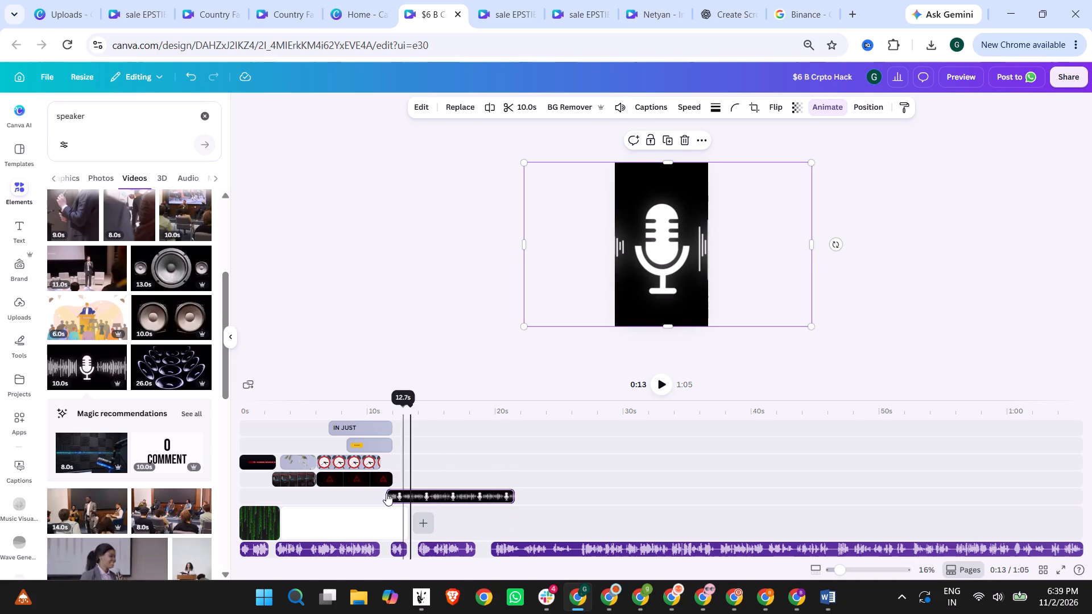
Trim the microphone clip's start to the end of the SYSTEM HACKED clip, and play the transition from about 9 s.
drag(389, 498, 394, 498)
click(363, 412)
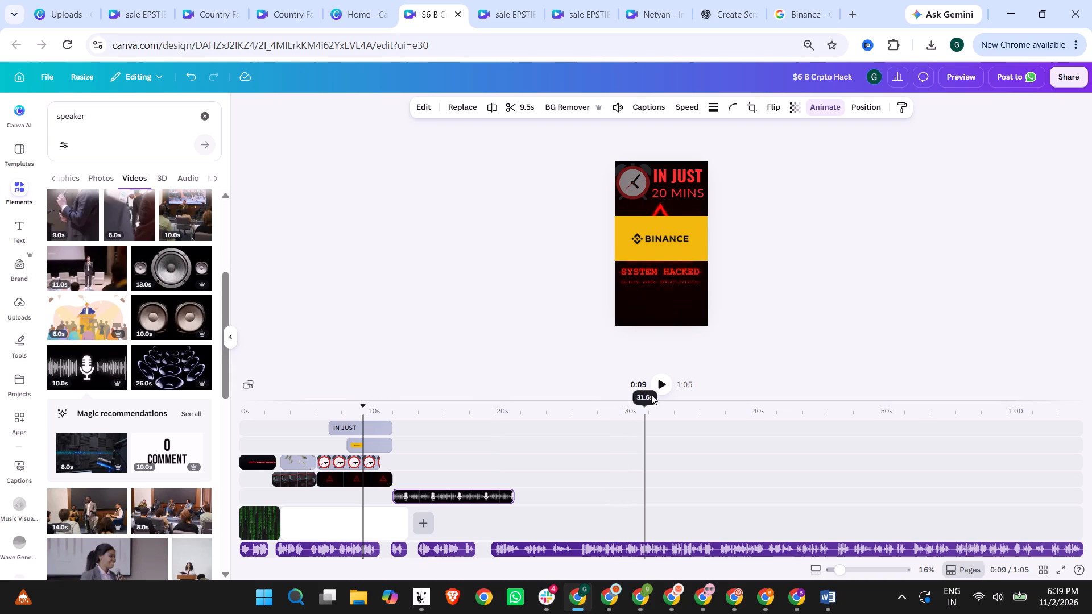
click(660, 388)
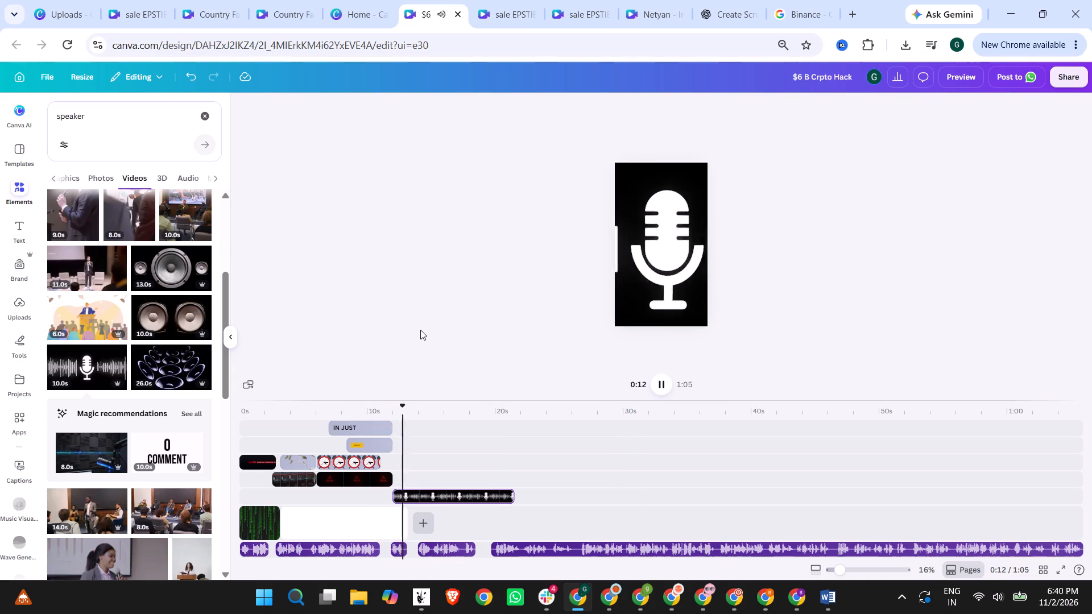
Shorten the end of the microphone clip so that it lasts 1.9 s.
drag(511, 495, 462, 498)
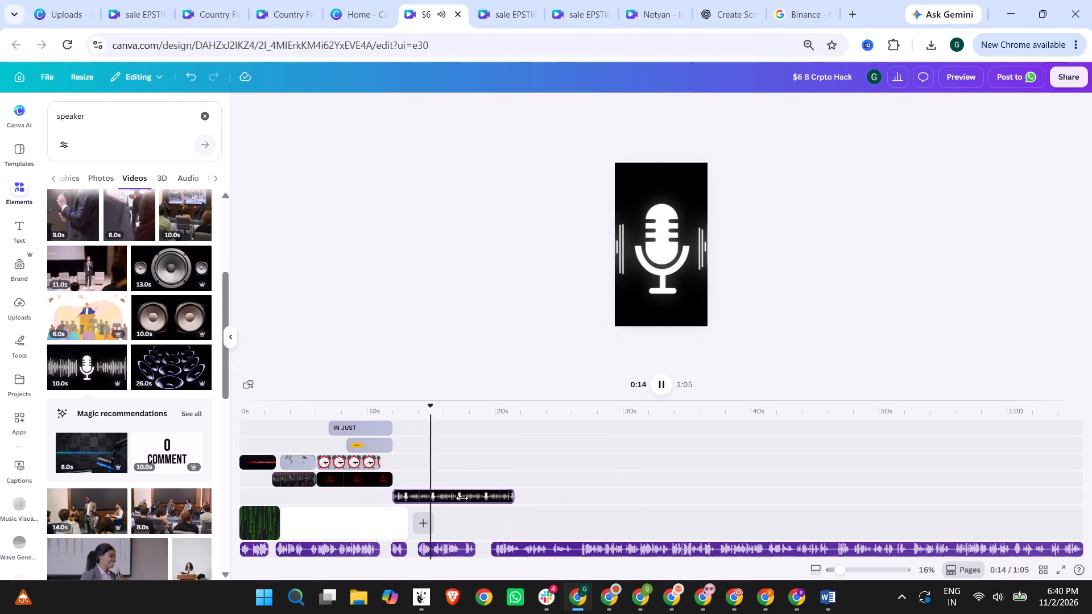
drag(462, 498, 413, 503)
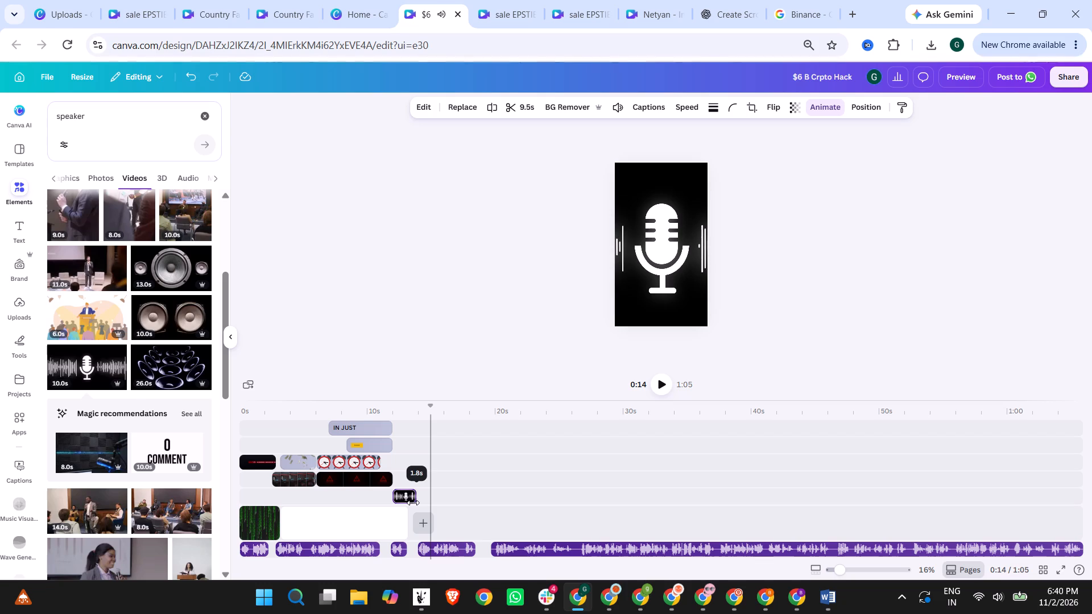
drag(413, 503, 413, 503)
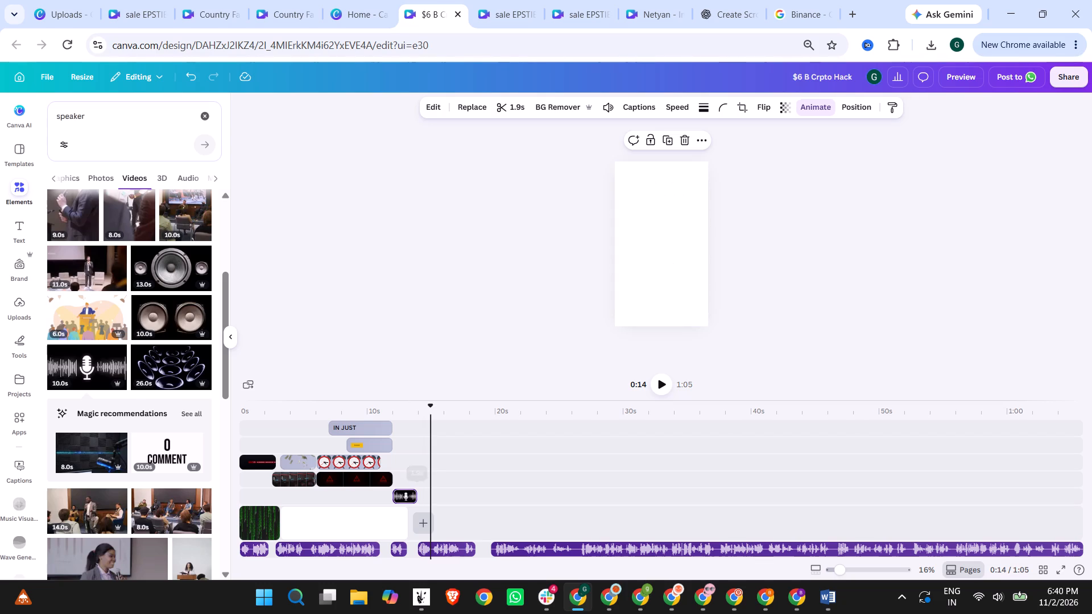
Switch to the Google Images tab and search for "Donald trump".
click(773, 15)
drag(358, 103, 0, 90)
text(Donald trymu)
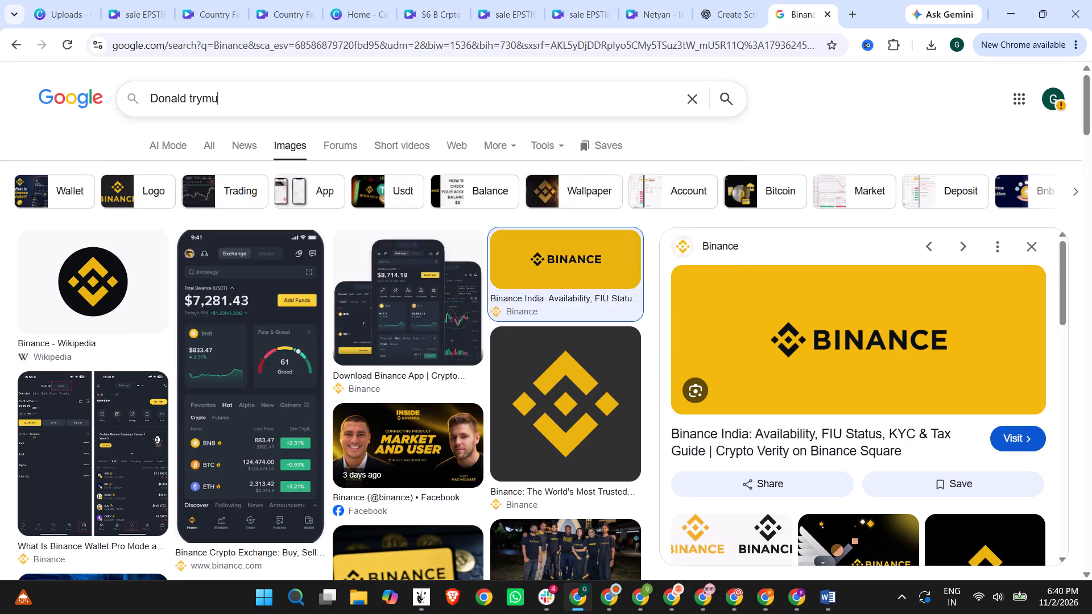
key(BackSpace)
key(BackSpace)
key(BackSpace)
text(ump)
key(Return)
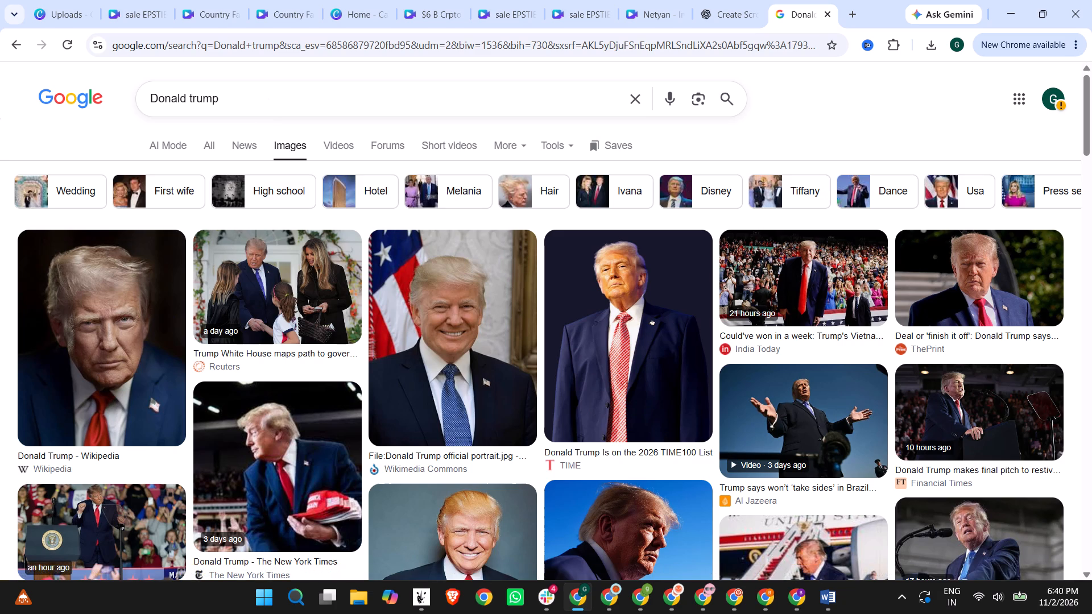
Copy the TIME image of Donald Trump in the red striped tie and paste it into the crypto hack video at about 14 s.
click(616, 307)
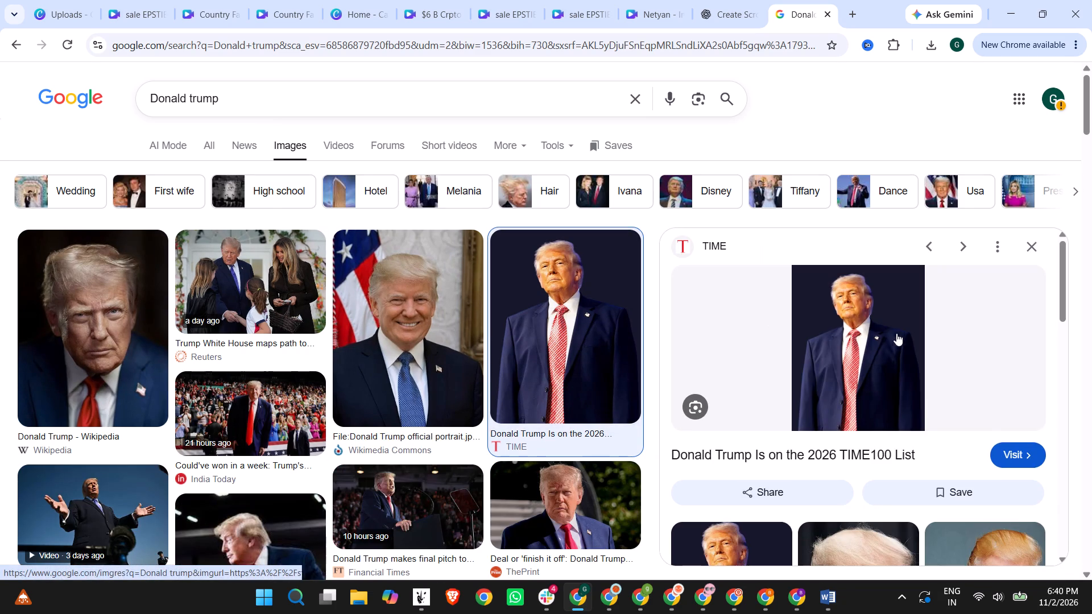
right_click(866, 322)
click(918, 487)
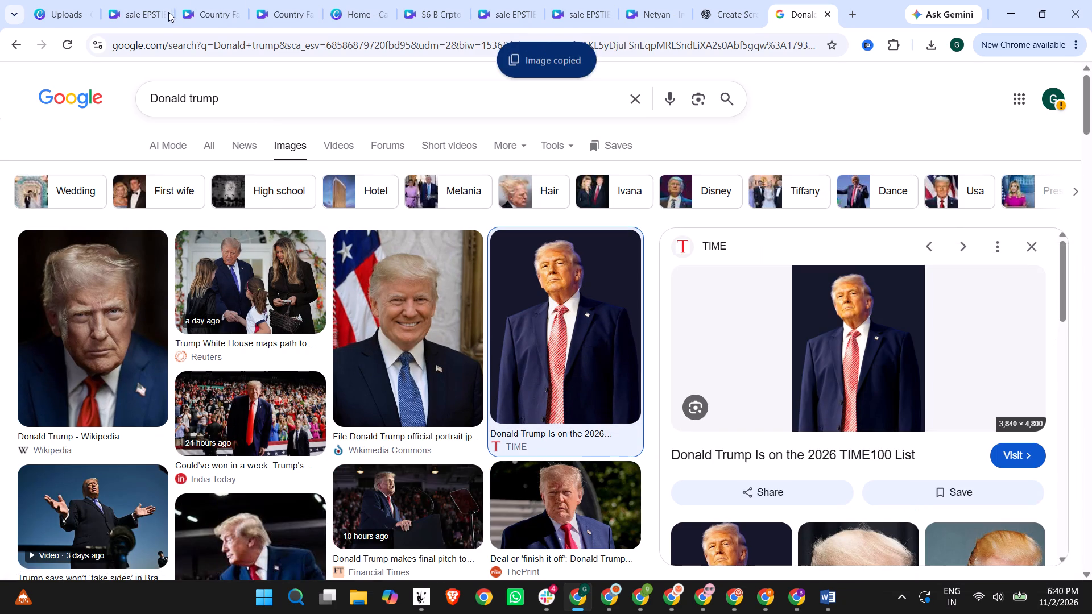
click(418, 0)
key(ctrl+v)
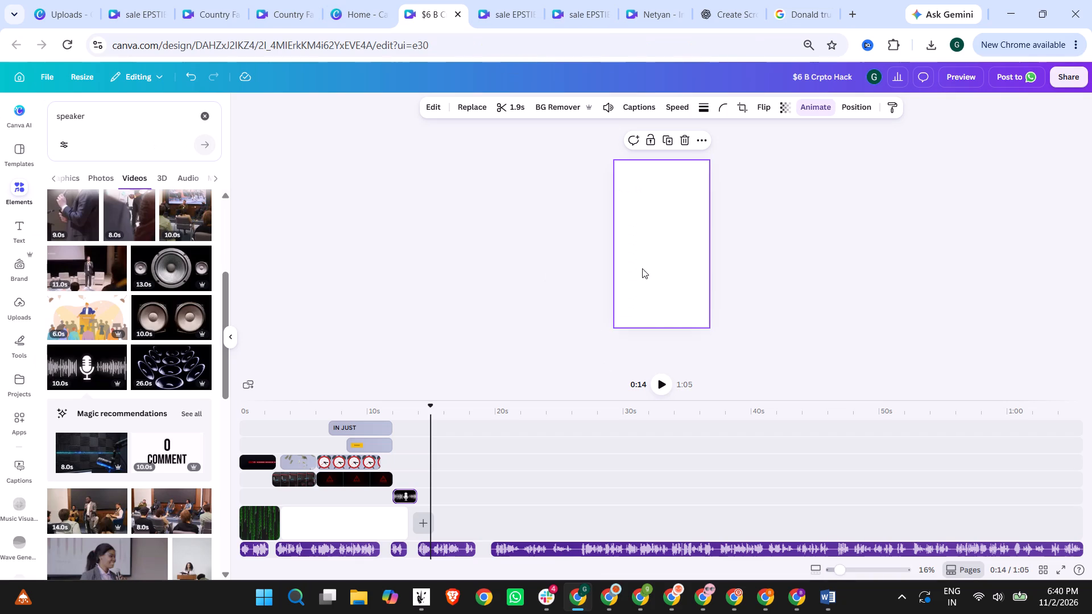
click(538, 249)
Move the Trump image to the page's top edge and enlarge it to cover the whole page, with his face within view.
drag(656, 239, 636, 190)
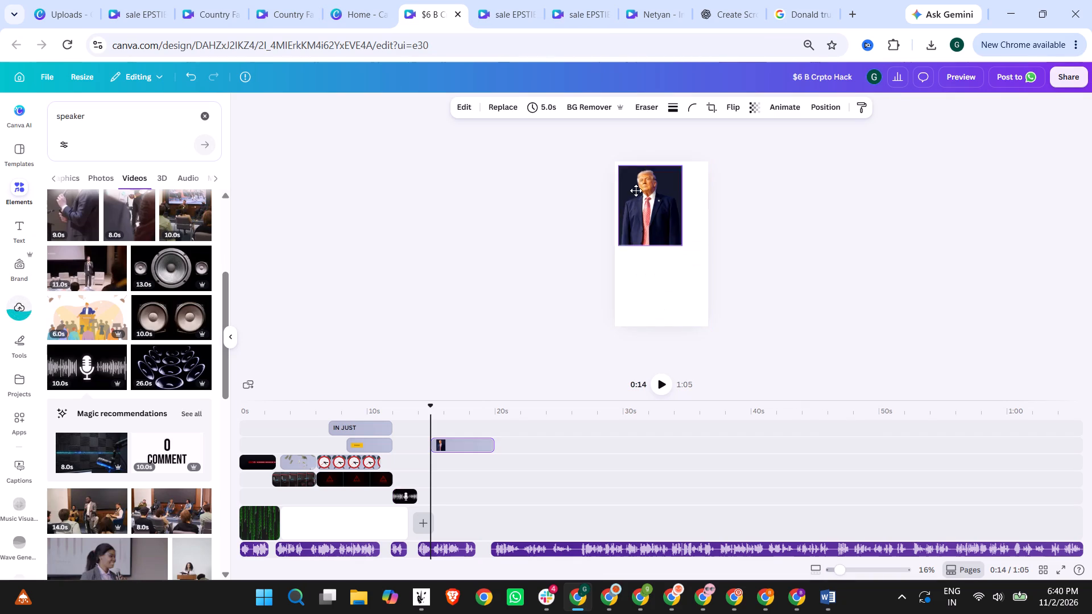
drag(636, 190, 639, 197)
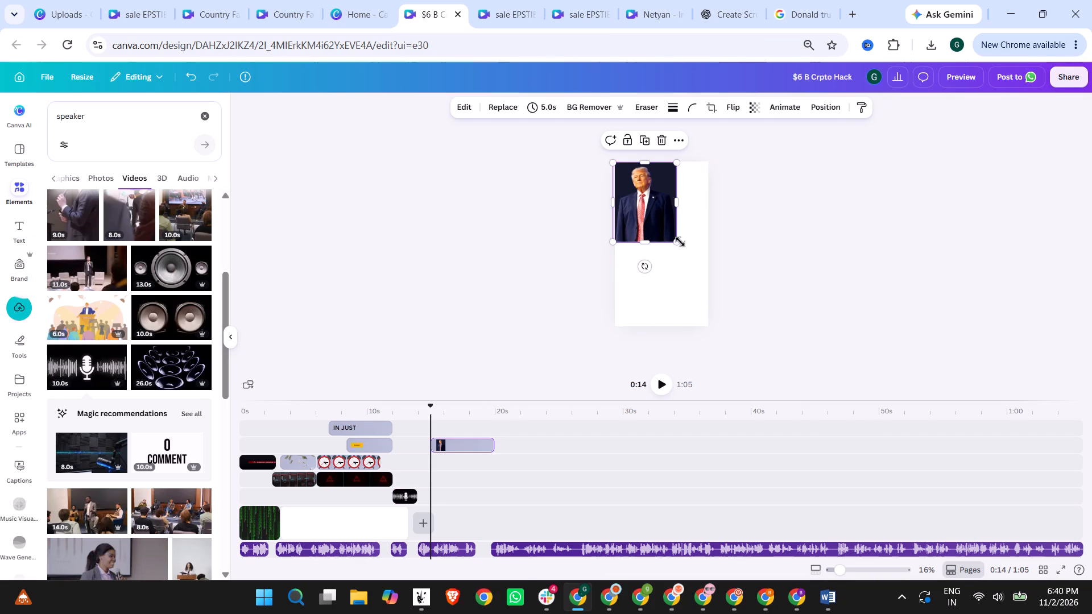
drag(674, 242, 735, 347)
click(681, 275)
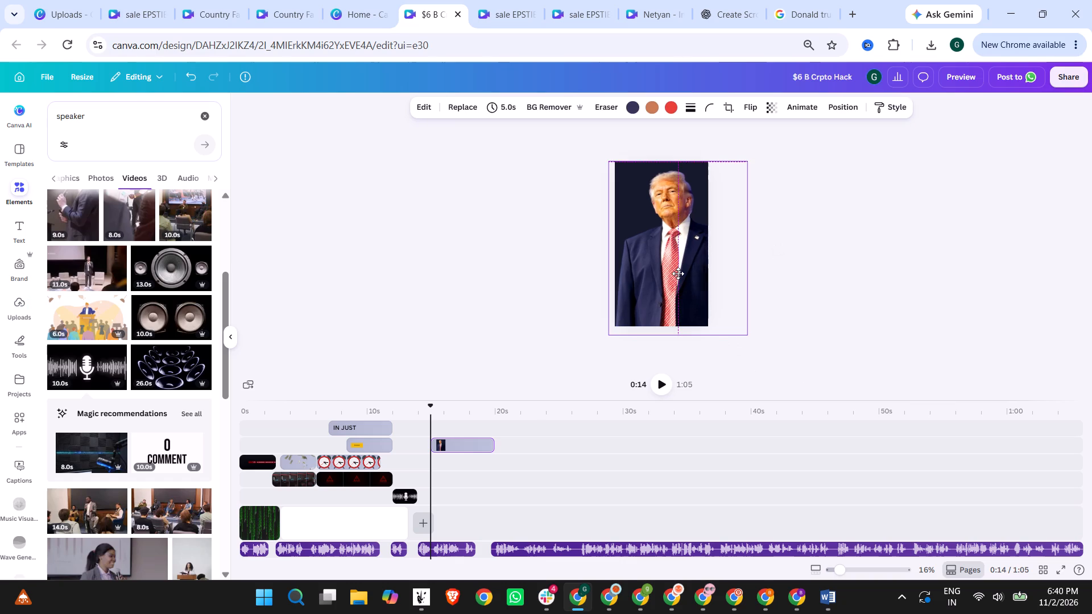
click(845, 267)
Apply the Neon animation to the Donald Trump image.
click(643, 259)
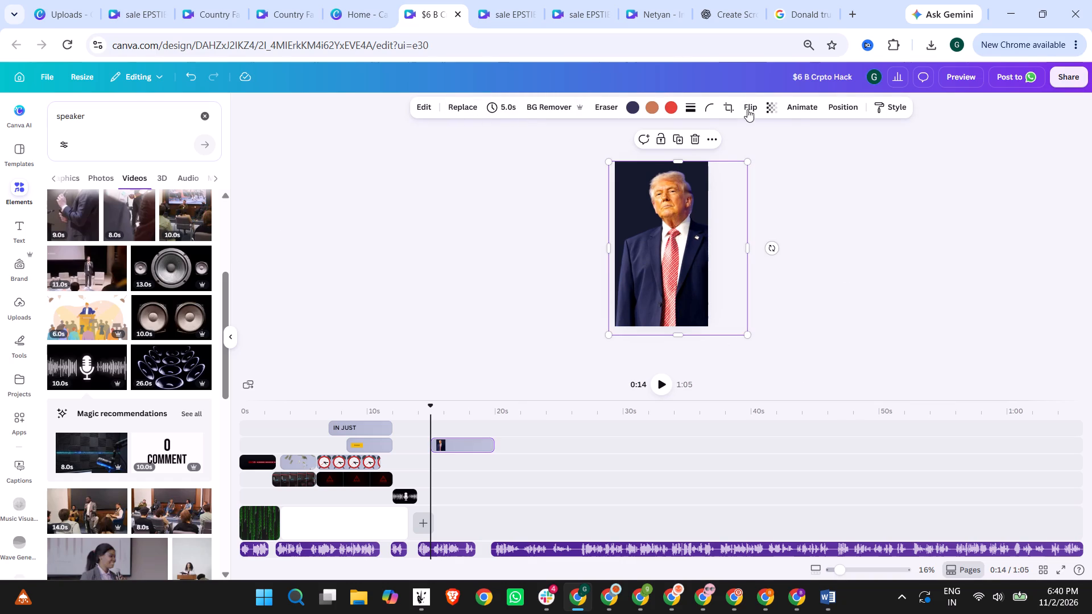
click(799, 110)
scroll(305, 287, down, 7)
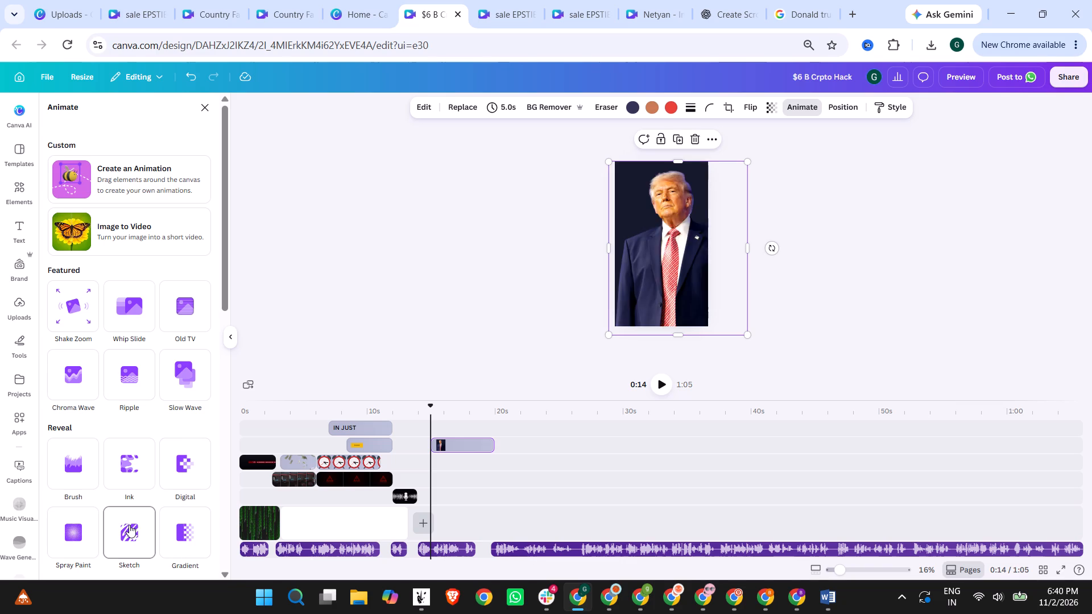
scroll(126, 517, down, 3)
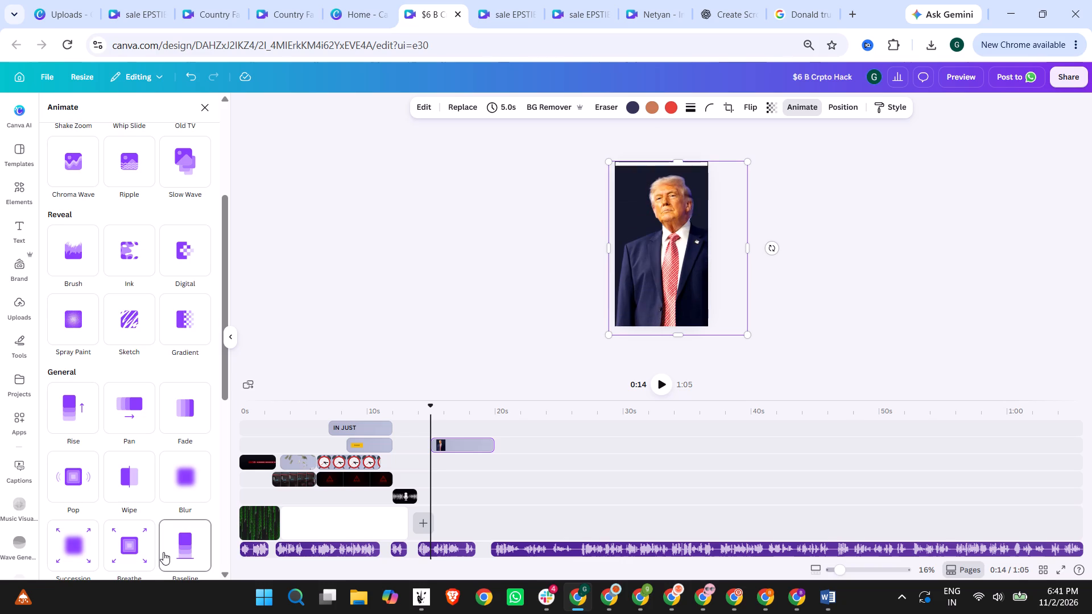
scroll(163, 551, down, 3)
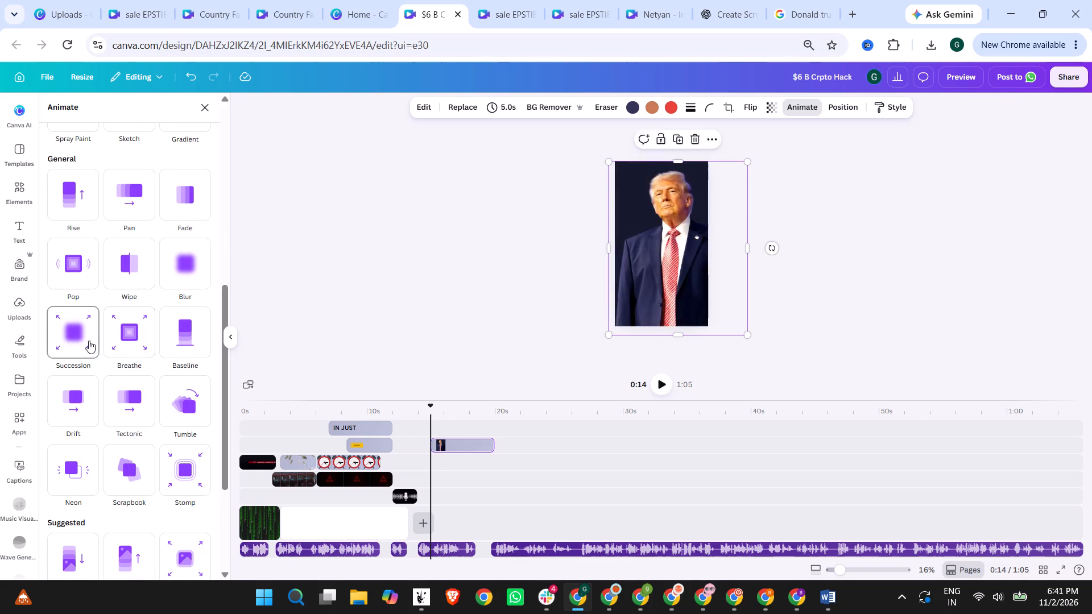
scroll(88, 467, down, 1)
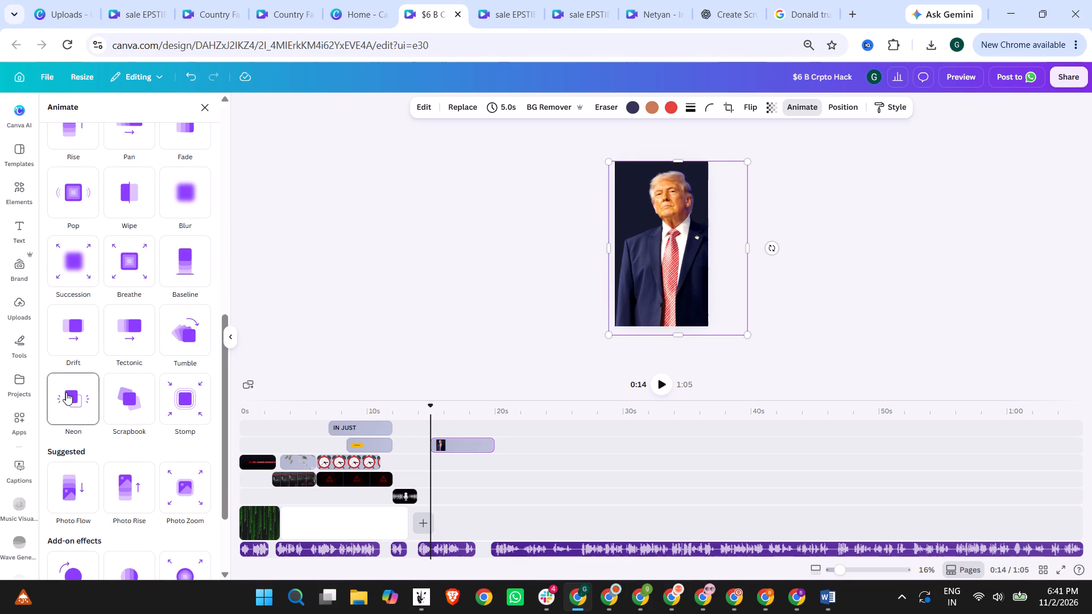
click(66, 392)
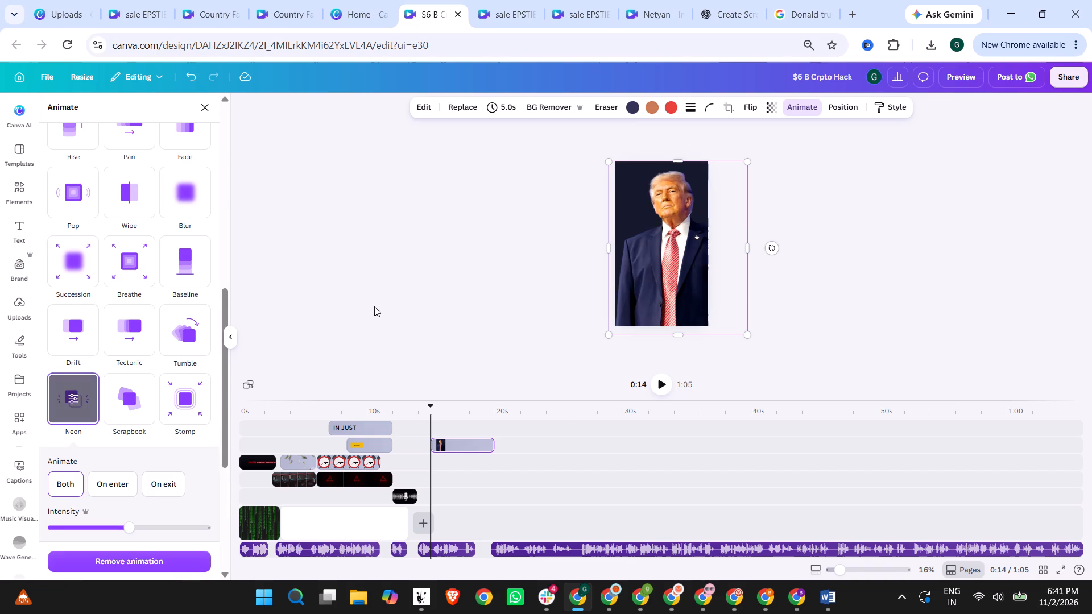
click(375, 306)
Play the video from before the Trump image and move its clip earlier to start right where the microphone clip ends.
click(402, 405)
click(662, 388)
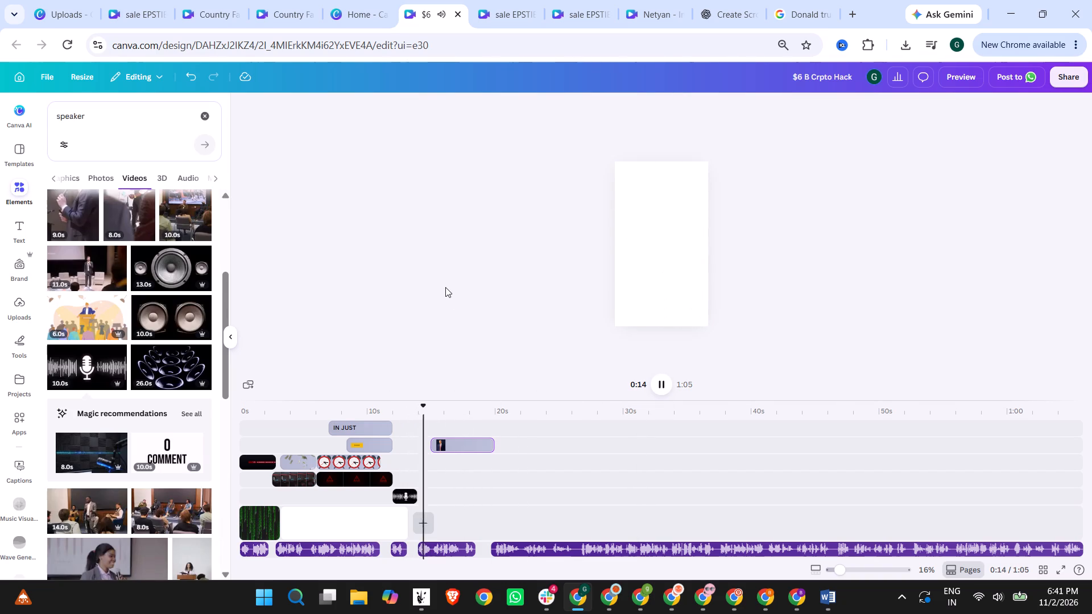
click(663, 383)
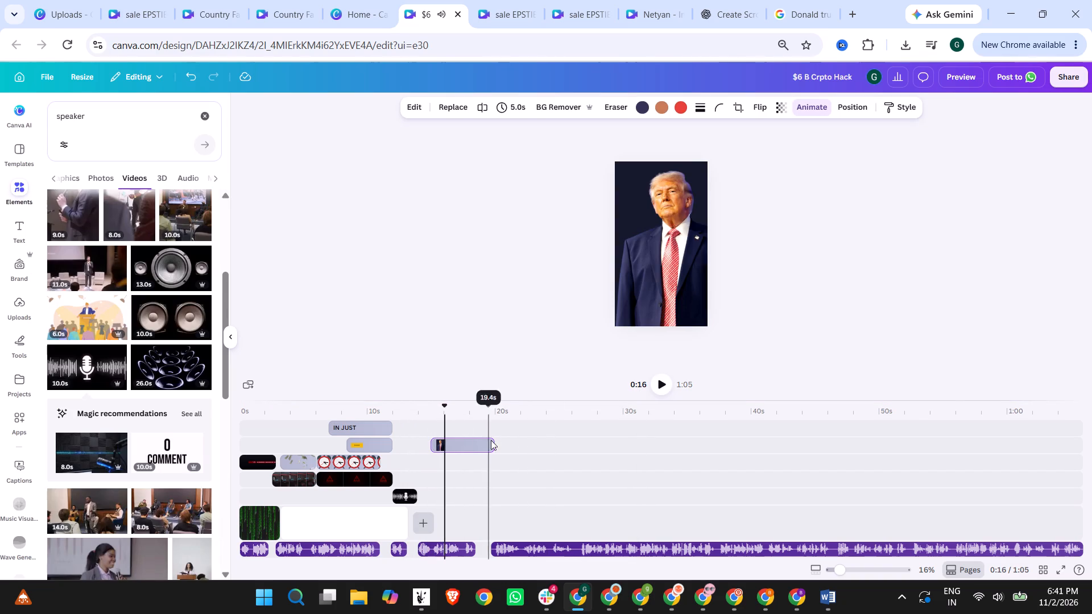
drag(468, 442, 456, 441)
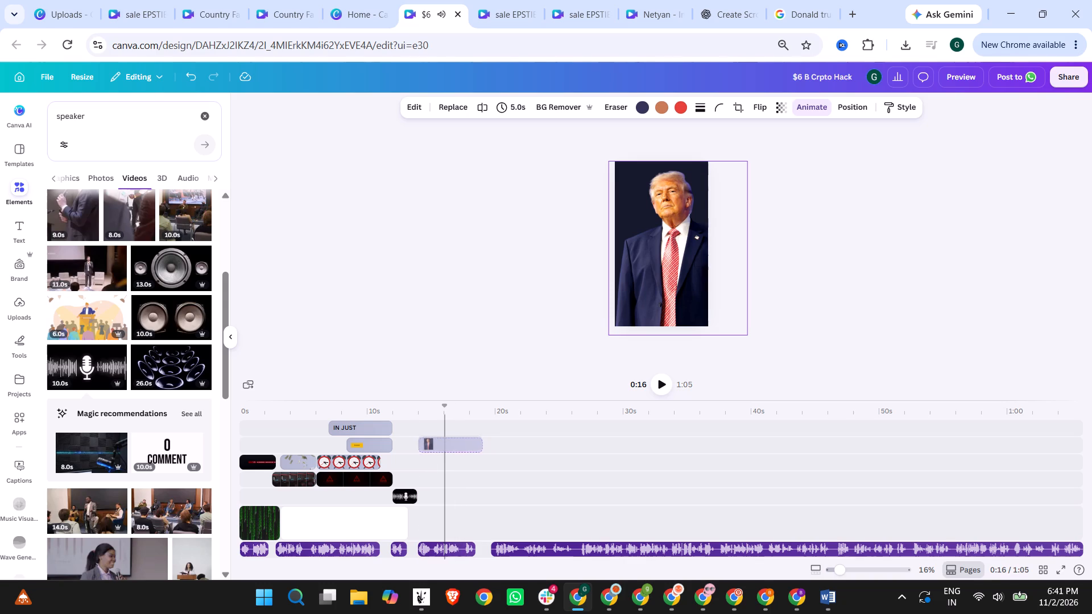
drag(456, 441, 454, 441)
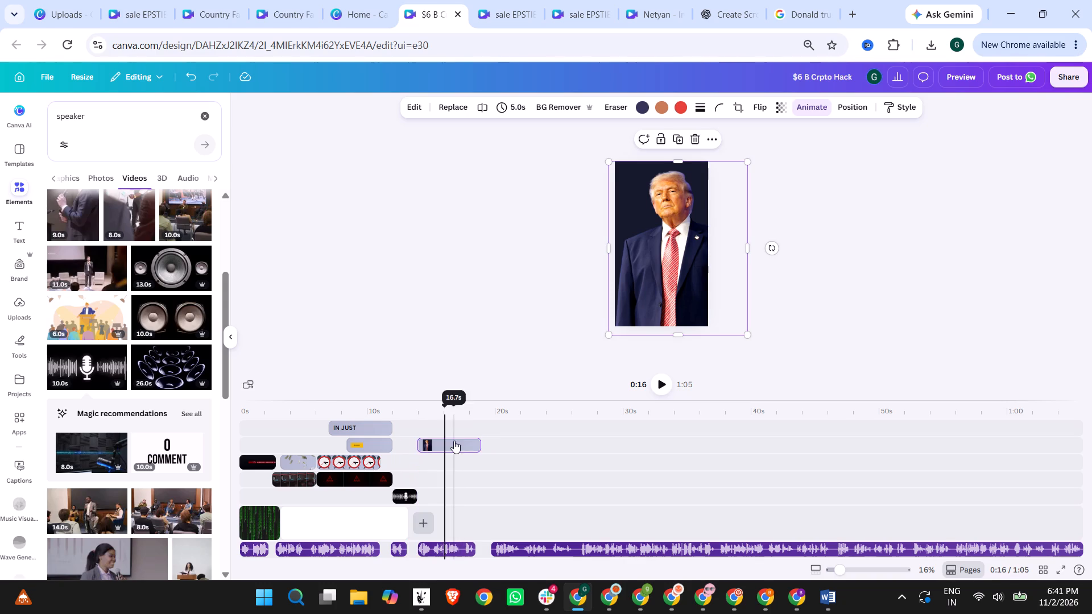
Play back the section from about 11 s through the Trump image to check its timing against the voiceover.
click(398, 406)
click(664, 388)
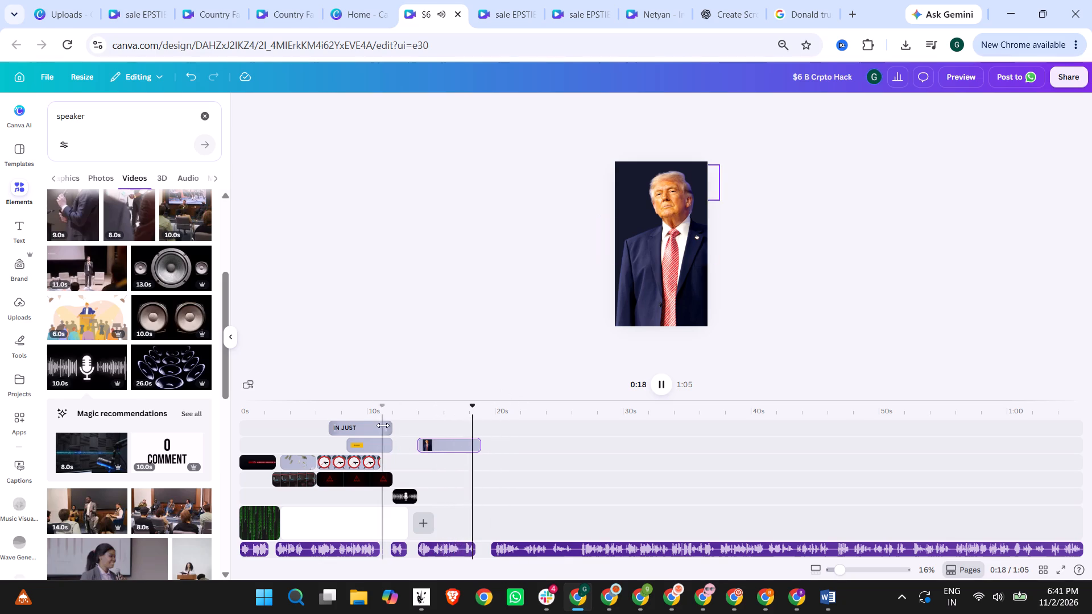
click(399, 414)
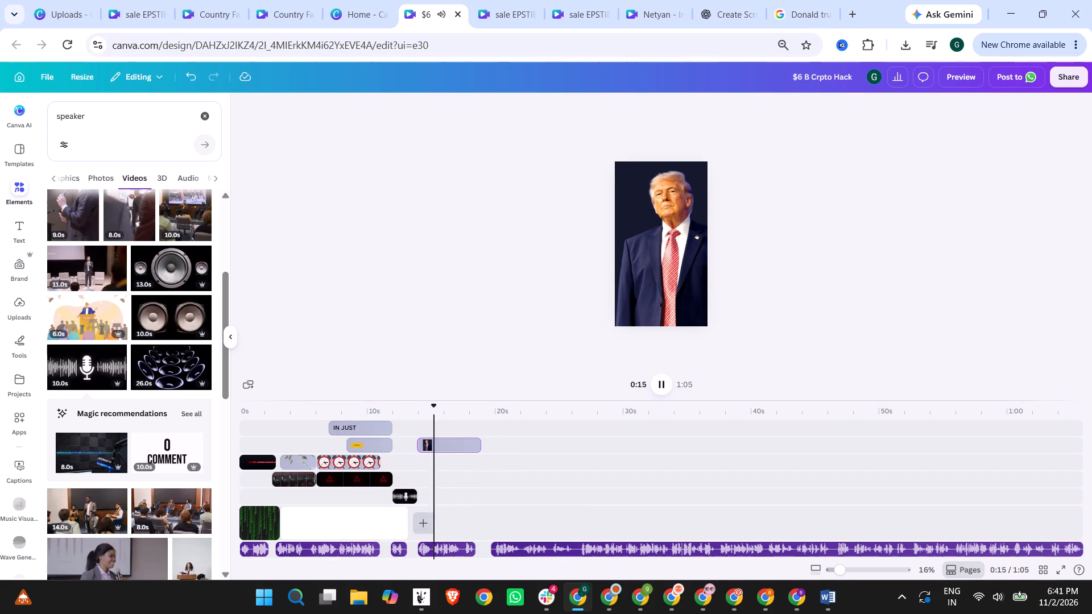
click(374, 410)
click(661, 379)
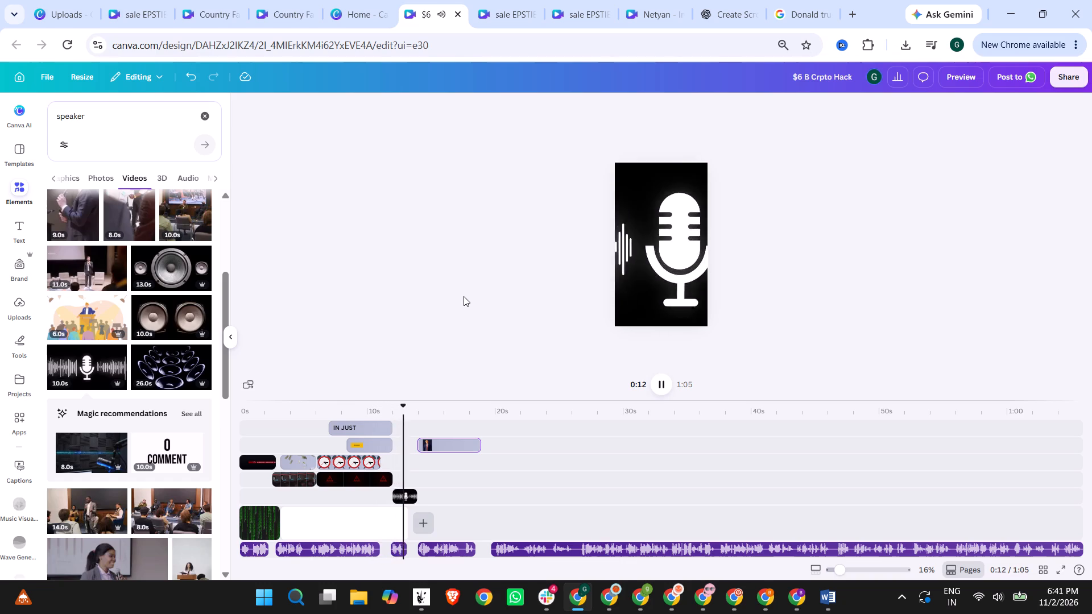
click(383, 414)
click(660, 379)
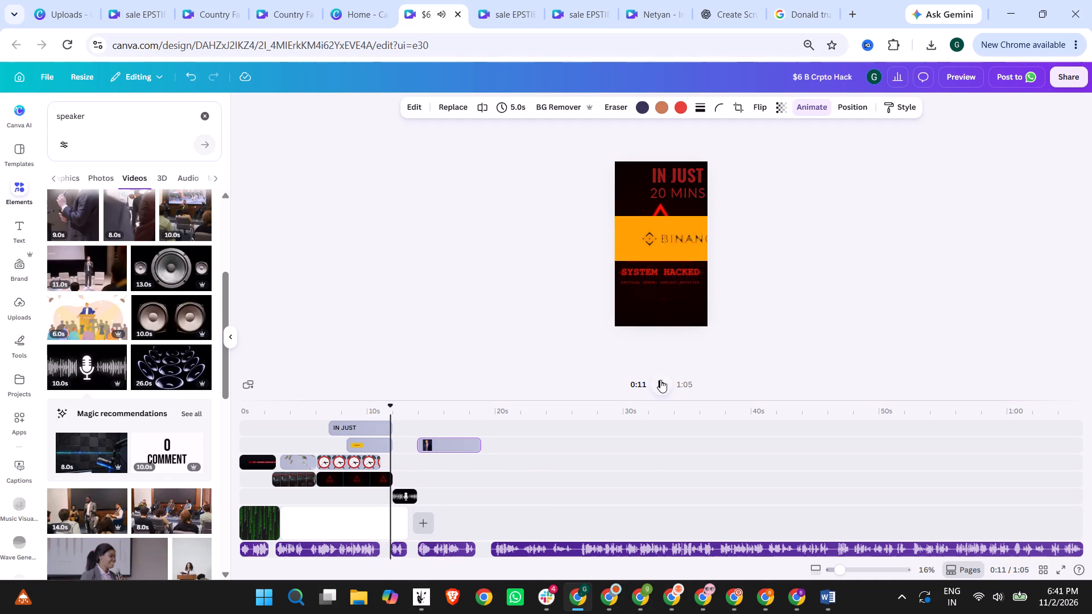
click(660, 380)
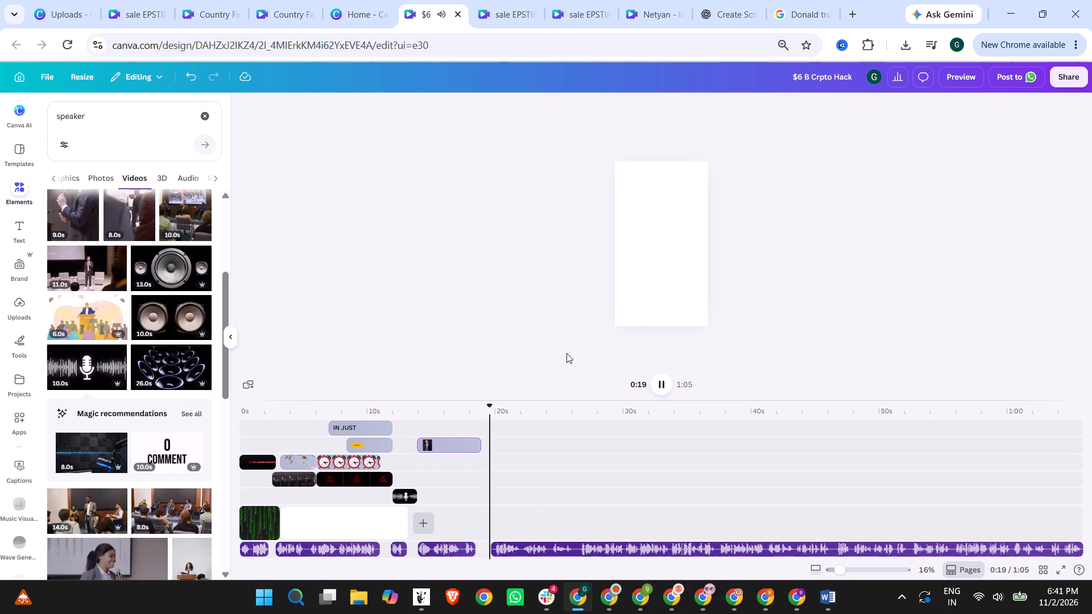
Extend the end of the Trump image clip so that it lasts 5.2 s, and play the voiceover past it.
click(479, 441)
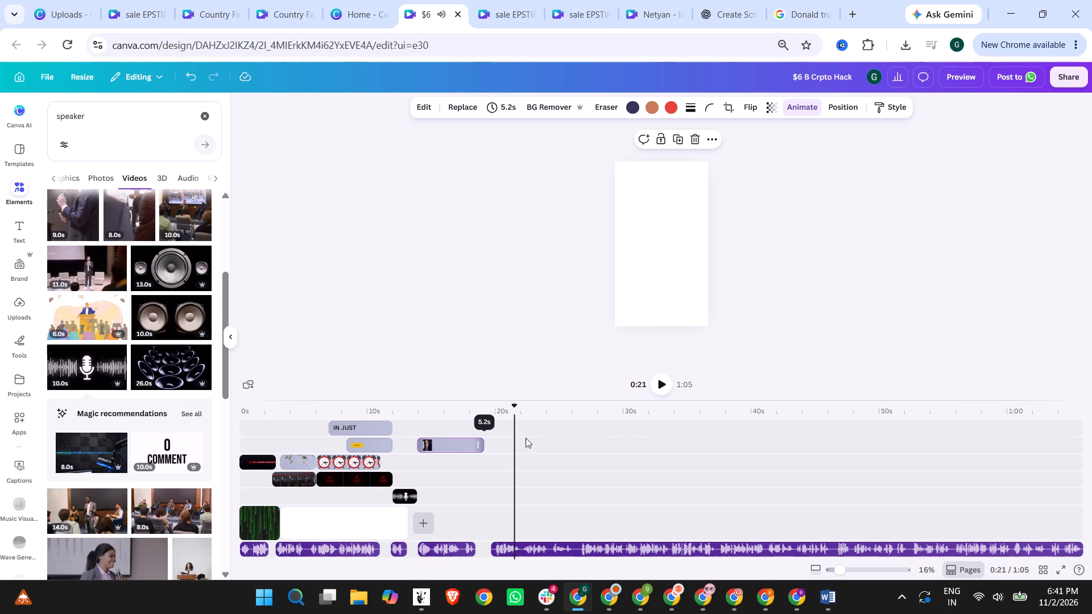
click(454, 414)
click(659, 381)
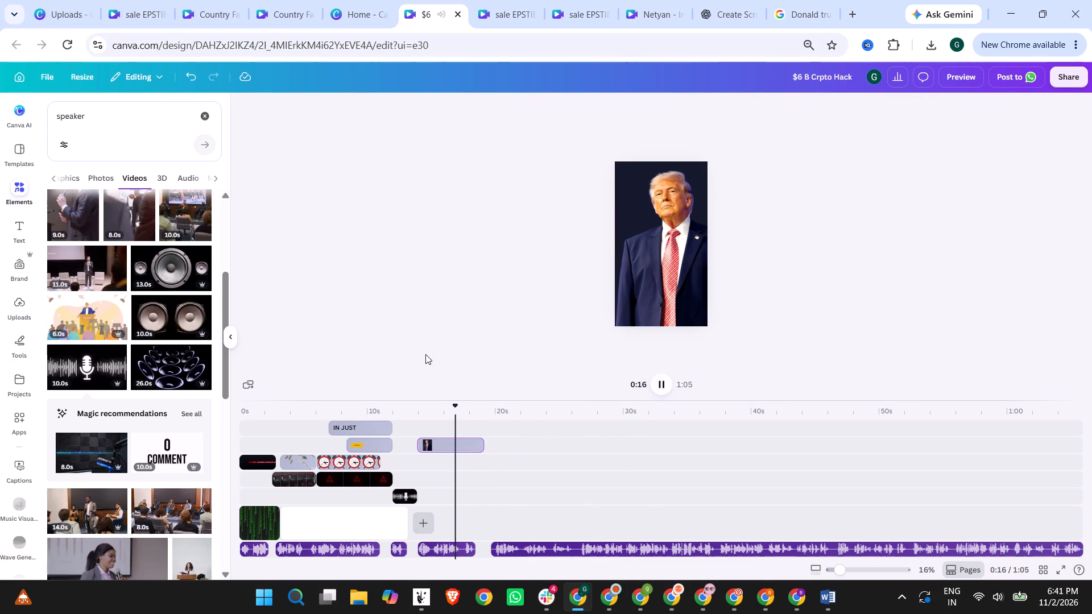
click(662, 380)
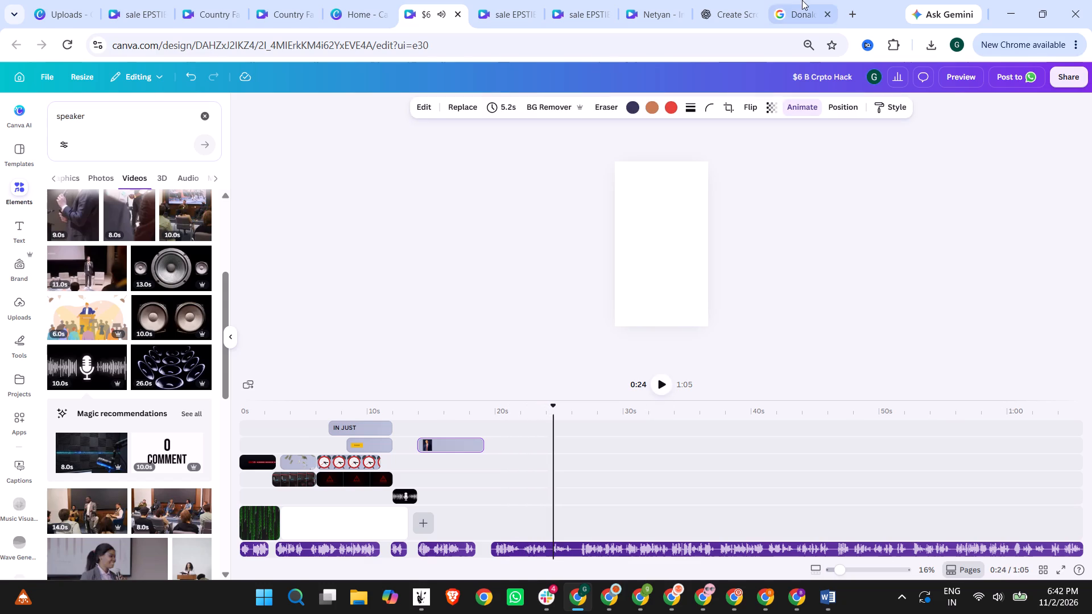
Switch to the Google tab, search for "Donald trump stock video" and show all result types.
click(796, 1)
drag(254, 94, 0, 112)
text(Donald trump so)
key(BackSpace)
text(tock)
key(space)
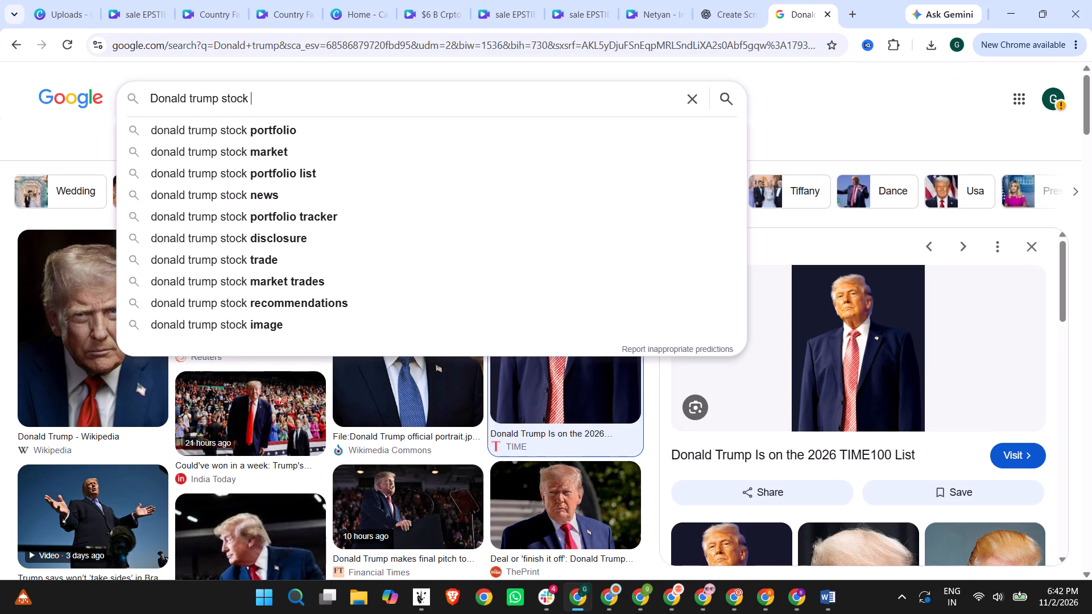
text(video)
key(Return)
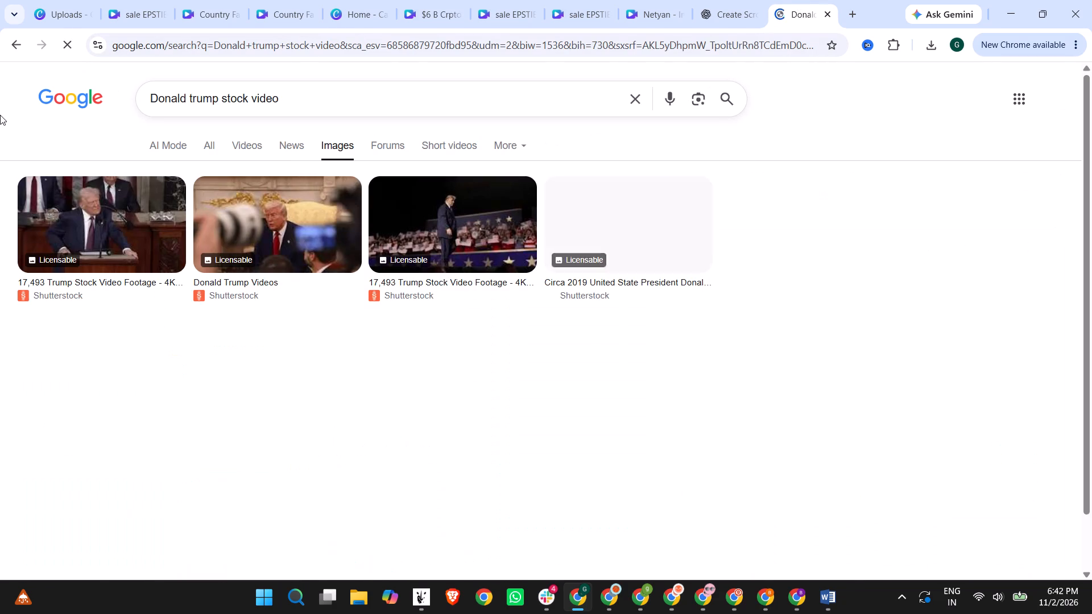
click(220, 139)
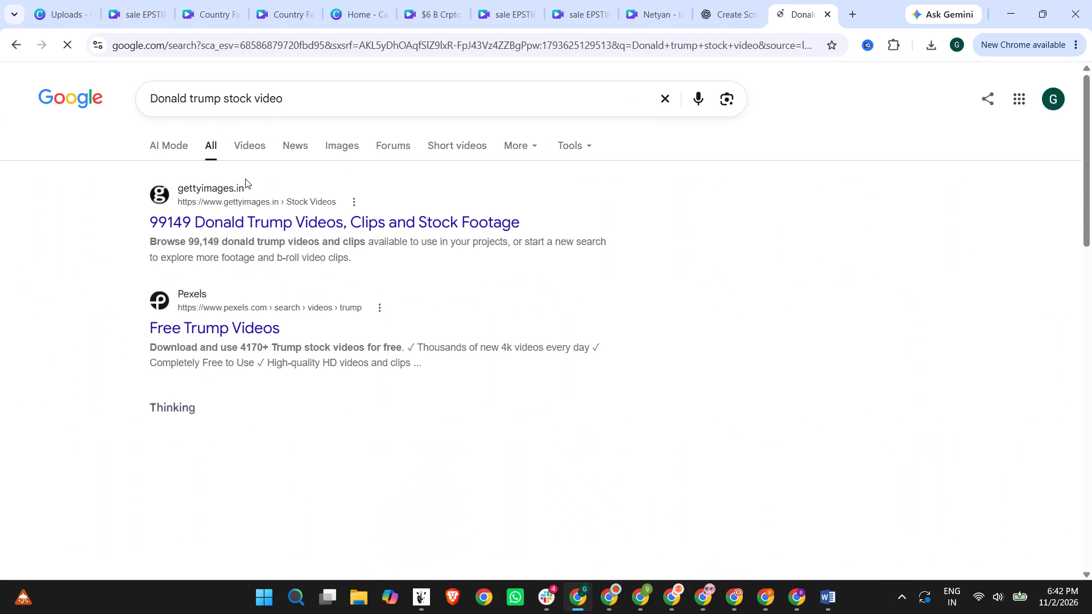
Open the Getty Images result and browse its Donald Trump videos for a suitable clip.
click(281, 223)
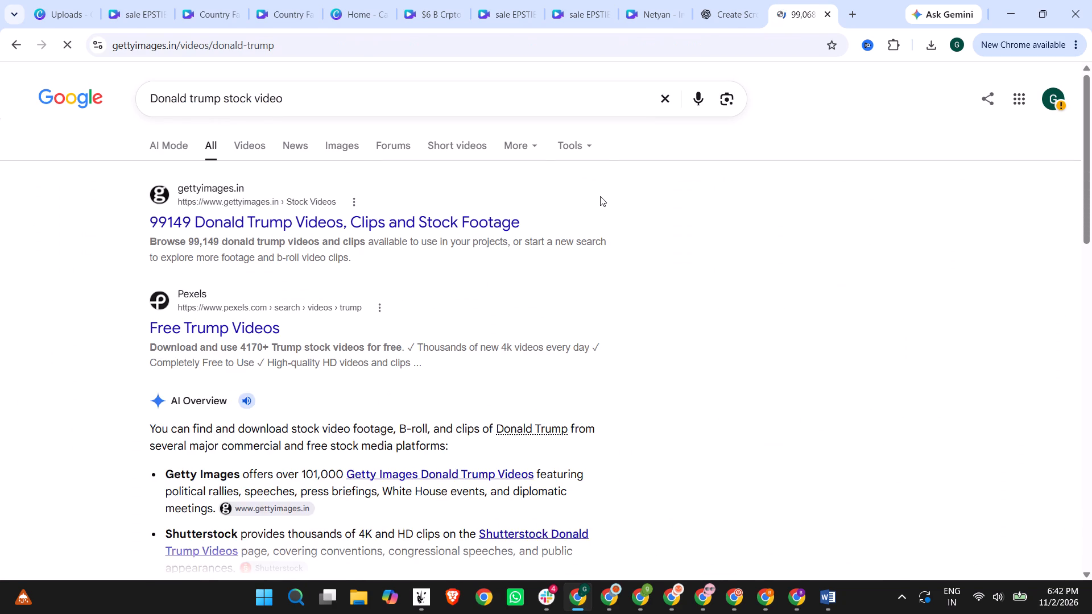
scroll(380, 237, down, 3)
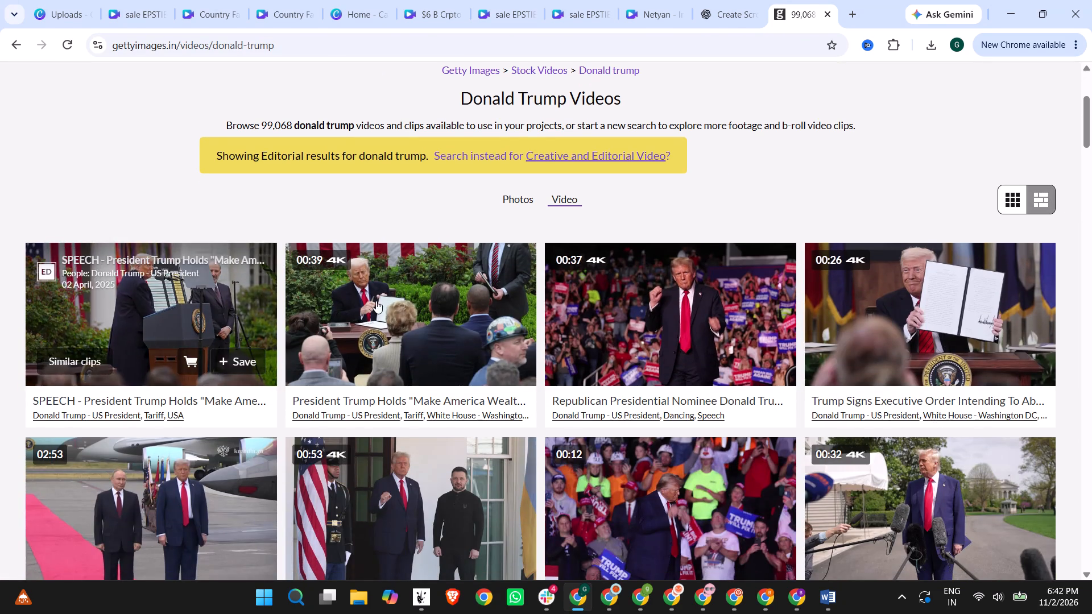
click(764, 198)
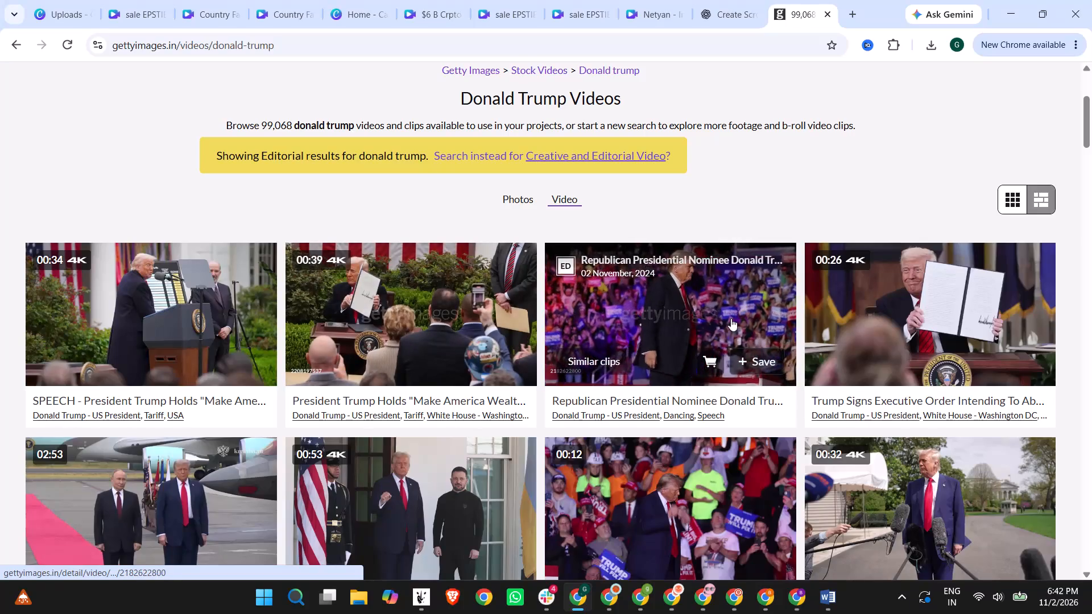
scroll(845, 316, down, 3)
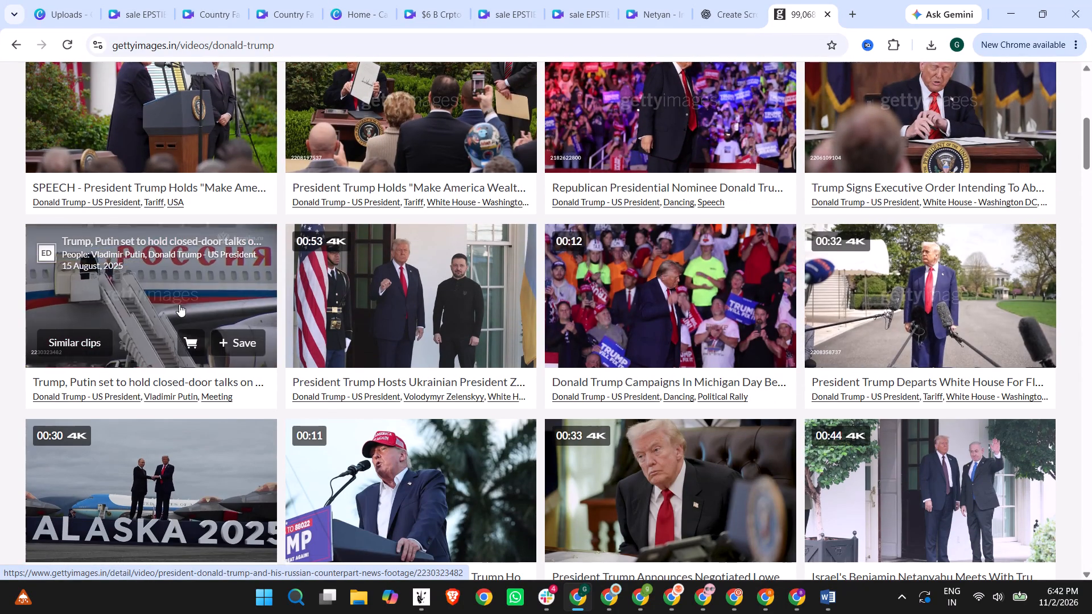
scroll(423, 314, down, 2)
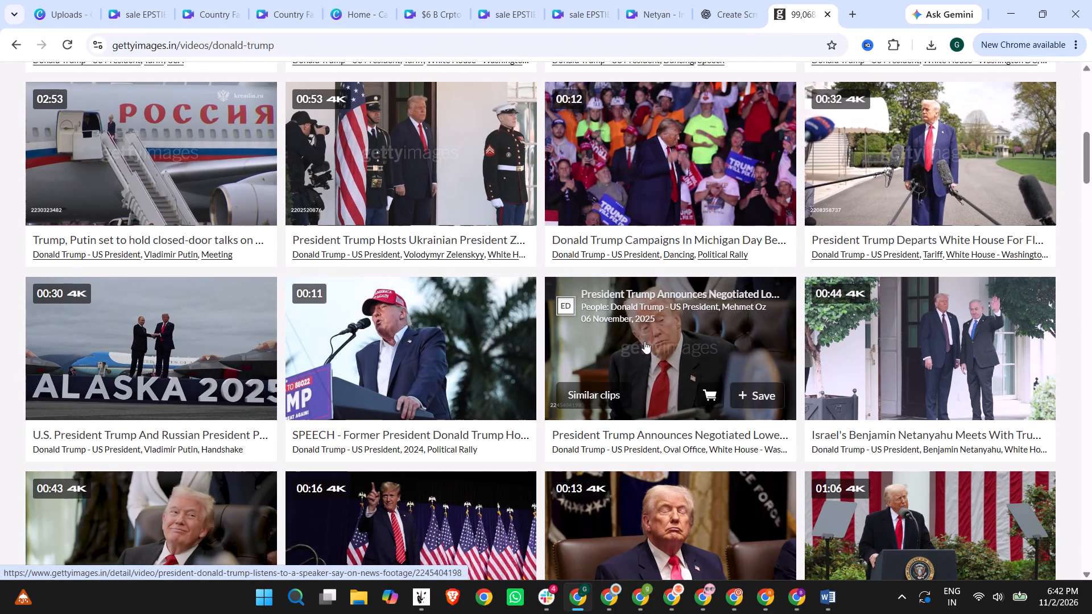
Return to the search results, open the Pexels free Trump videos page and browse it for a suitable clip.
click(15, 44)
click(246, 327)
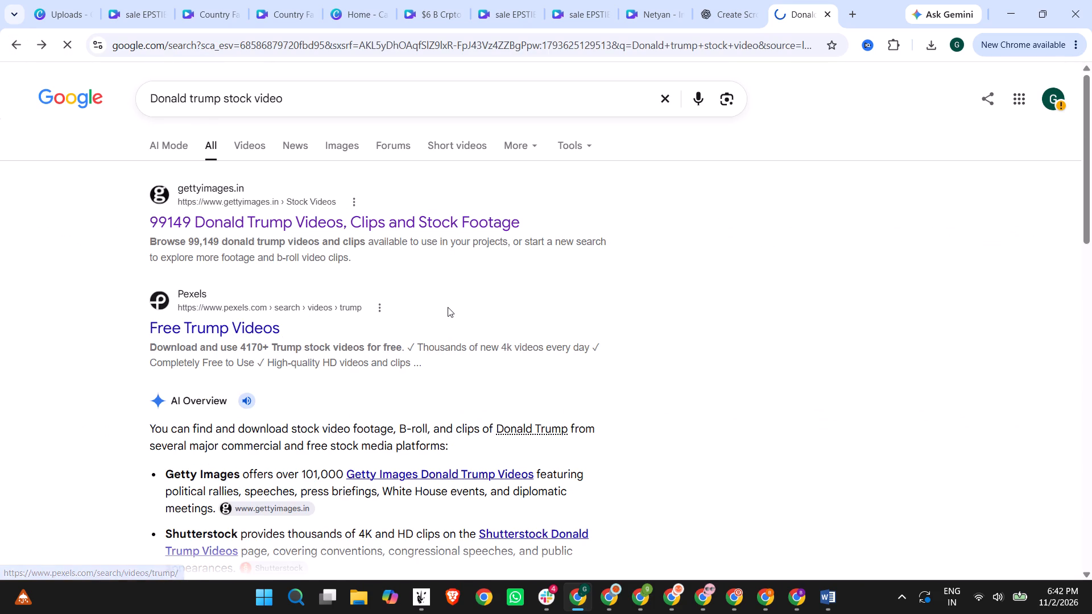
scroll(356, 227, down, 3)
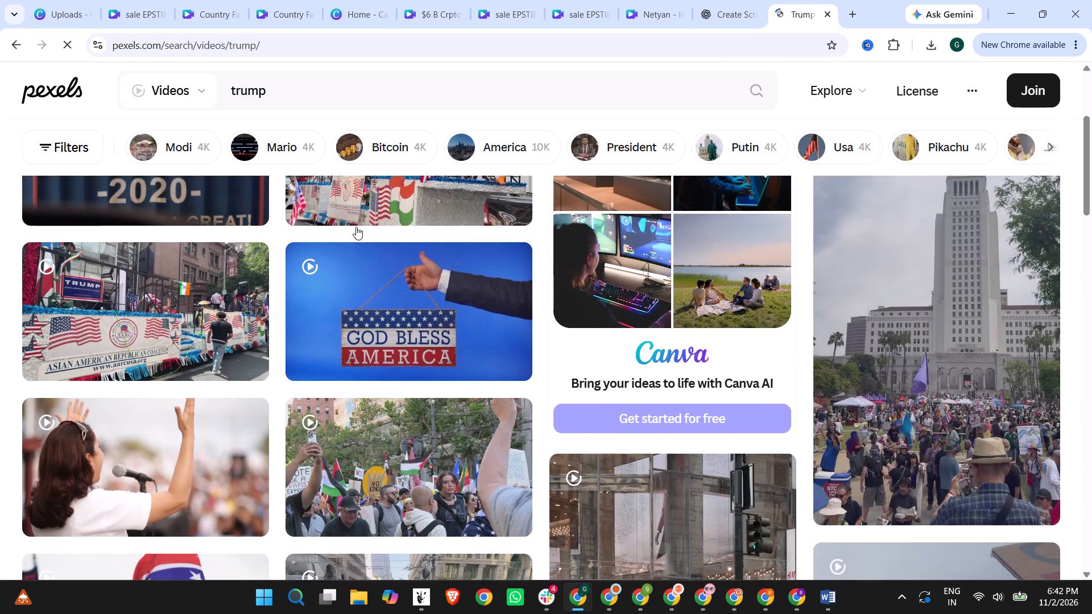
scroll(514, 262, down, 4)
scroll(328, 310, down, 4)
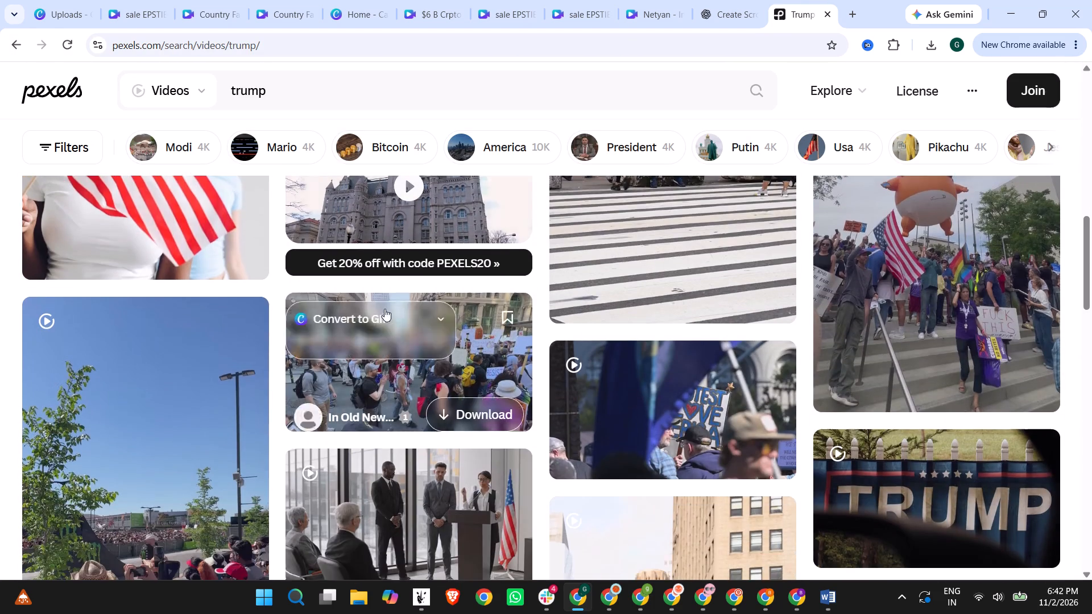
scroll(395, 329, down, 5)
scroll(243, 273, up, 3)
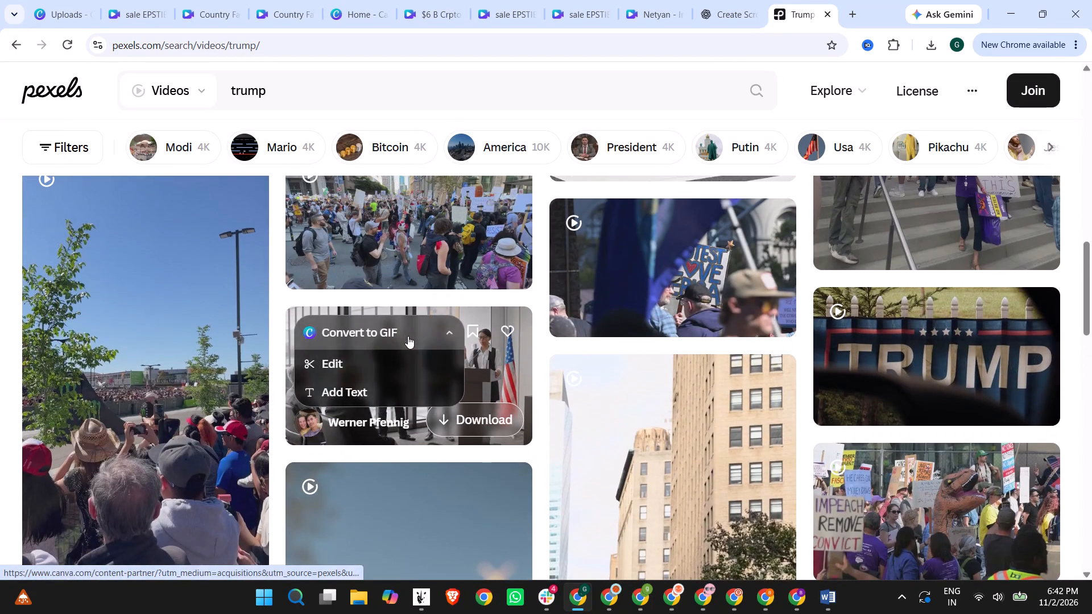
scroll(929, 367, down, 4)
scroll(780, 367, down, 7)
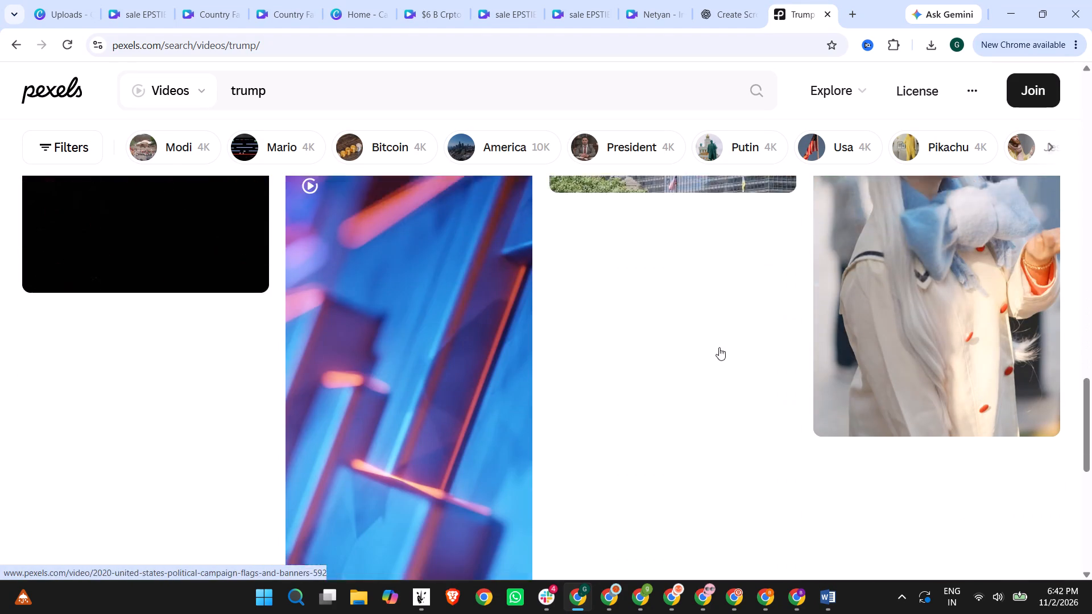
Return to the Google results, open Shutterstock's Donald Trump Videos in a new tab and examine the footage for a suitable clip.
click(12, 44)
scroll(386, 333, down, 6)
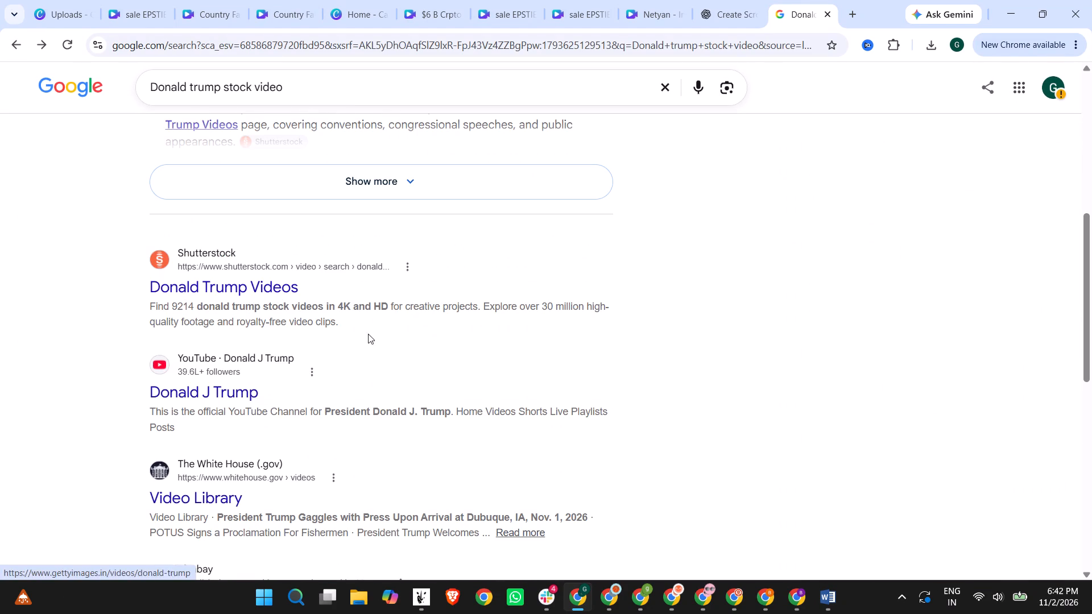
right_click(252, 289)
click(300, 309)
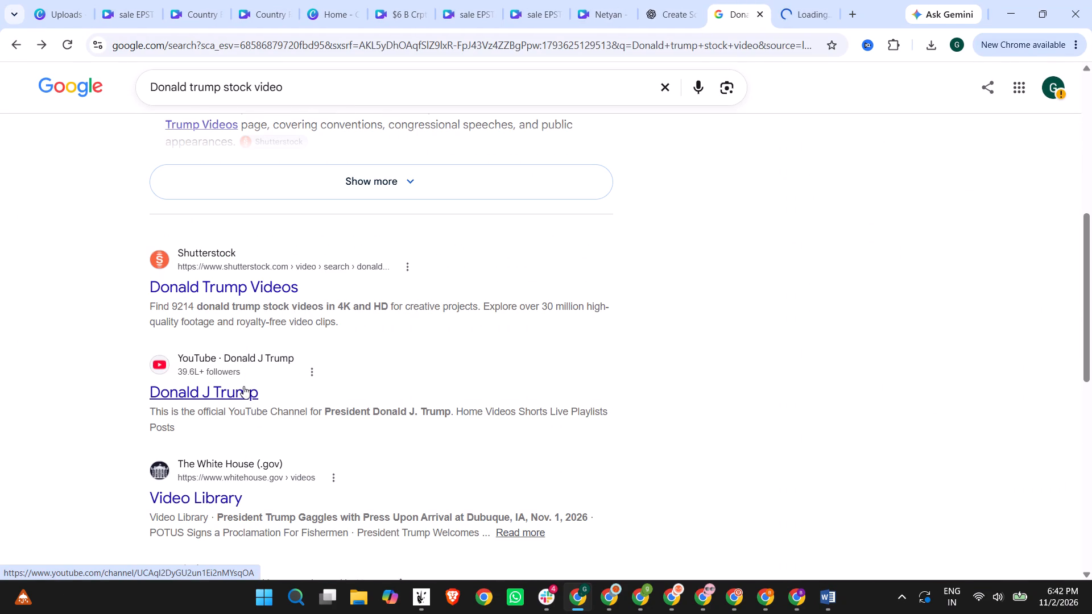
click(812, 0)
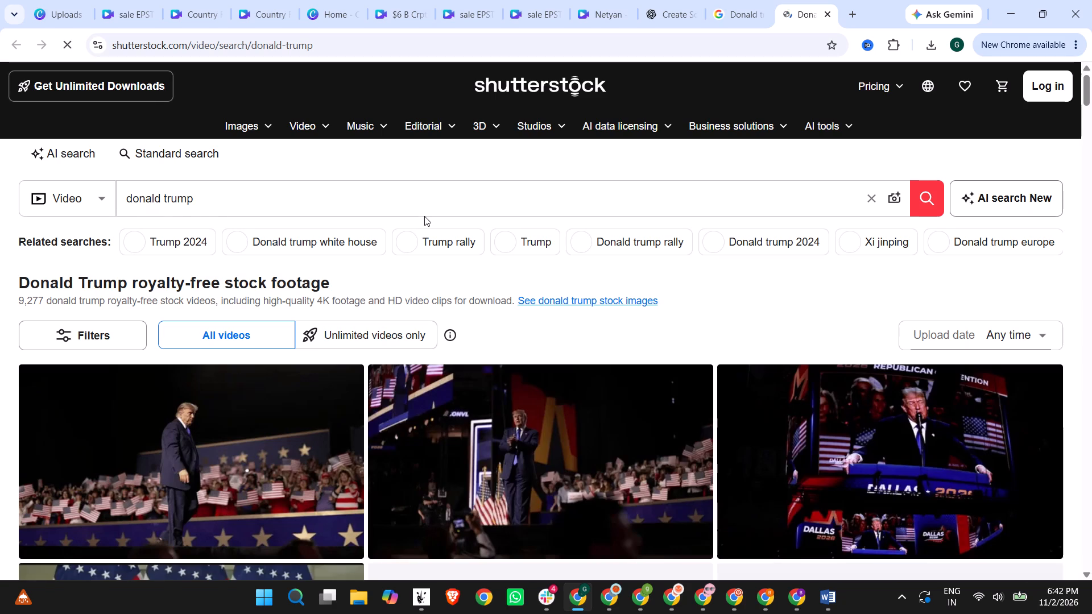
scroll(259, 320, down, 3)
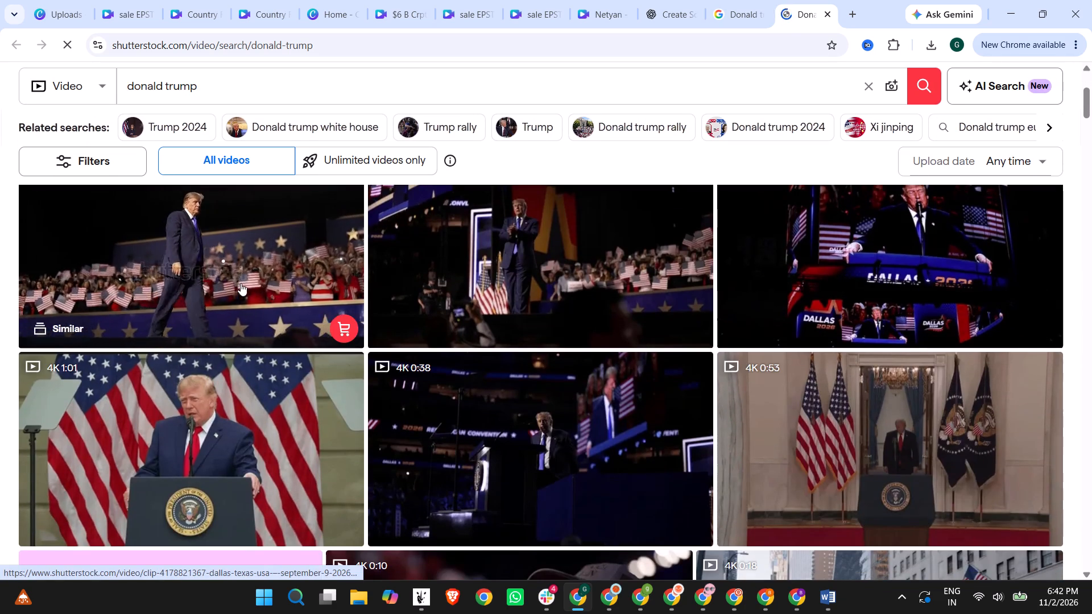
scroll(607, 281, up, 1)
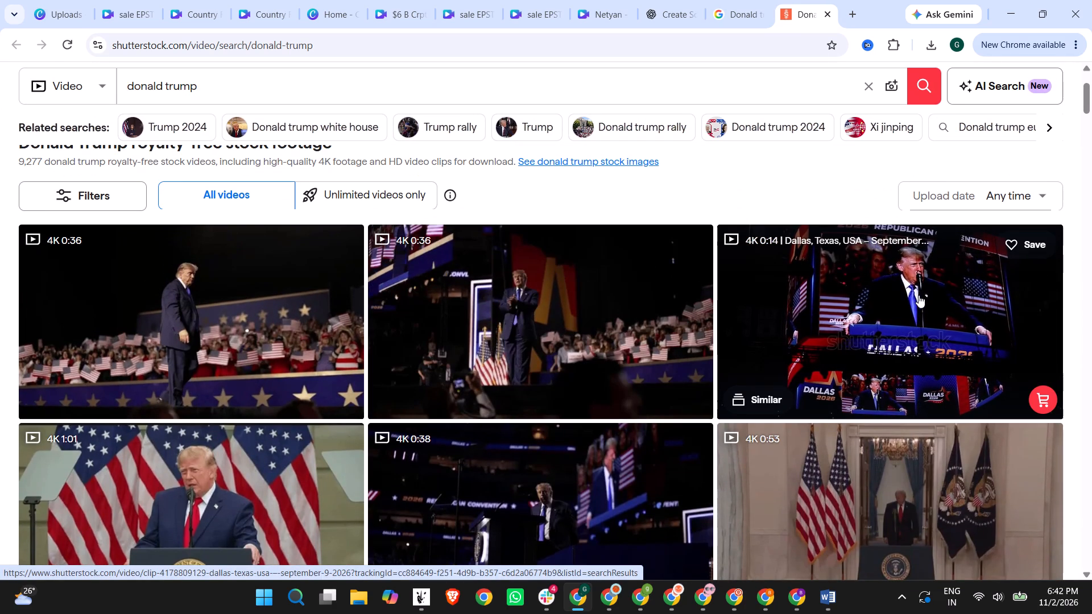
scroll(919, 295, down, 2)
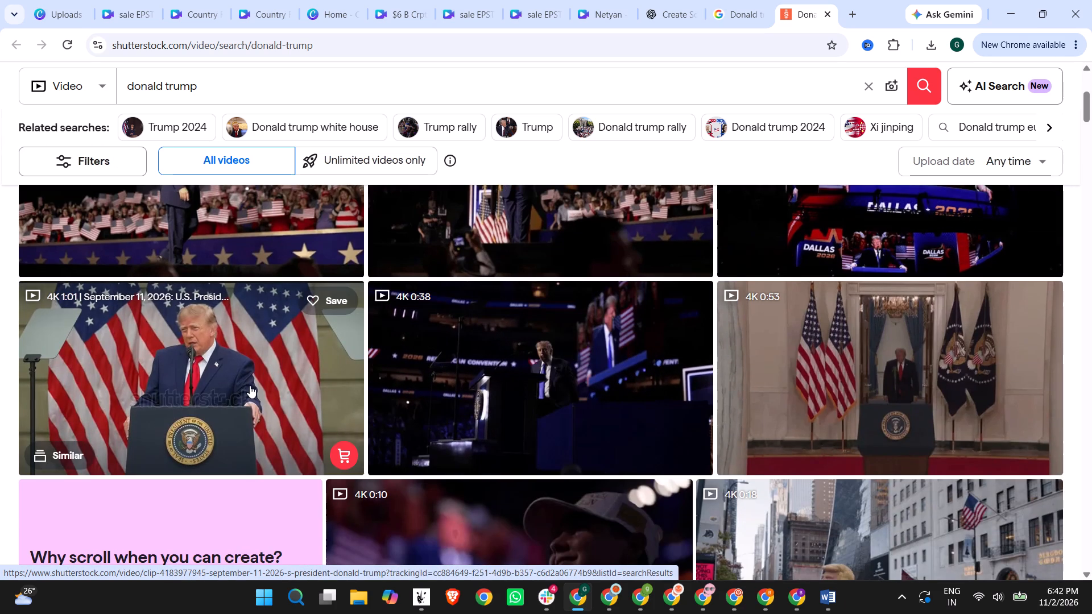
scroll(250, 385, down, 3)
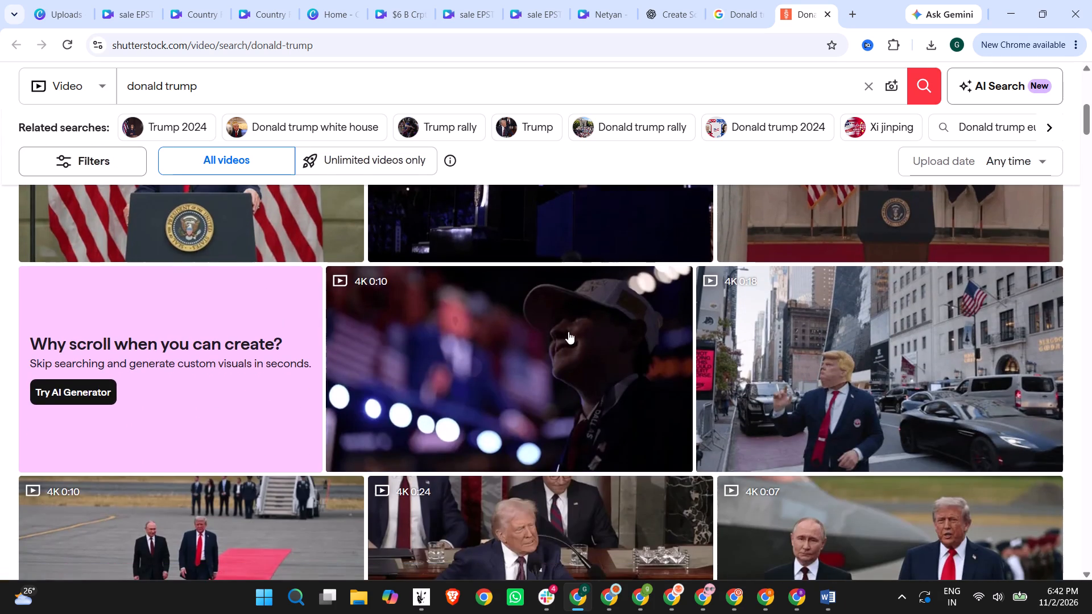
scroll(776, 349, down, 4)
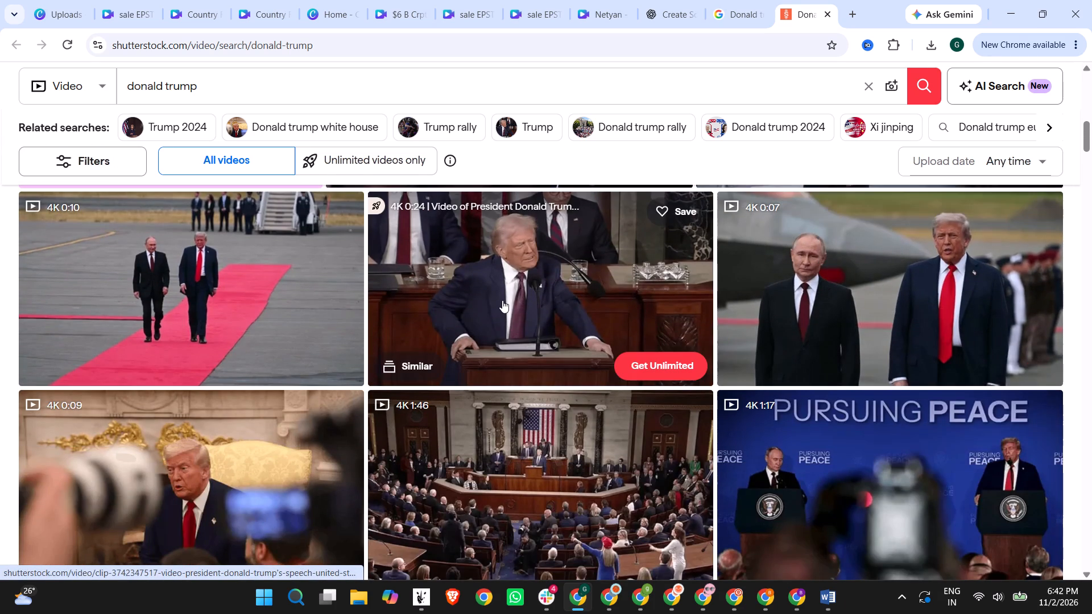
scroll(502, 300, down, 3)
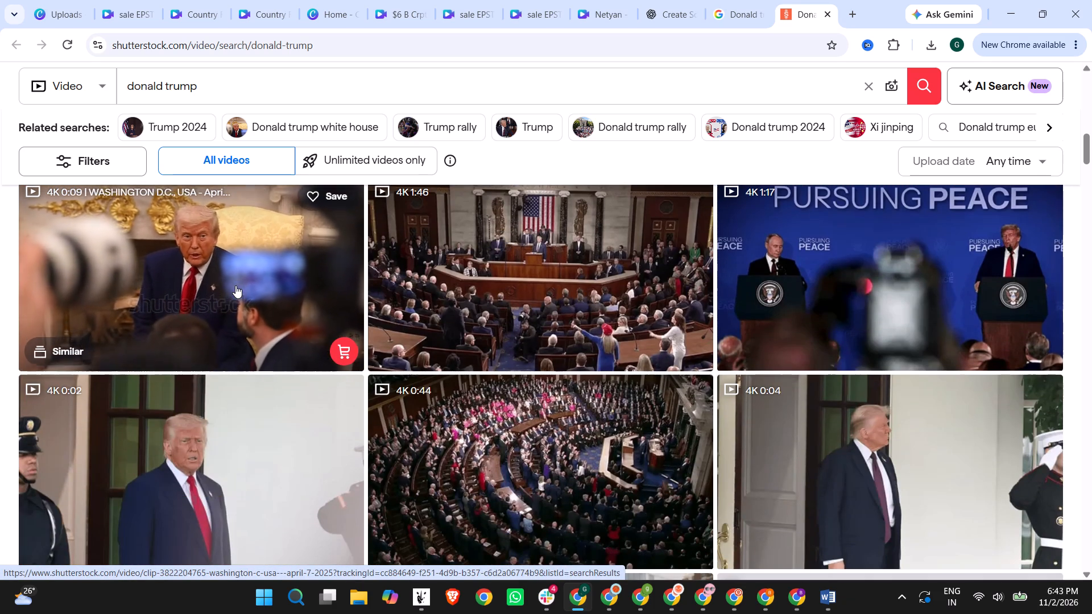
scroll(235, 285, down, 3)
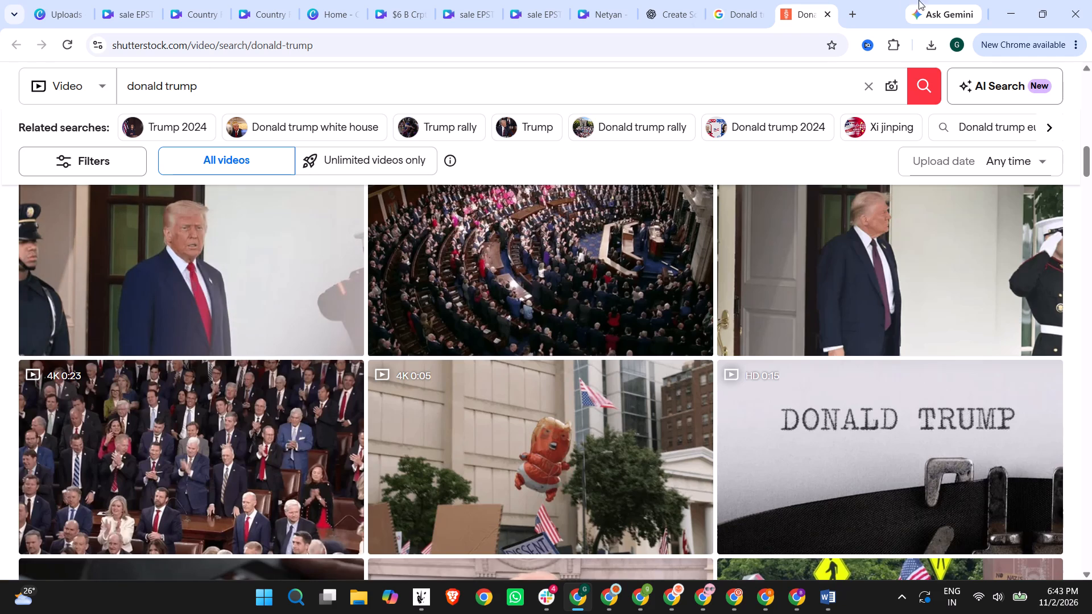
Go back to the search results tab, open the White House Video Library result and look through its videos.
click(742, 0)
scroll(324, 360, down, 4)
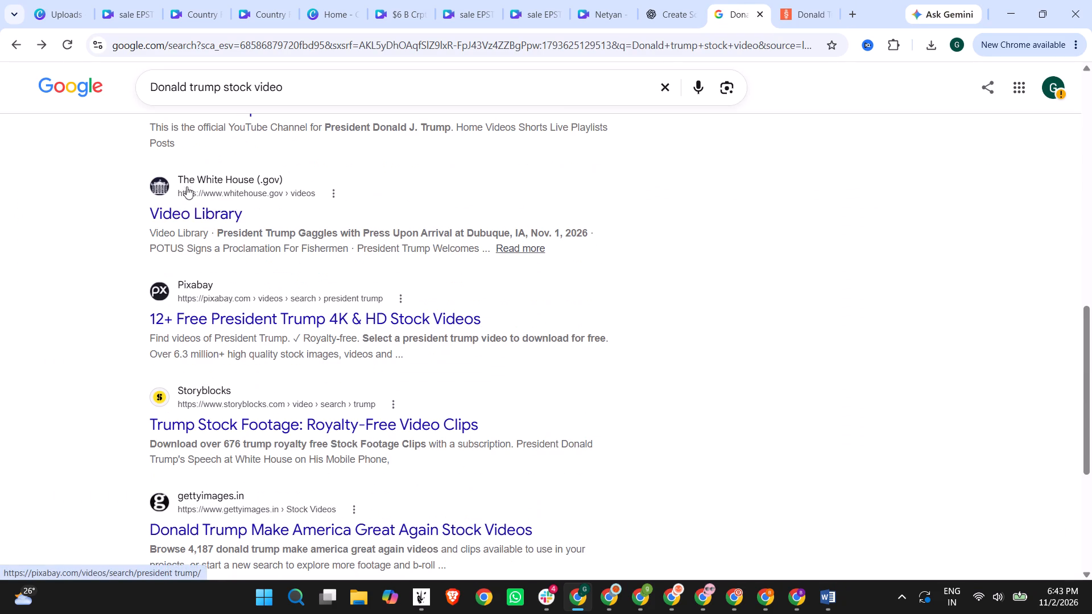
click(191, 206)
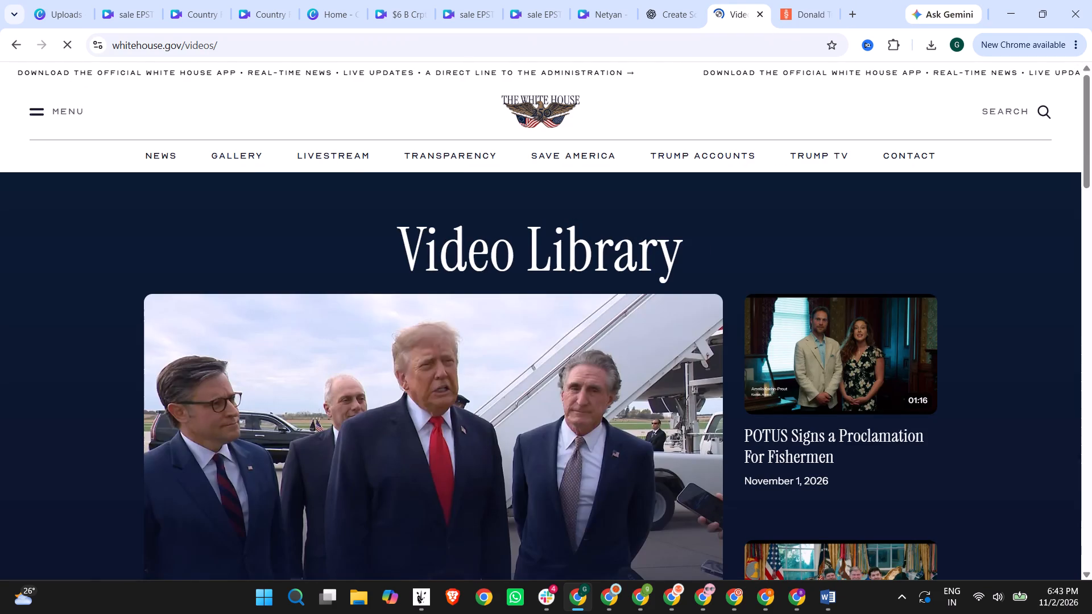
scroll(477, 254, down, 3)
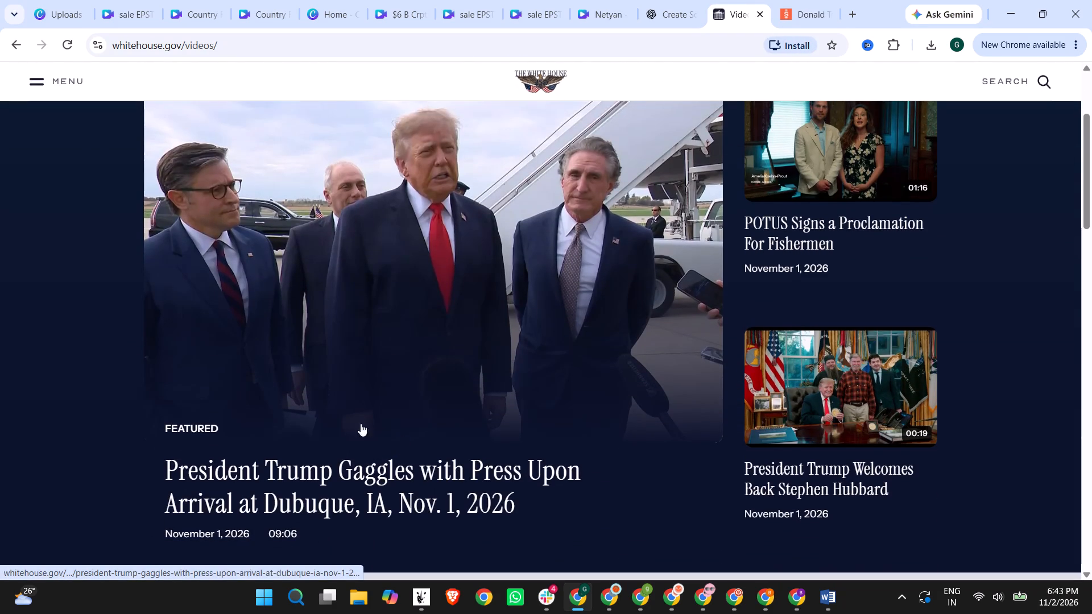
Return to the search results and open the Storyblocks Trump stock footage result.
click(15, 45)
scroll(307, 305, down, 2)
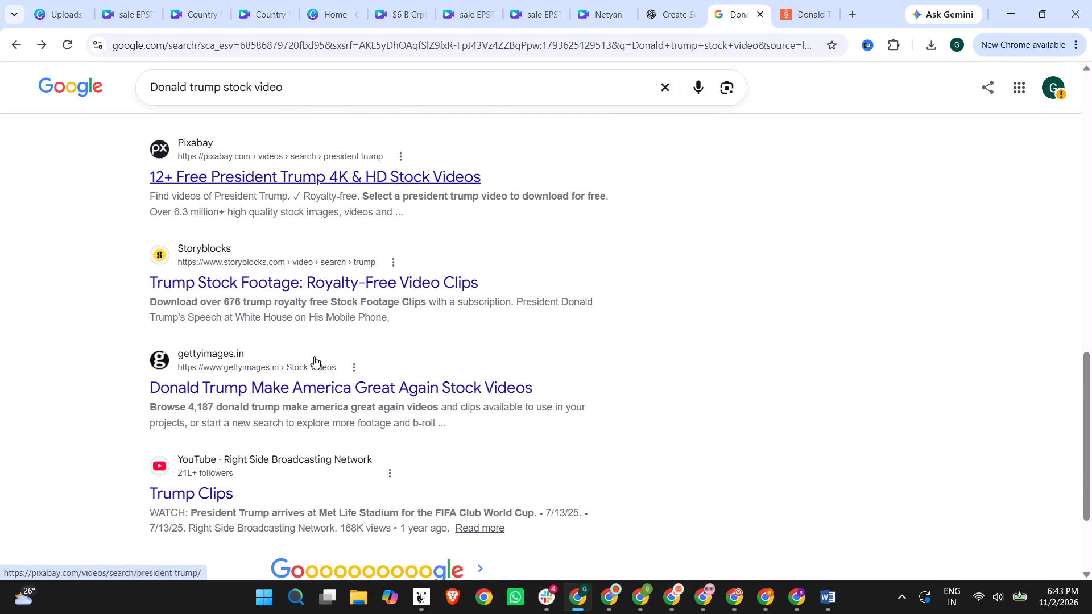
click(308, 284)
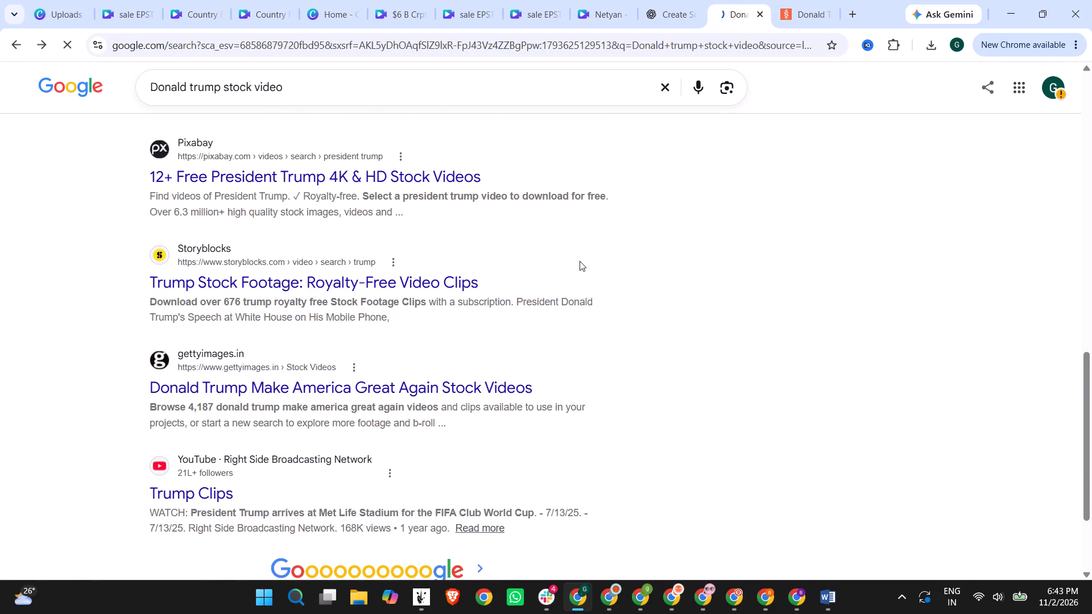
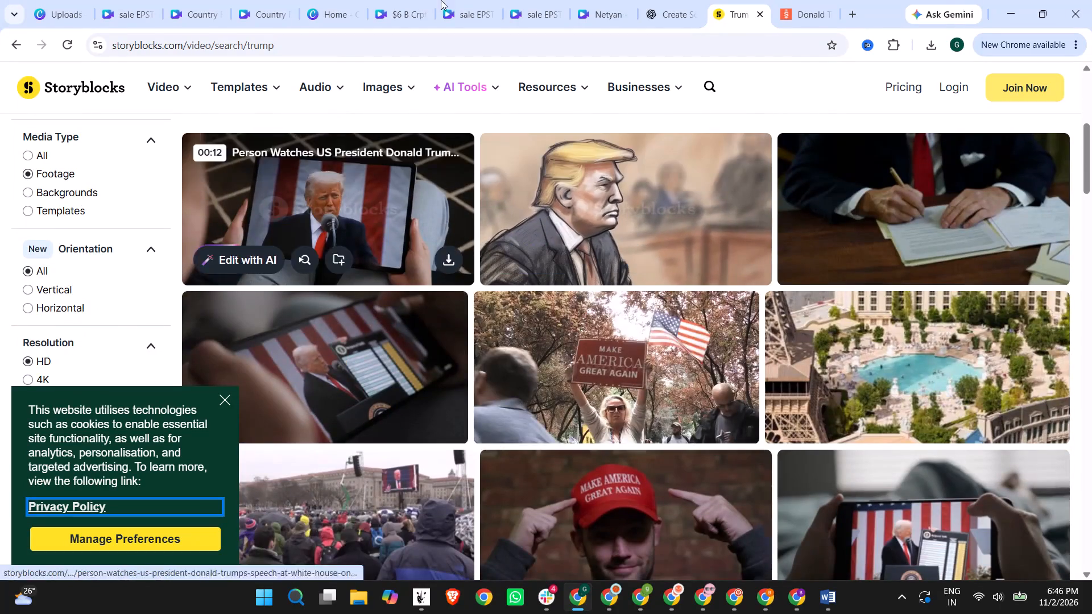
Browse the Storyblocks Trump footage for a clip that suits the video.
click(578, 604)
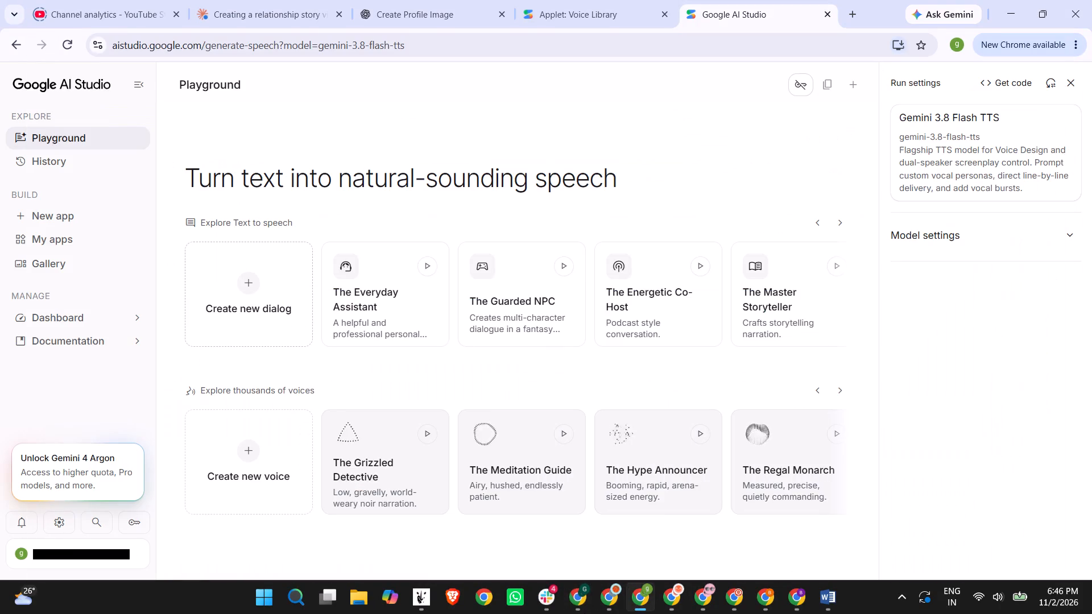
click(586, 603)
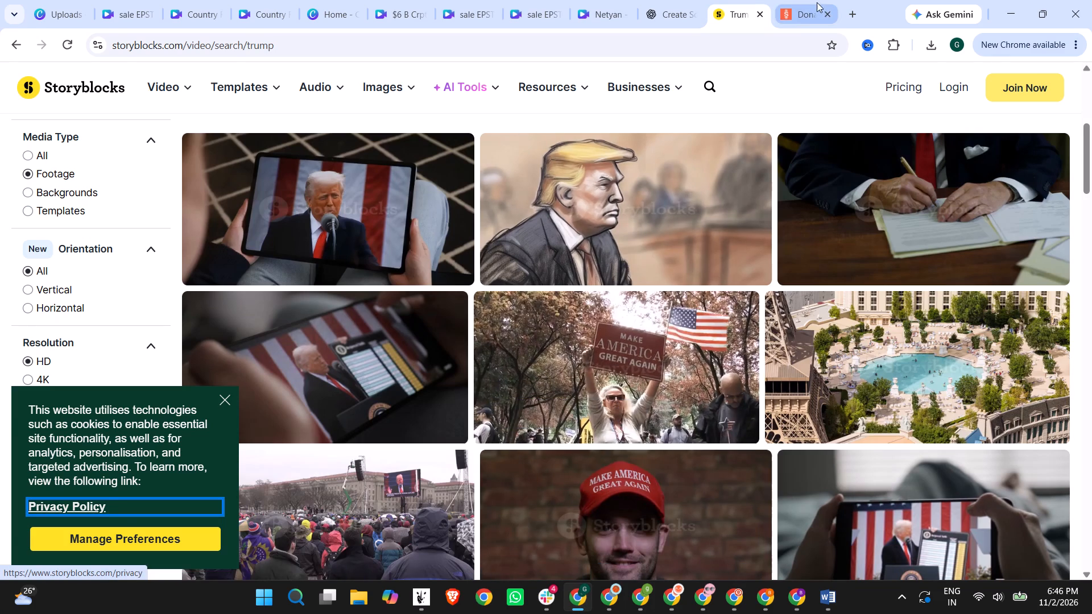
click(794, 0)
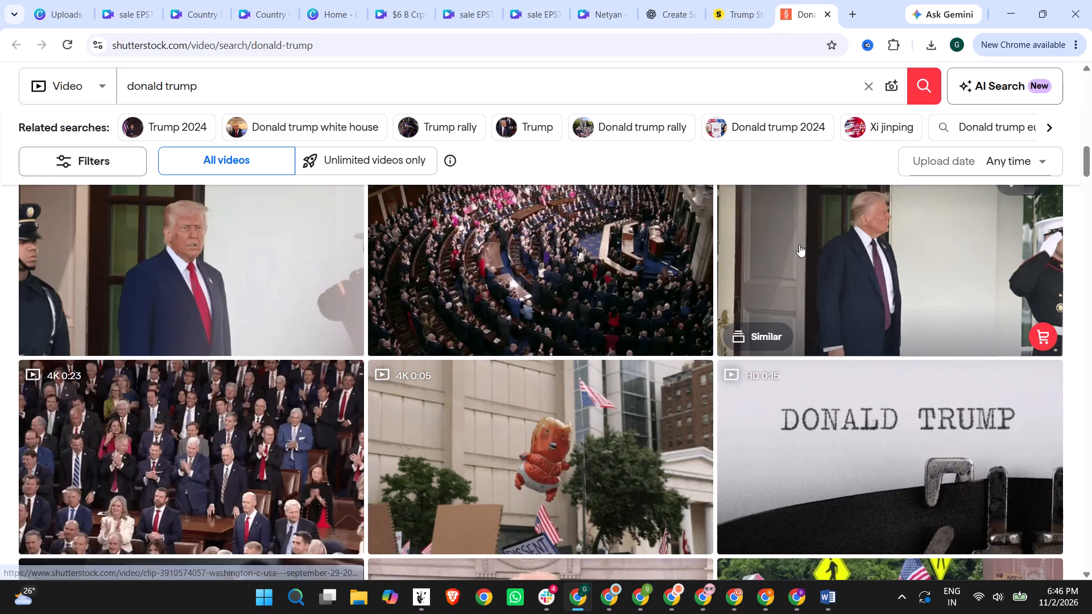
click(747, 0)
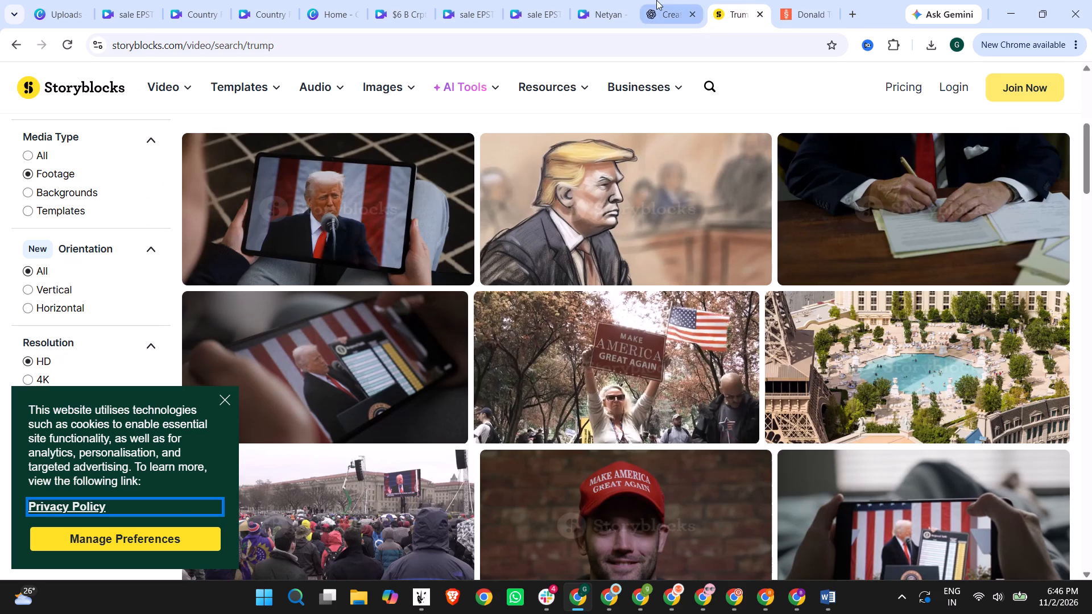
click(656, 0)
click(723, 0)
scroll(462, 403, down, 3)
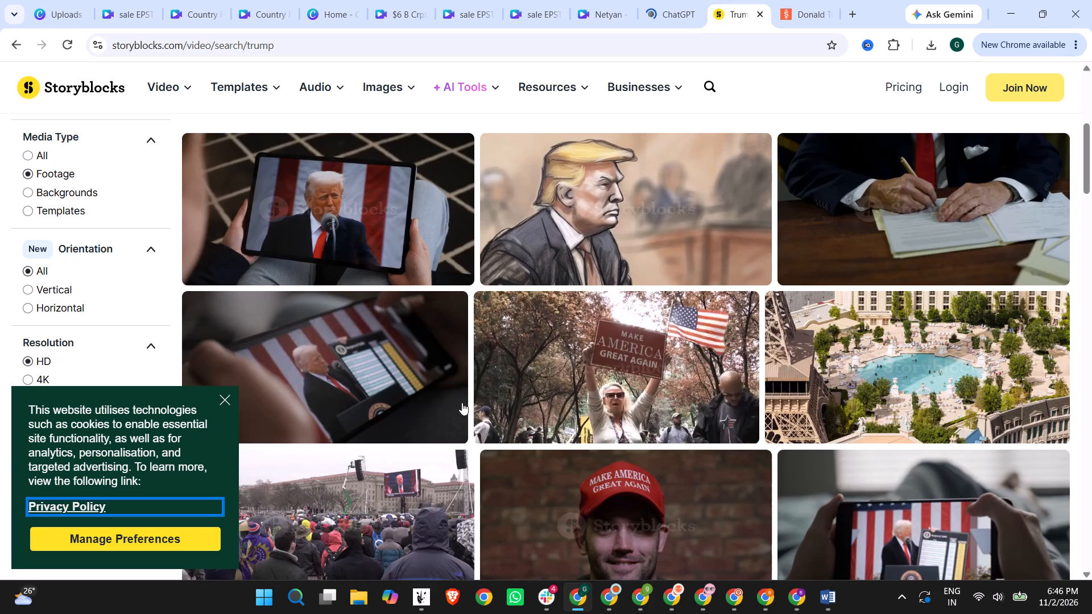
scroll(462, 403, down, 5)
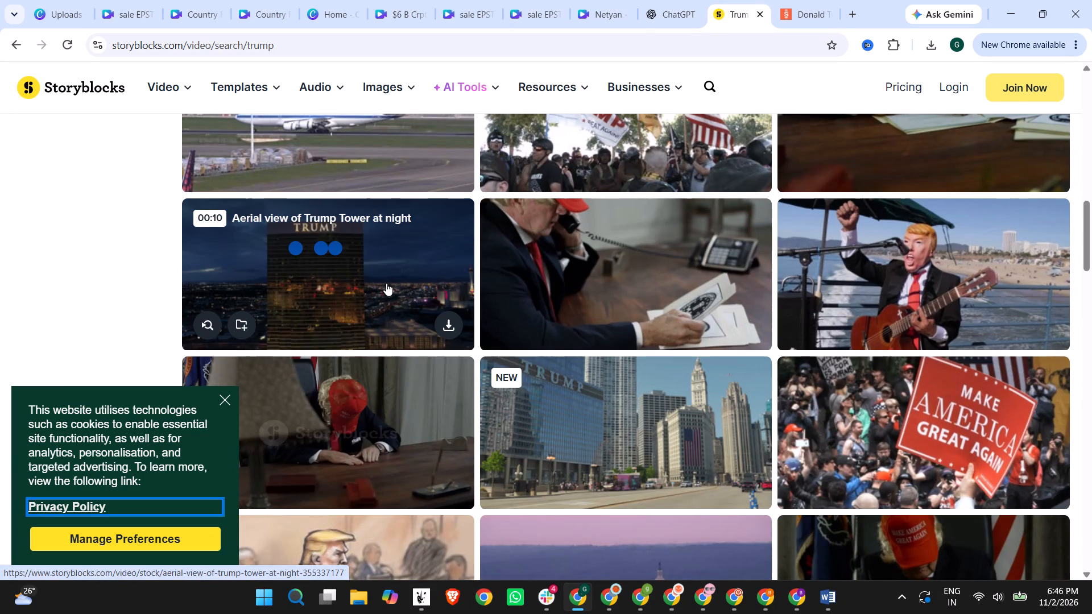
Return to the Google results and open Pixabay's free President Trump 4K & HD stock videos page.
click(15, 48)
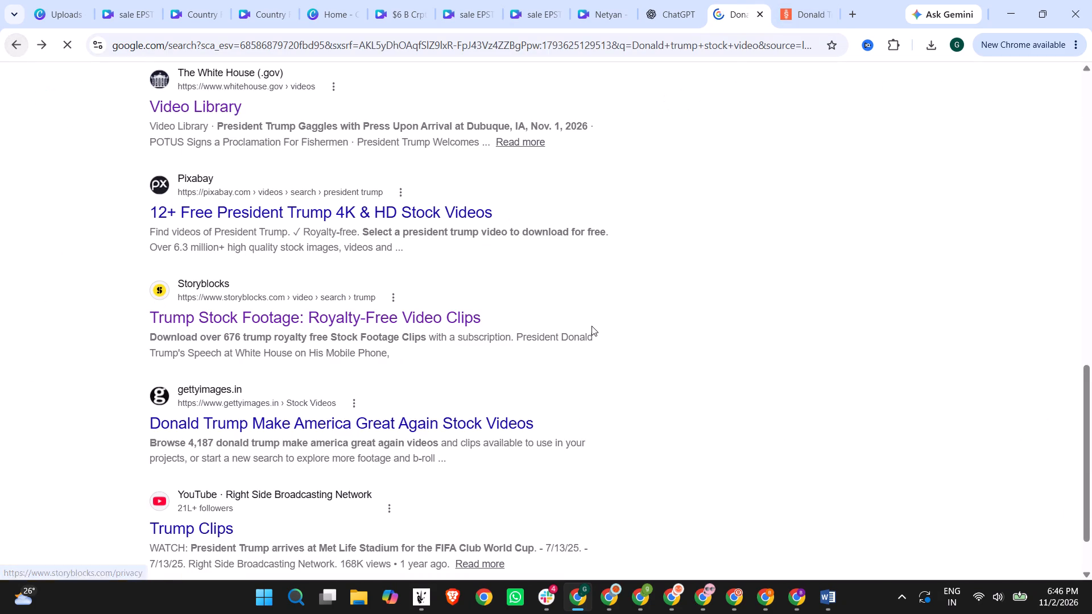
click(341, 214)
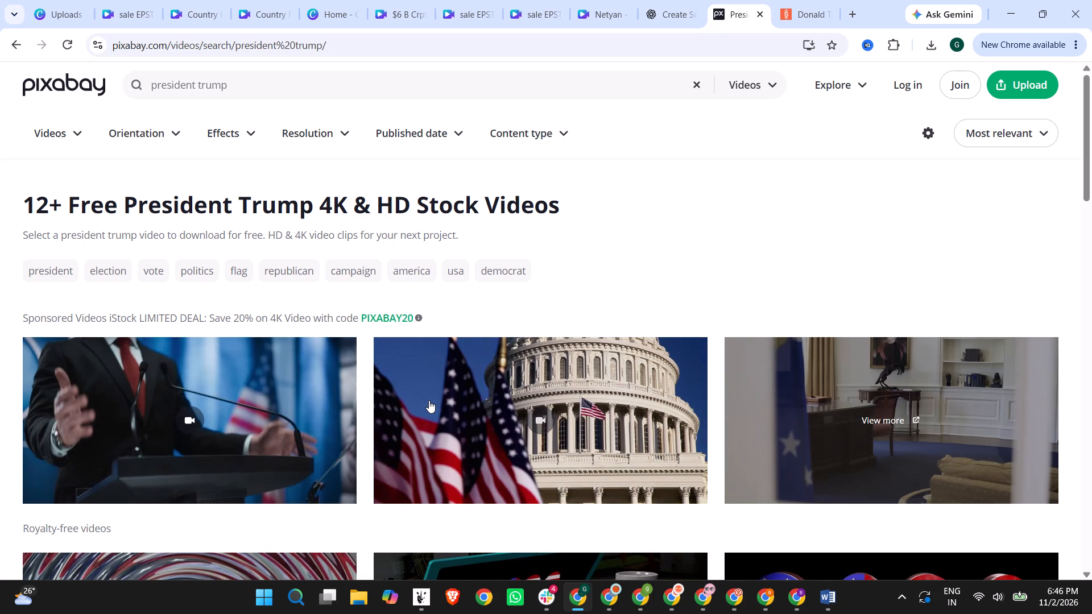
scroll(445, 401, down, 2)
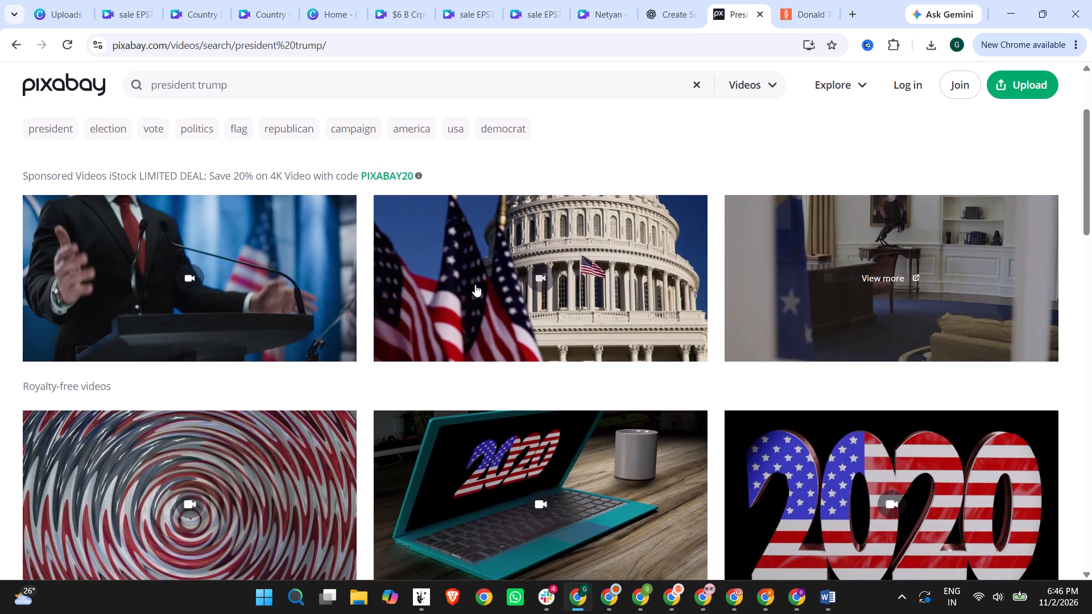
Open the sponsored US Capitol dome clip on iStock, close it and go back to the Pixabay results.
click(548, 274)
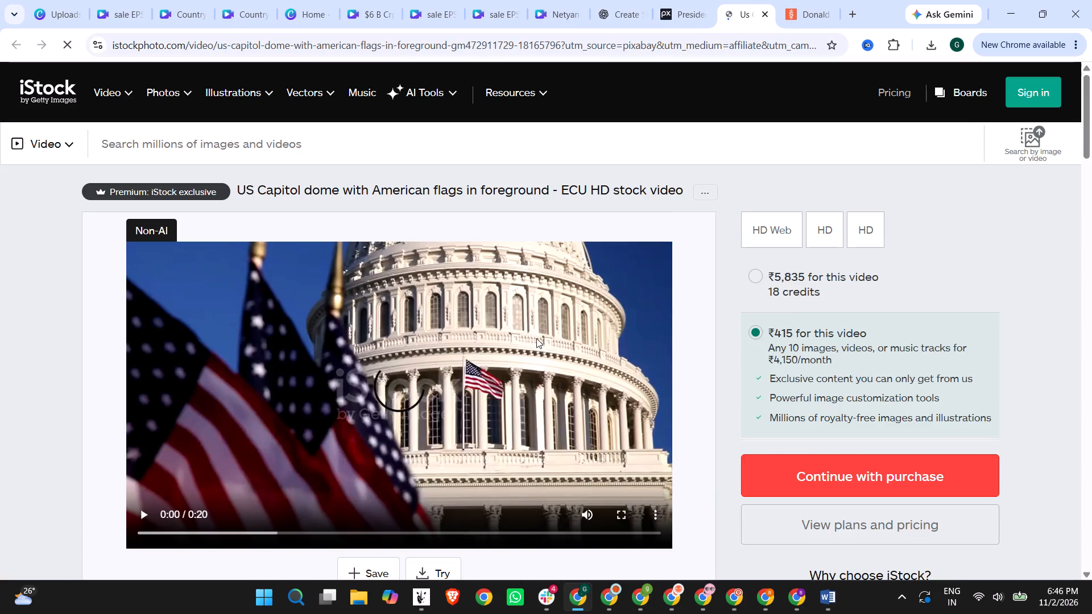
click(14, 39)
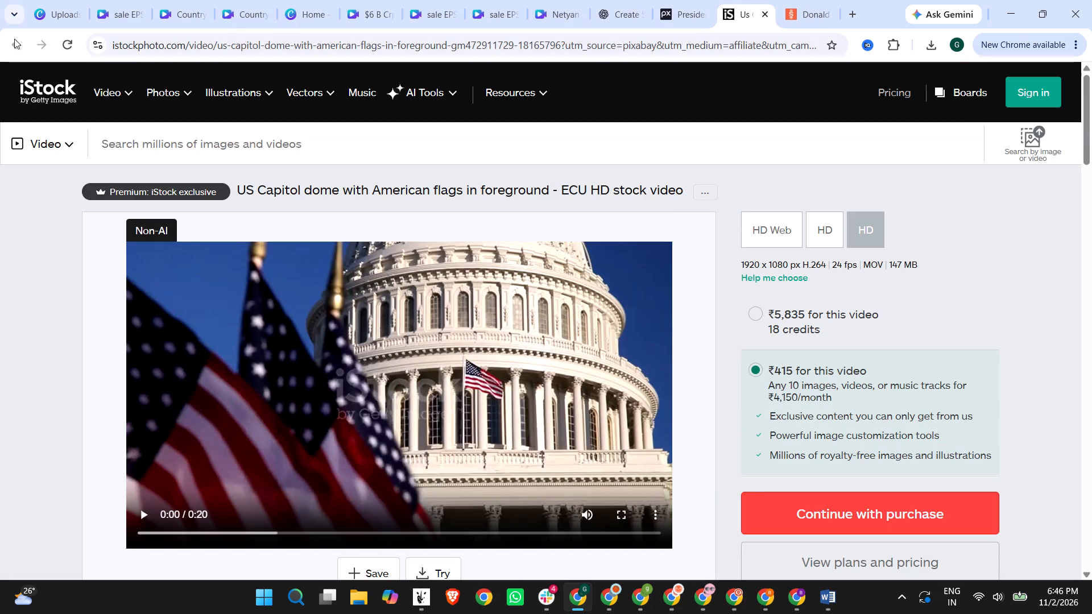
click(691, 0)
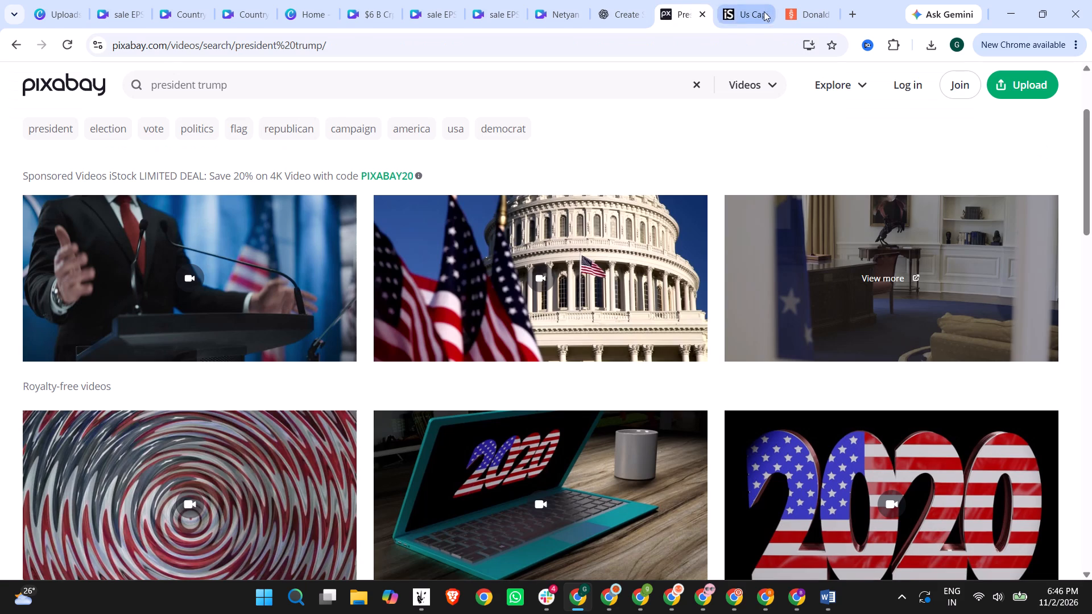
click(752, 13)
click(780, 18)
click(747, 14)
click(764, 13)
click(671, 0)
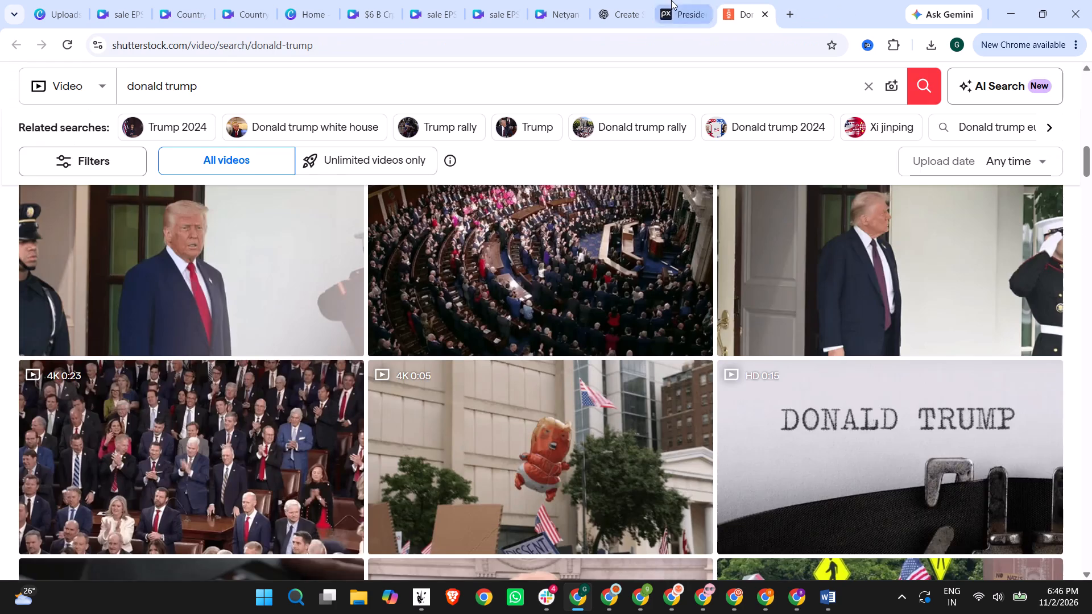
Find the White House clip by InOldNews in the Pixabay results and download it for free.
scroll(671, 285, up, 6)
scroll(288, 373, up, 1)
scroll(265, 383, down, 5)
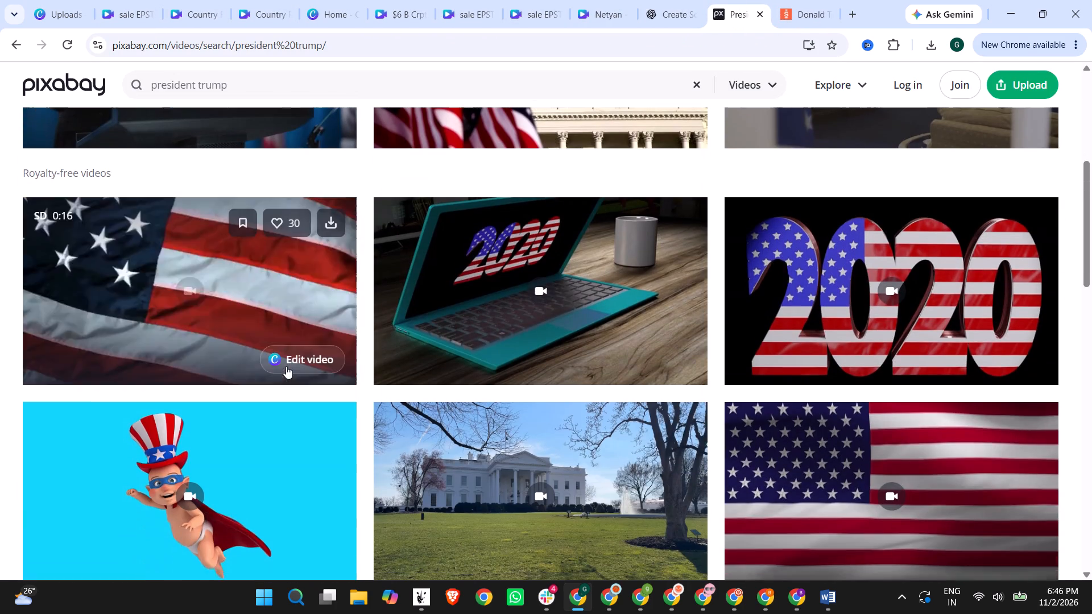
scroll(327, 314, down, 2)
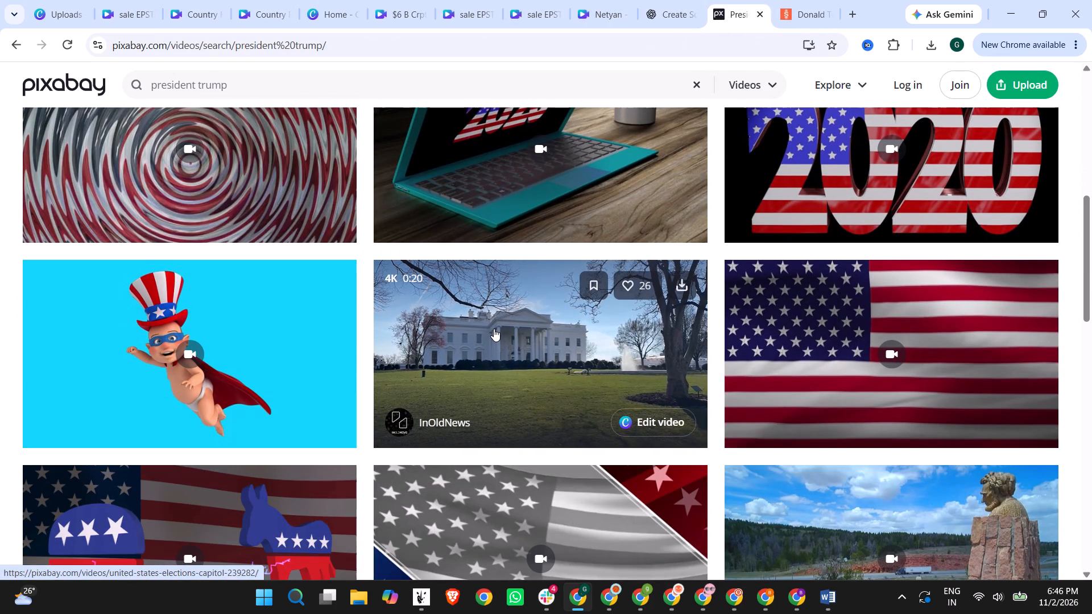
scroll(494, 329, down, 2)
click(522, 226)
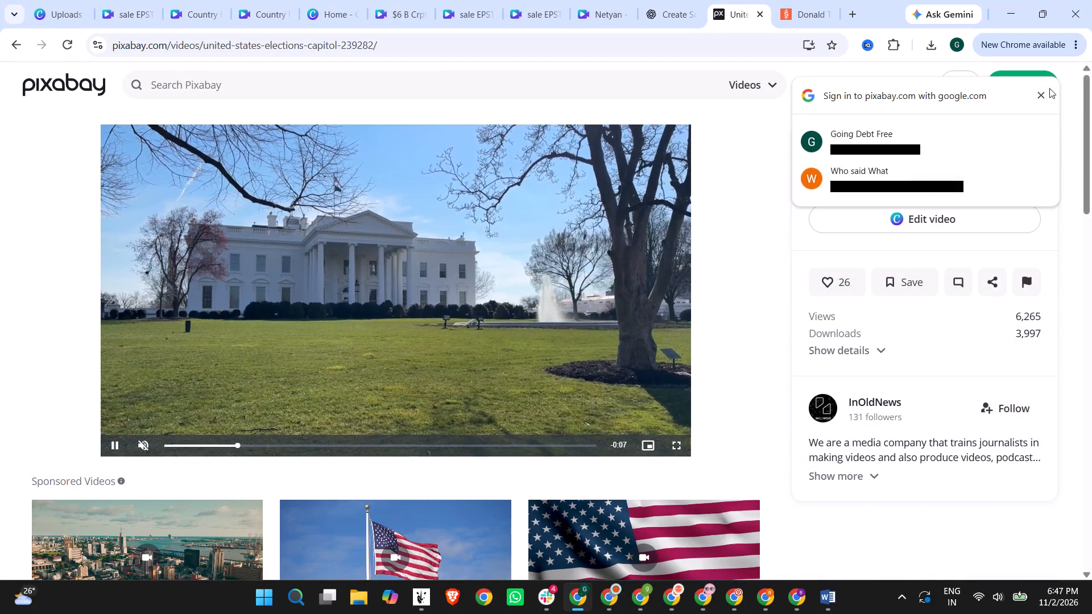
click(1044, 93)
click(936, 178)
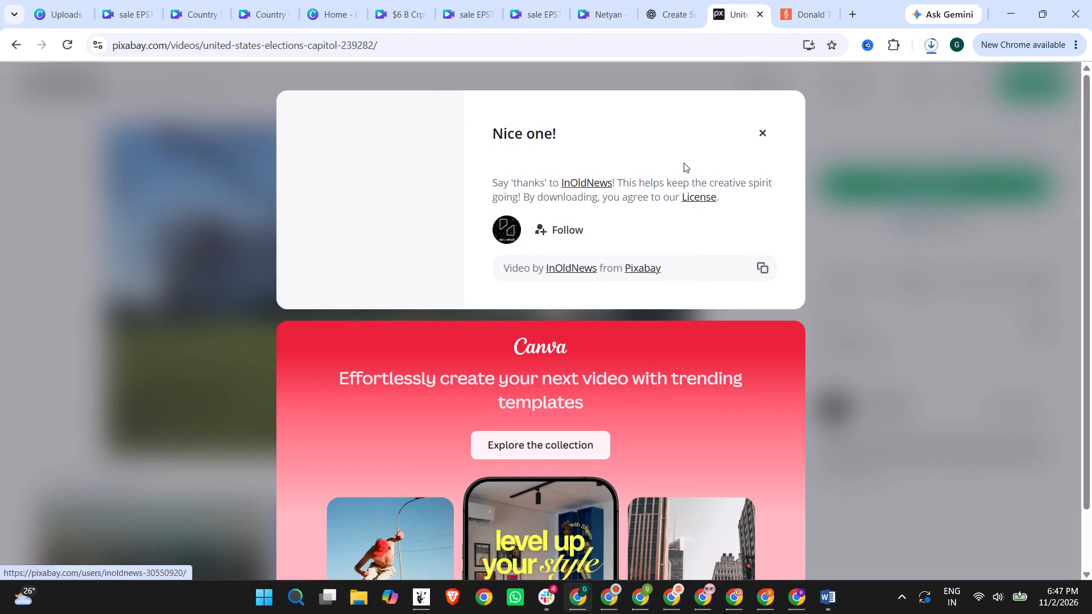
click(772, 130)
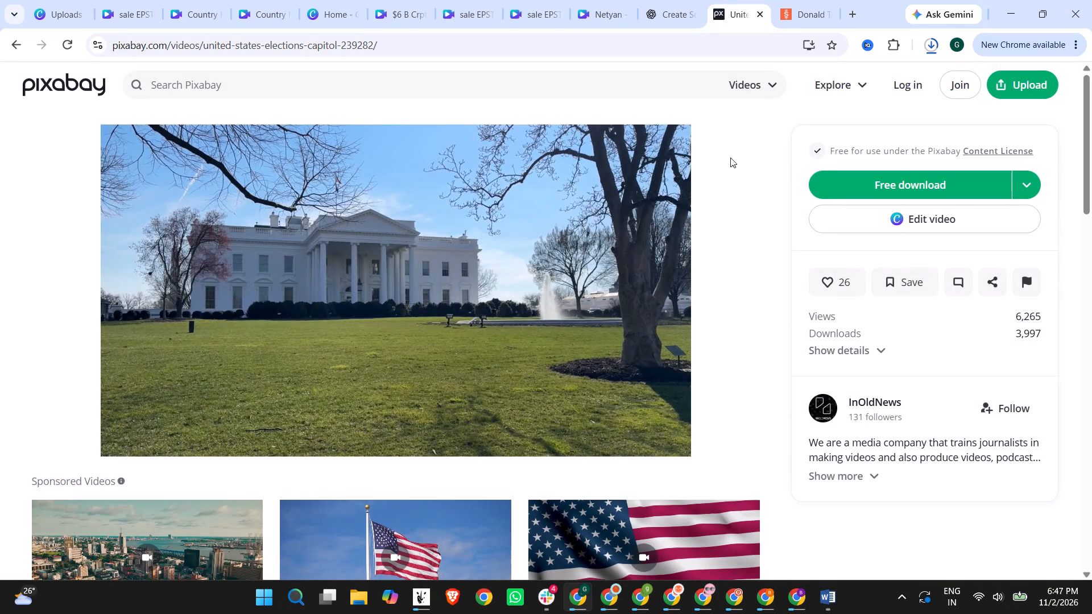
Open Pixabay's Content License Summary and read the permitted and prohibited uses.
click(1006, 145)
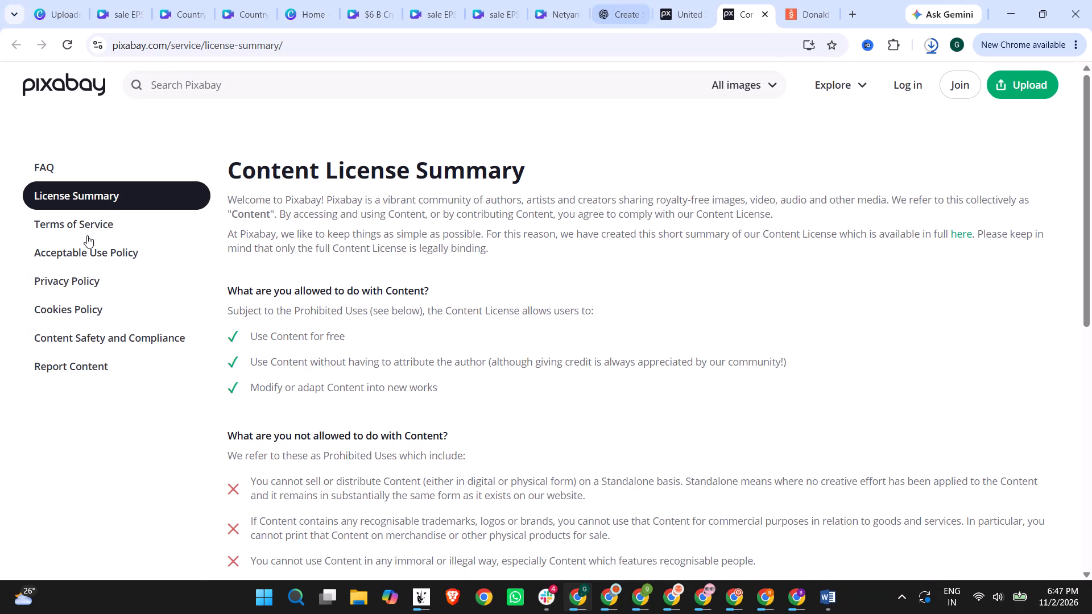
scroll(258, 387, down, 1)
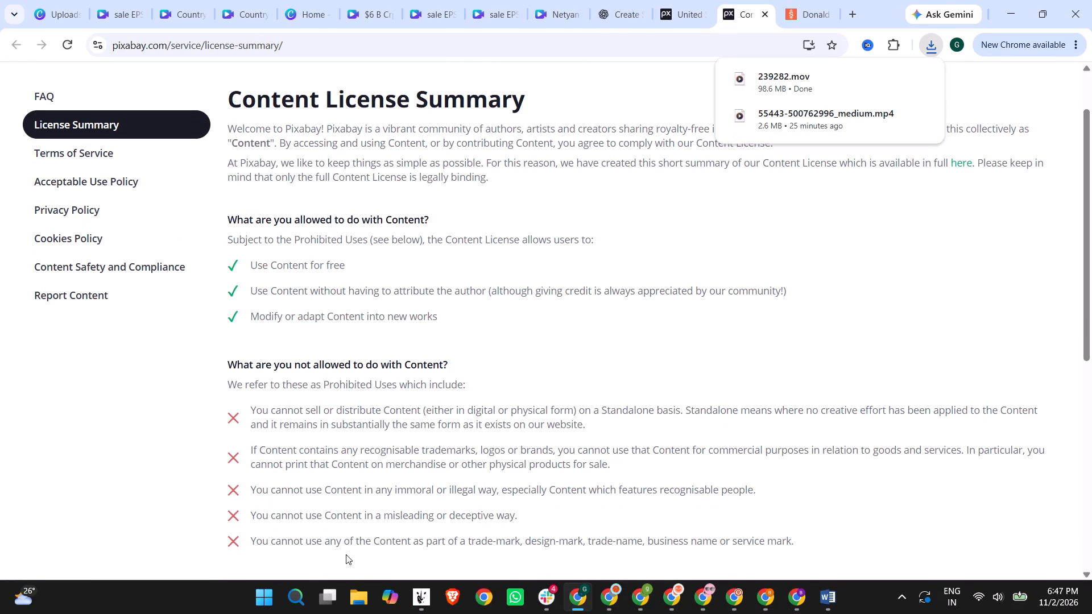
scroll(456, 289, down, 4)
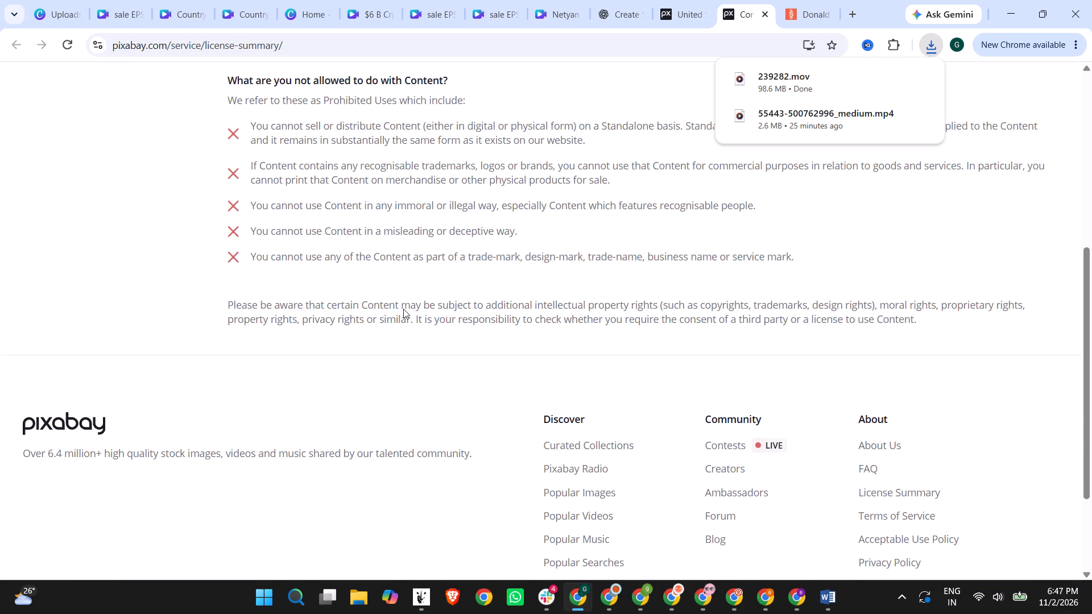
scroll(415, 277, up, 7)
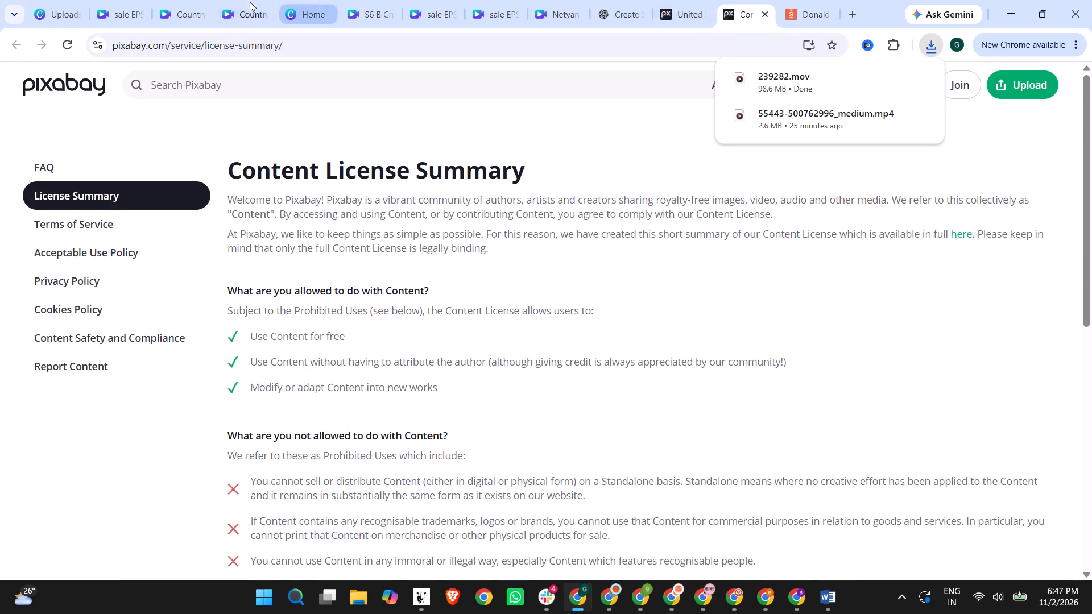
Switch to the $6 B Crpto Hack design in Canva and upload the 239282 video from Downloads.
click(243, 2)
click(298, 0)
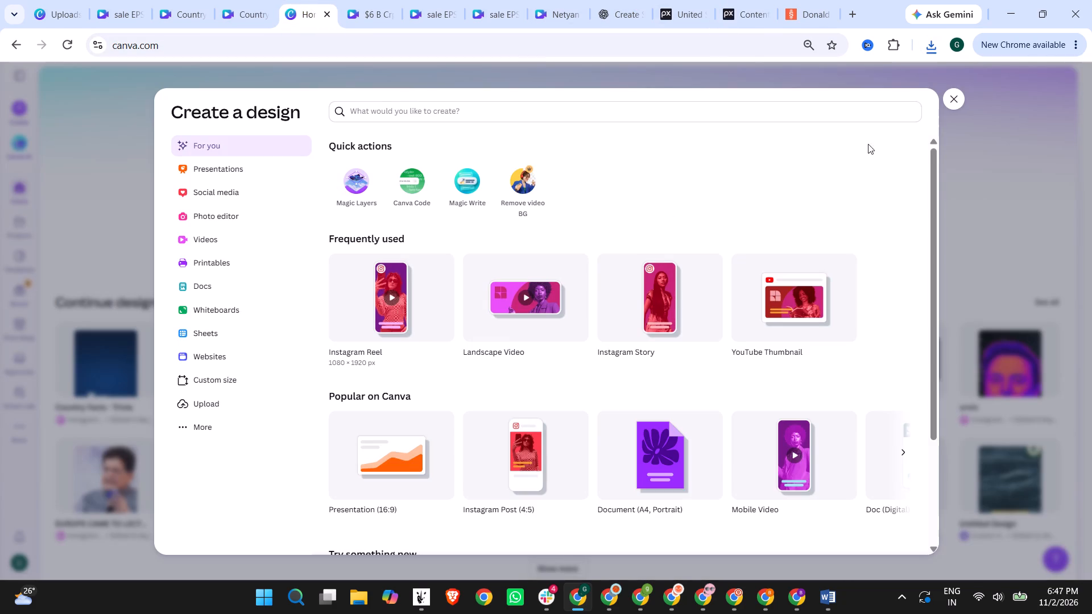
click(359, 0)
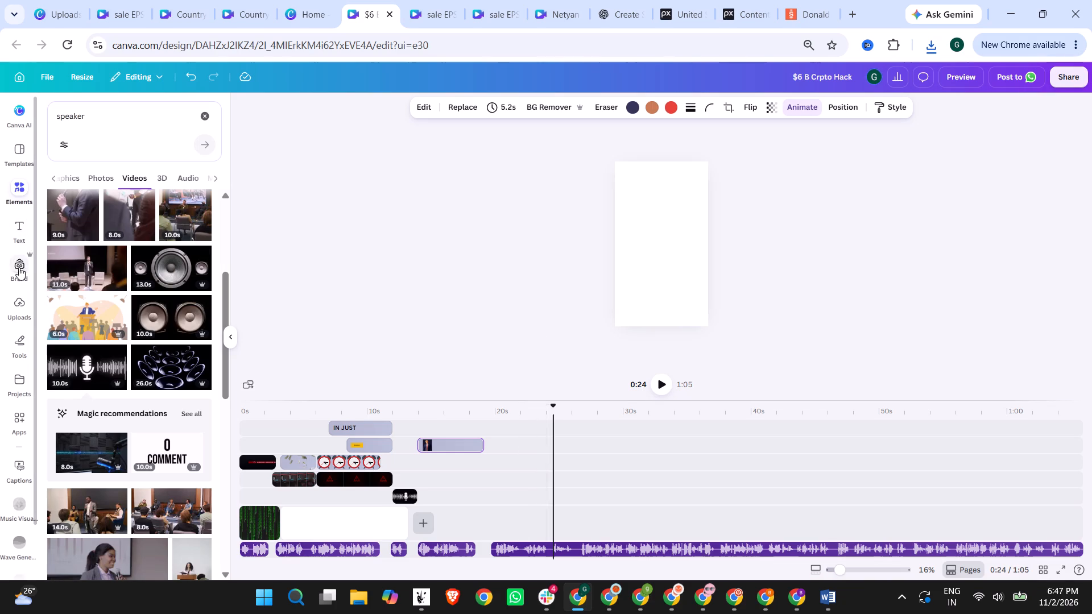
click(17, 310)
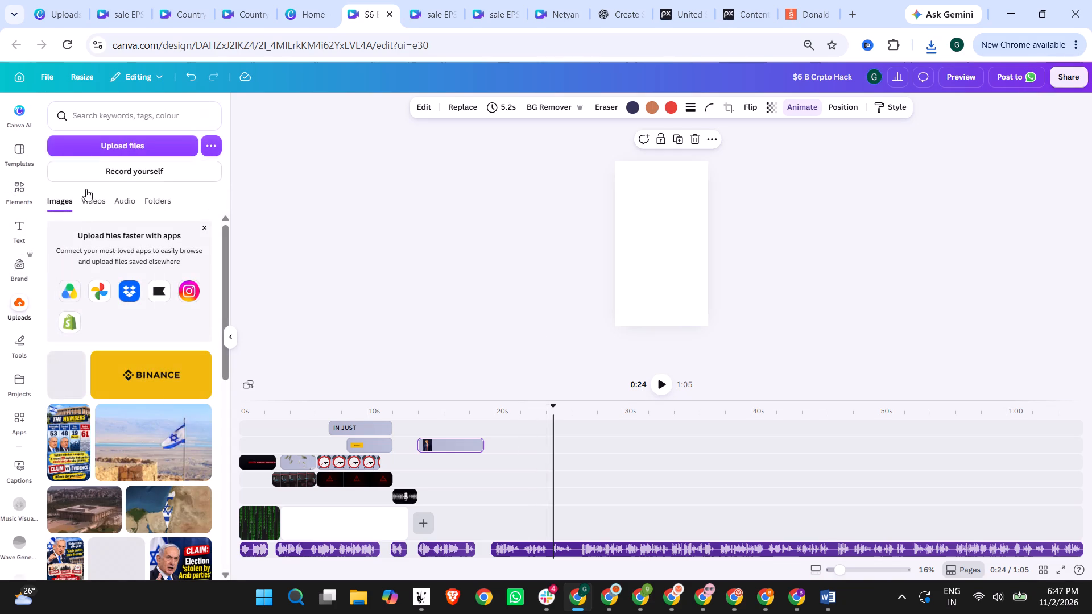
click(105, 150)
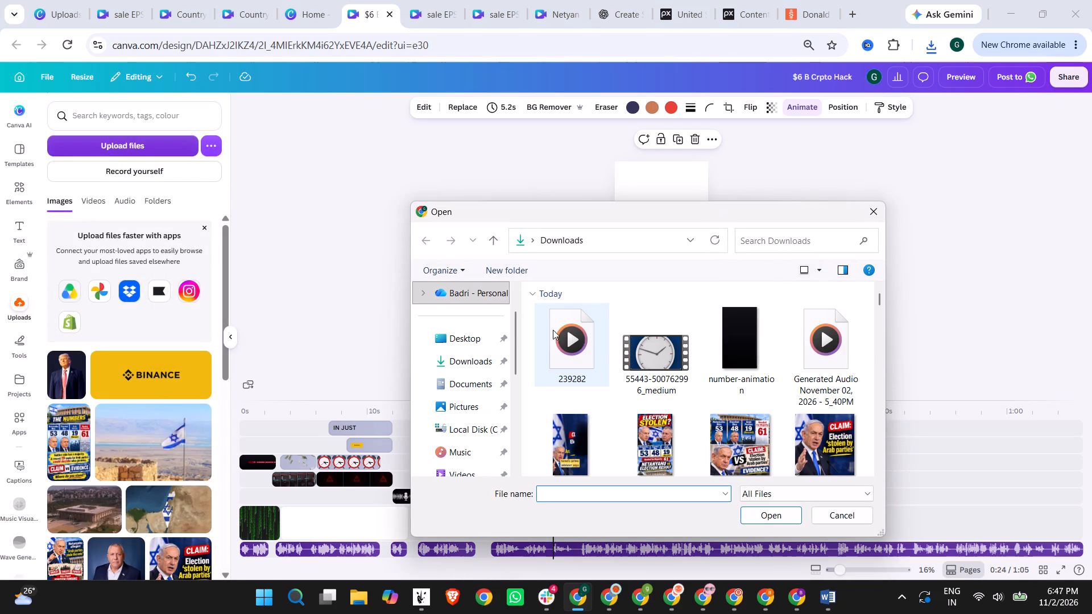
double_click(565, 327)
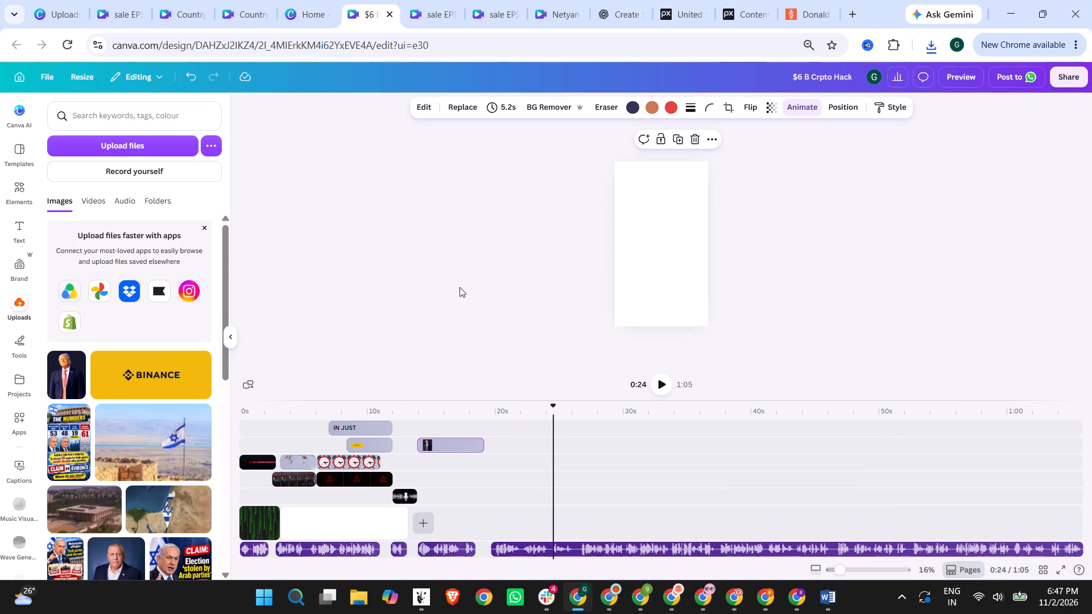
Place the uploaded White House video on the page at 0:24 and enlarge it to cover the whole vertical frame.
drag(87, 237, 169, 239)
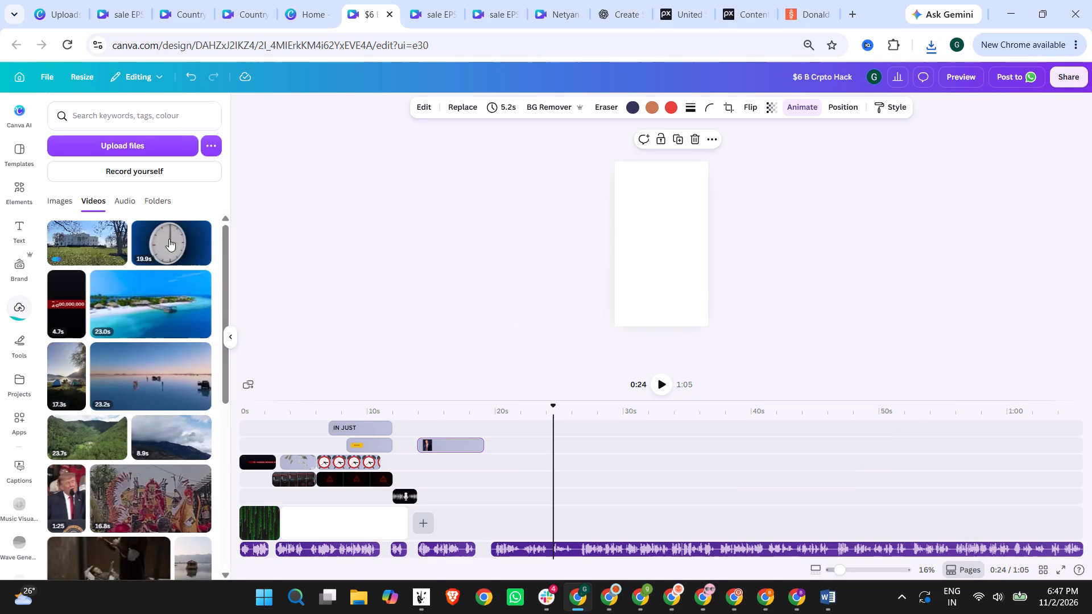
drag(169, 239, 645, 234)
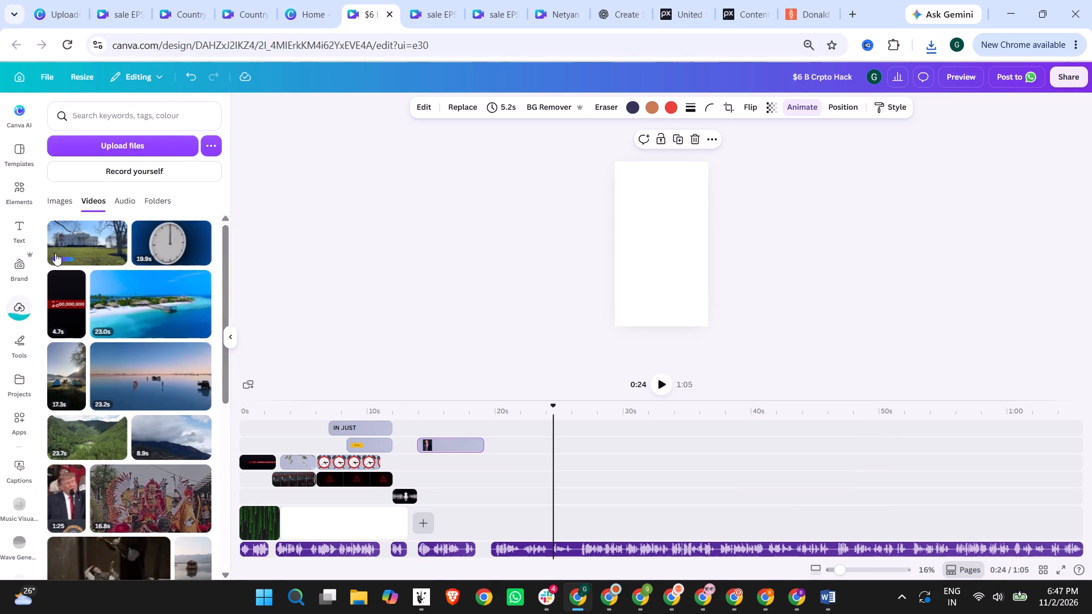
drag(81, 250, 660, 252)
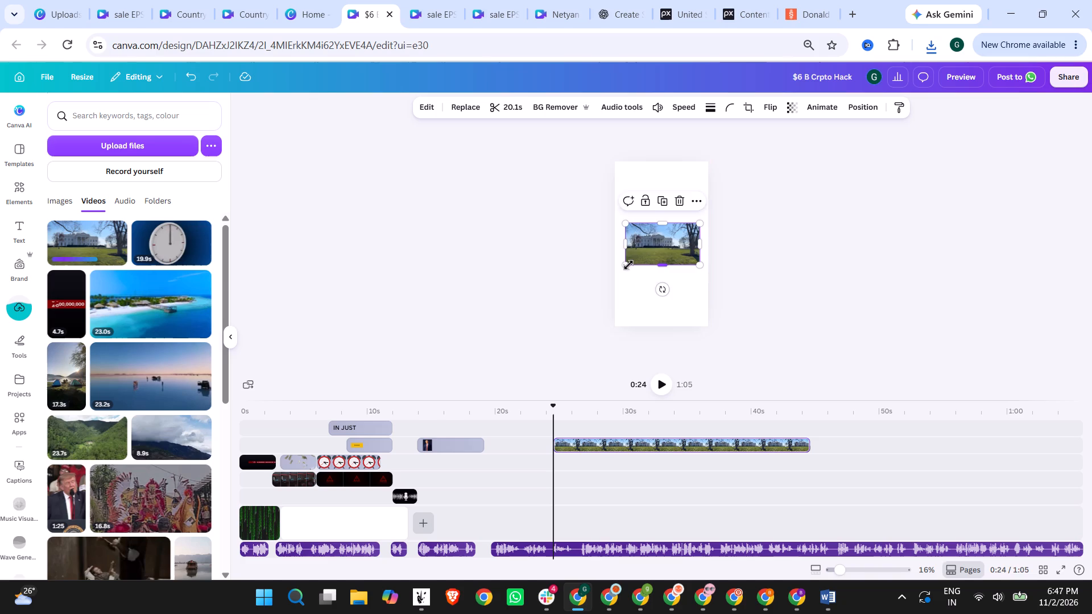
drag(628, 265, 519, 417)
drag(701, 225, 756, 138)
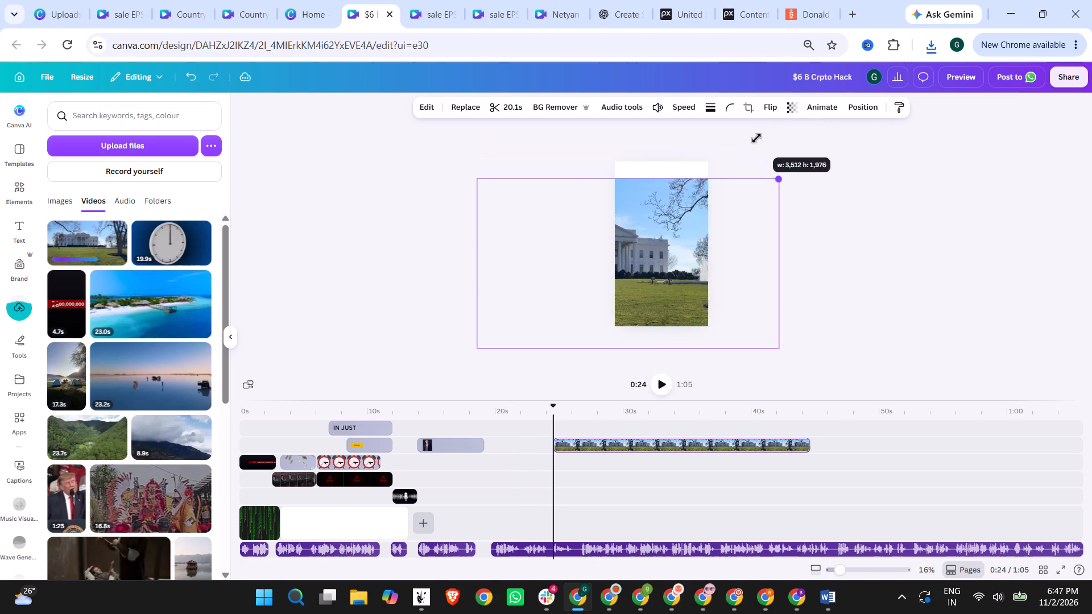
drag(756, 138, 784, 121)
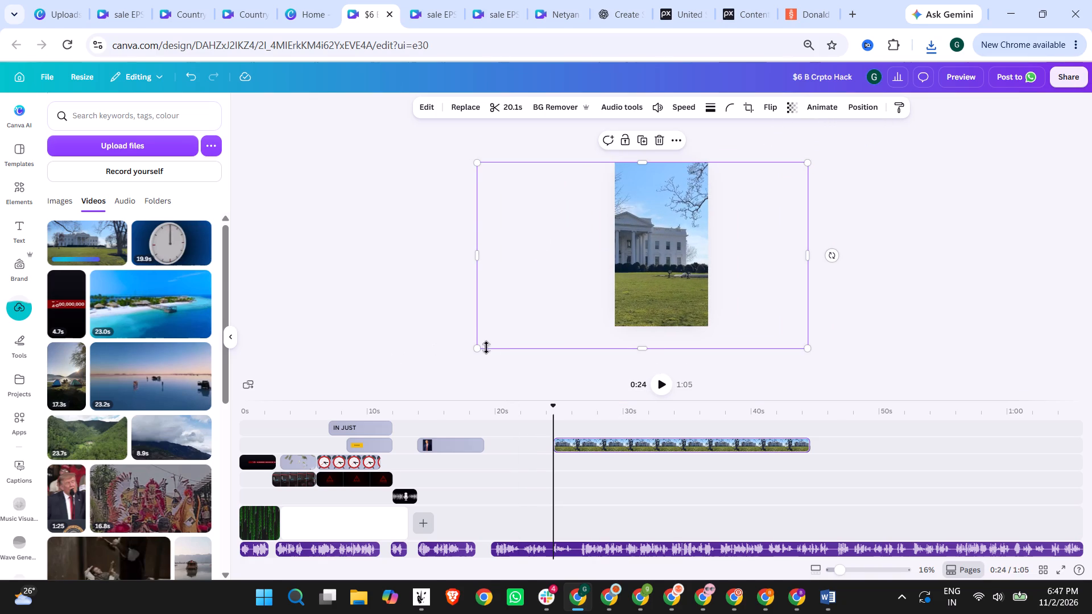
drag(479, 349, 512, 330)
click(882, 294)
Replace the Shutterstock page with a Google search for "trump" and show the image results.
click(803, 0)
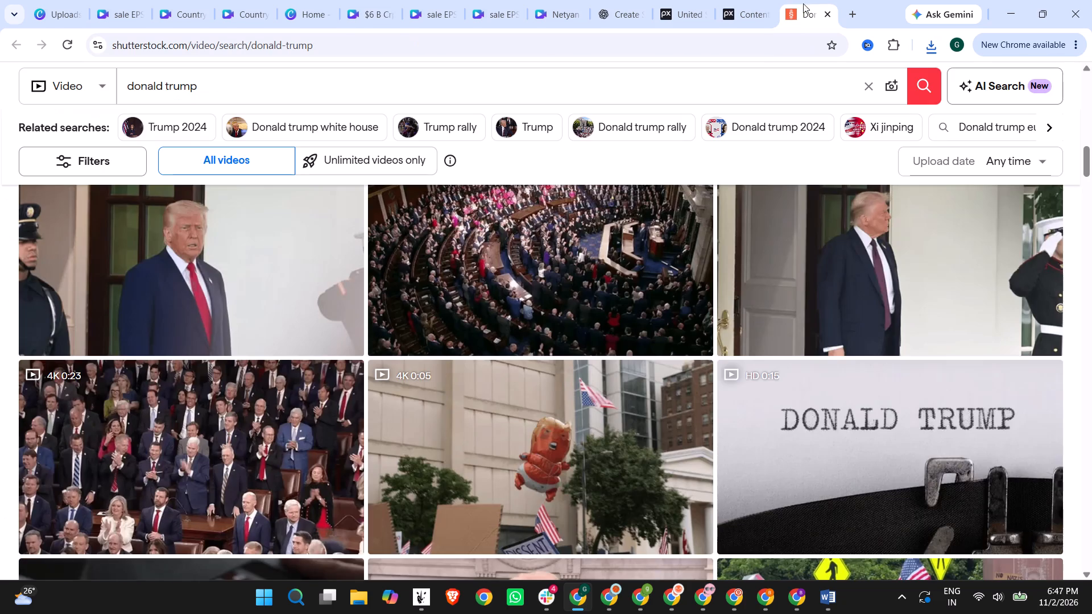
click(520, 50)
text(trump)
key(Return)
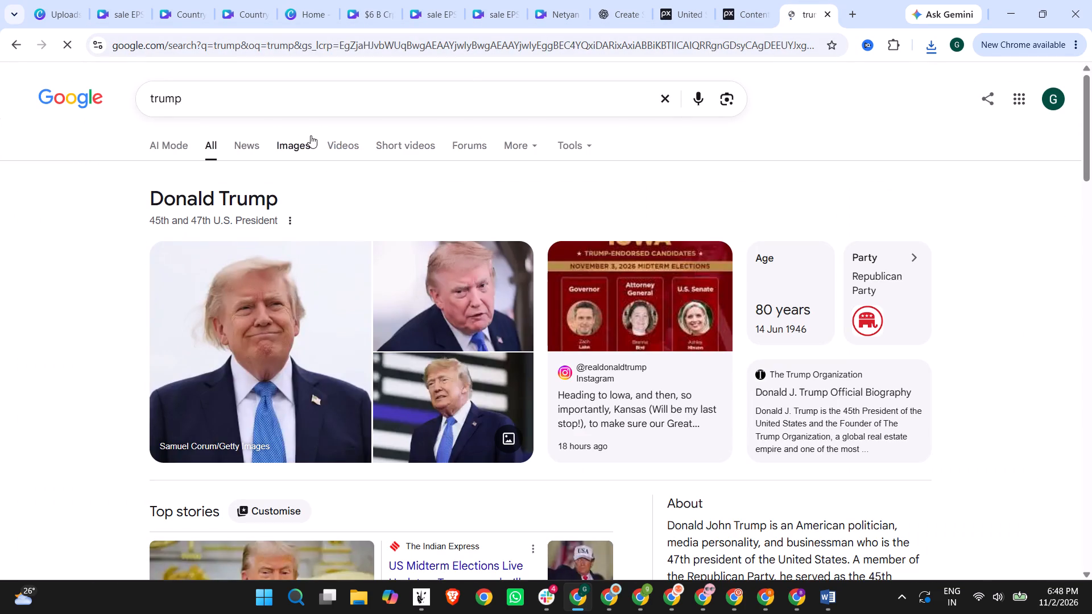
click(305, 140)
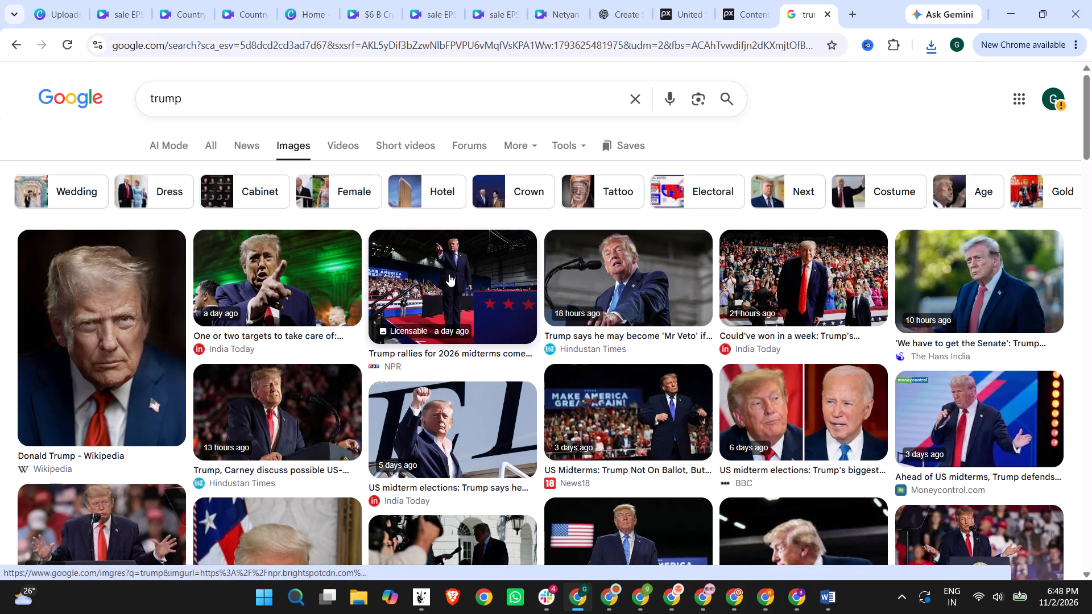
Preview the Hindustan Times photo and its related images, and refine the Google Images search to "trump press conferenc".
click(628, 292)
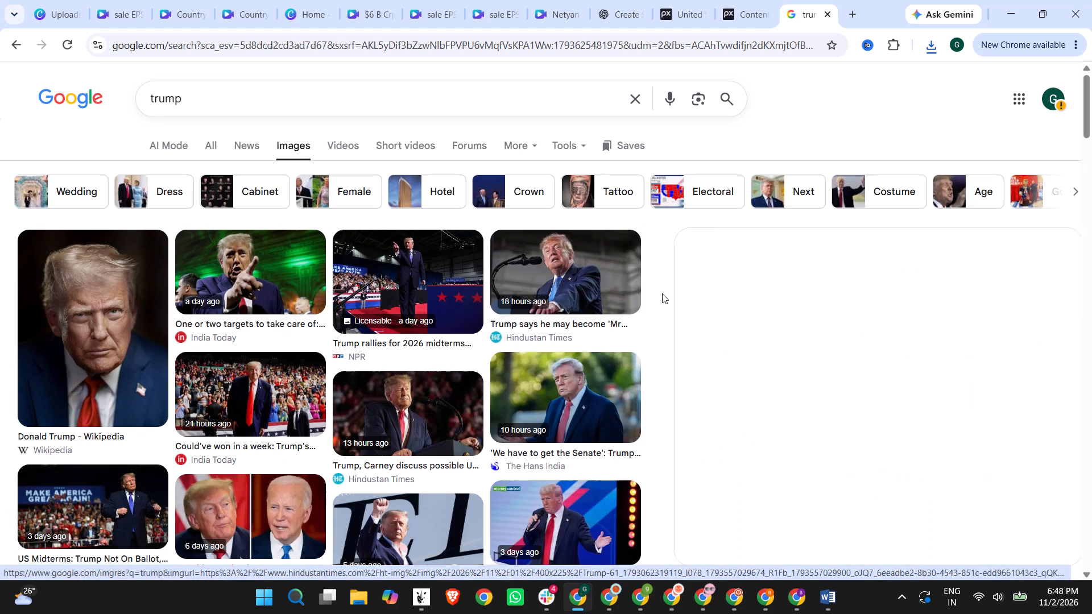
scroll(927, 383, down, 2)
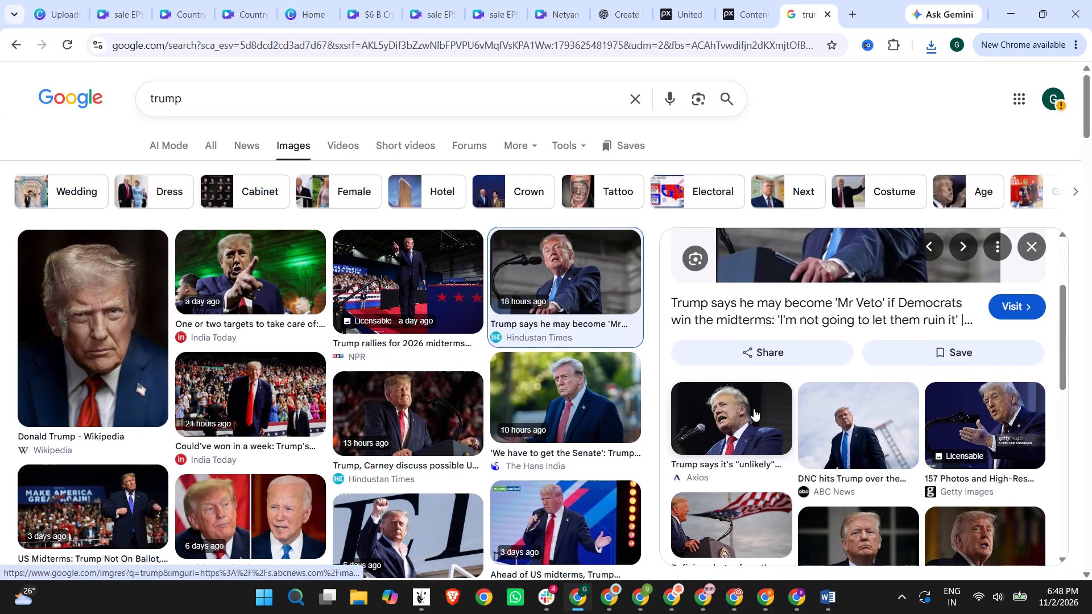
scroll(754, 409, down, 3)
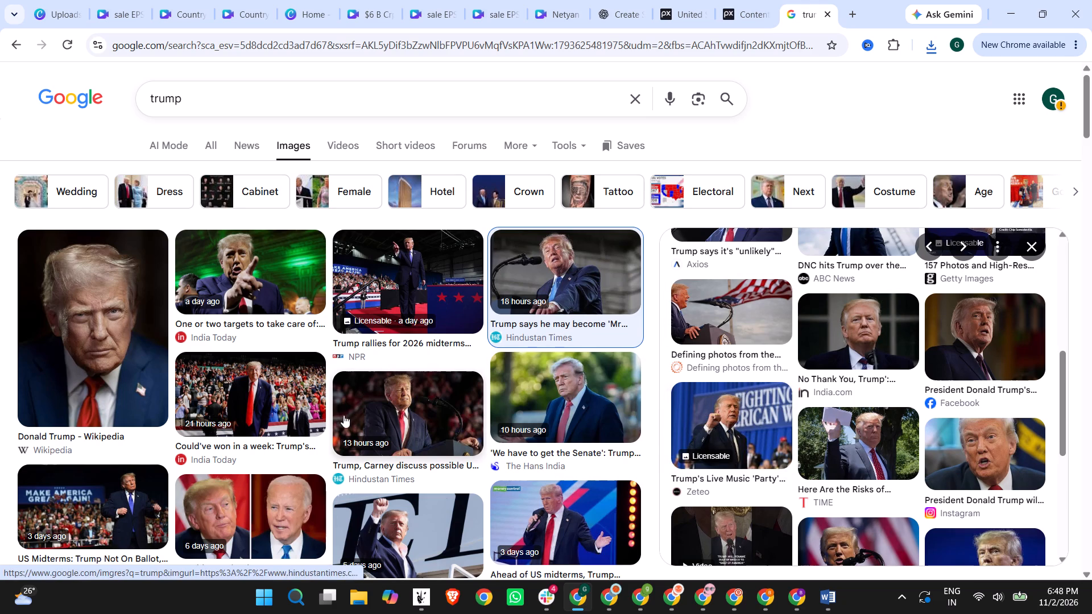
scroll(344, 415, down, 2)
click(257, 92)
key(space)
text(pe)
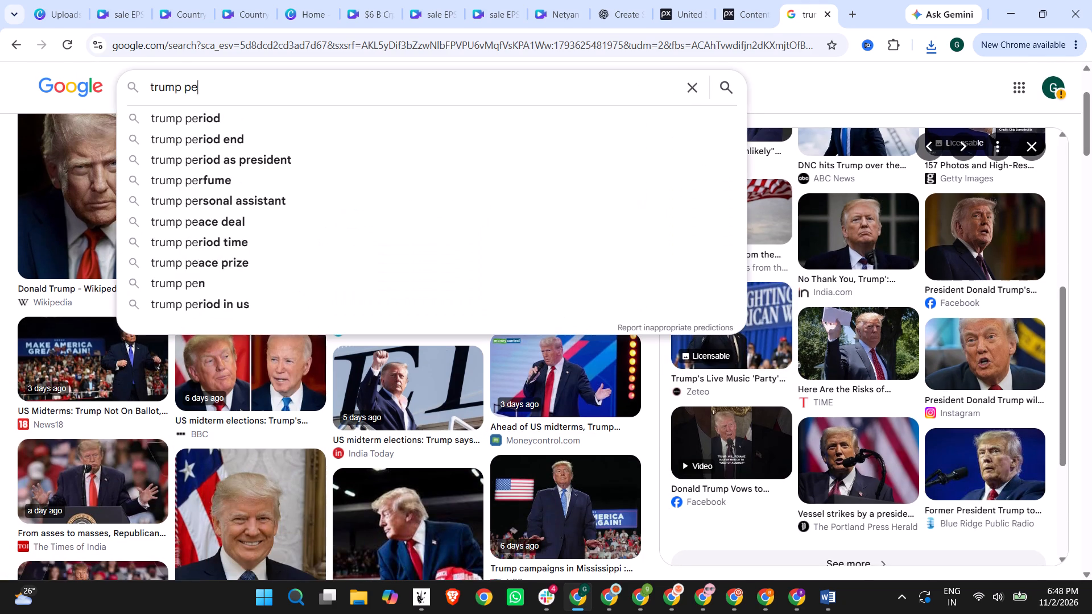
key(BackSpace)
text(res)
key(space)
key(BackSpace)
text(s conferenc)
key(Return)
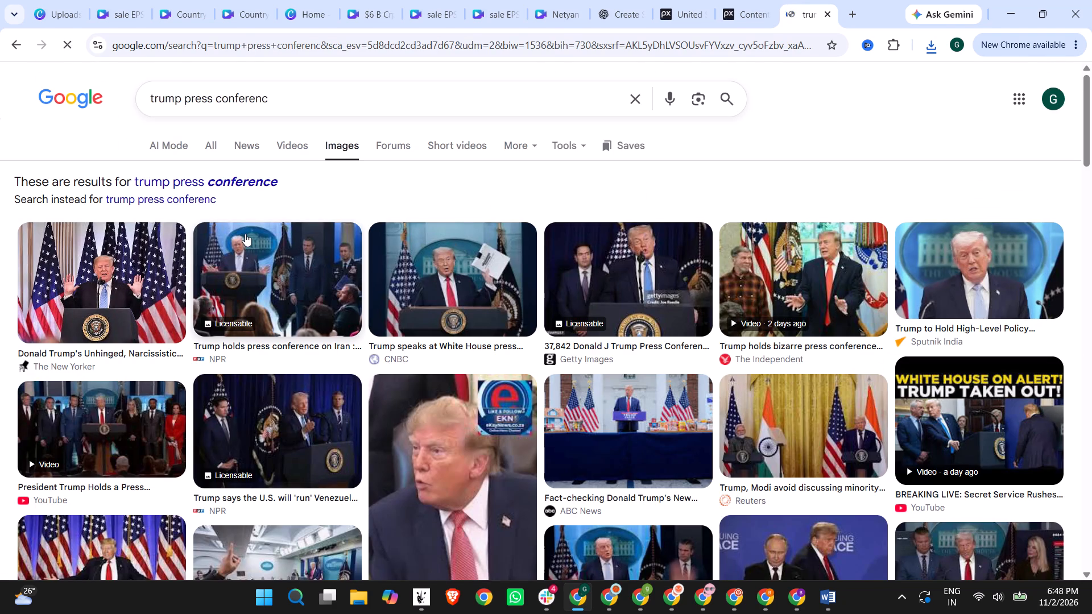
Find the Teen Vogue photo of Trump at a podium with open arms among the image results and copy it.
scroll(738, 359, down, 2)
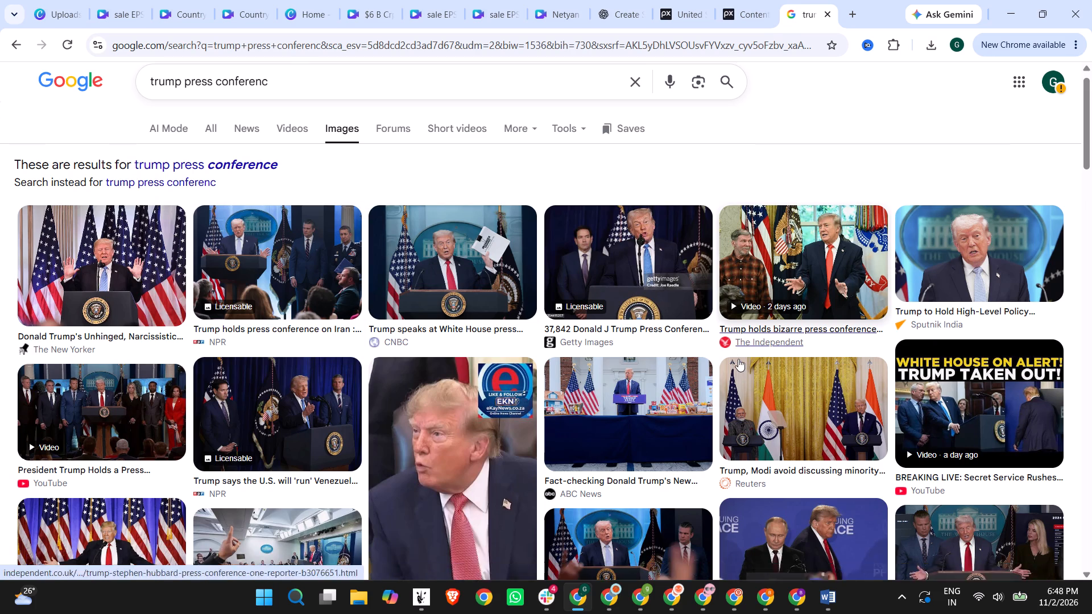
scroll(738, 359, down, 2)
scroll(279, 414, down, 2)
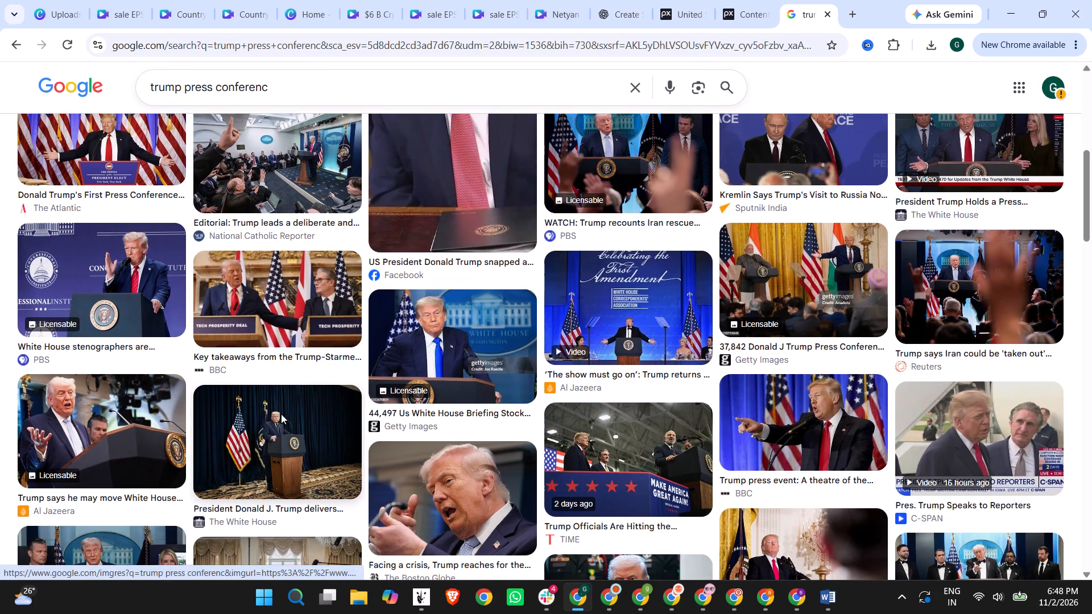
scroll(808, 406, down, 2)
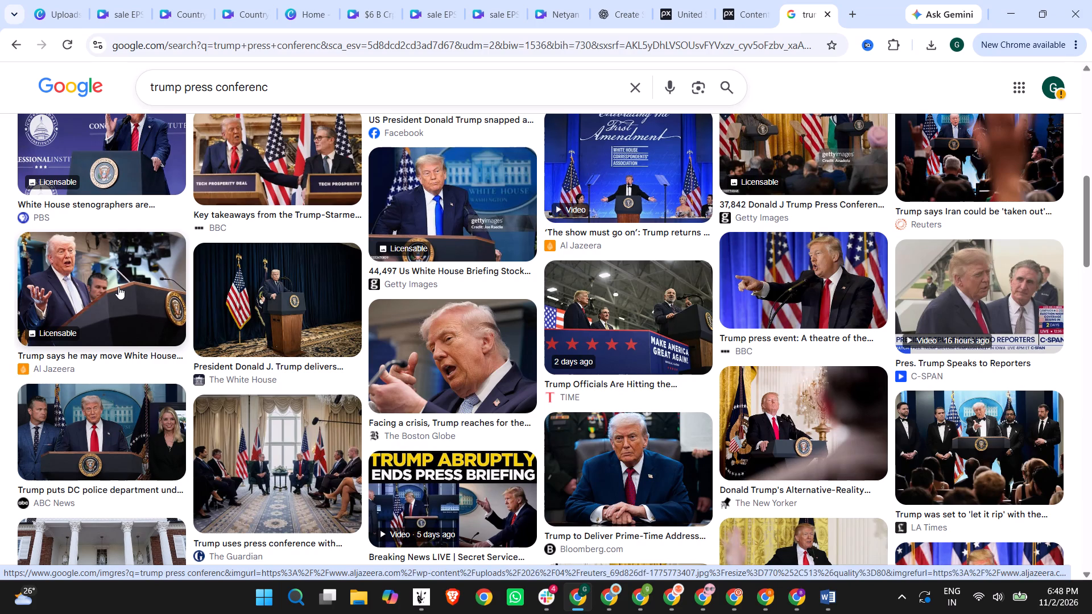
scroll(118, 287, down, 3)
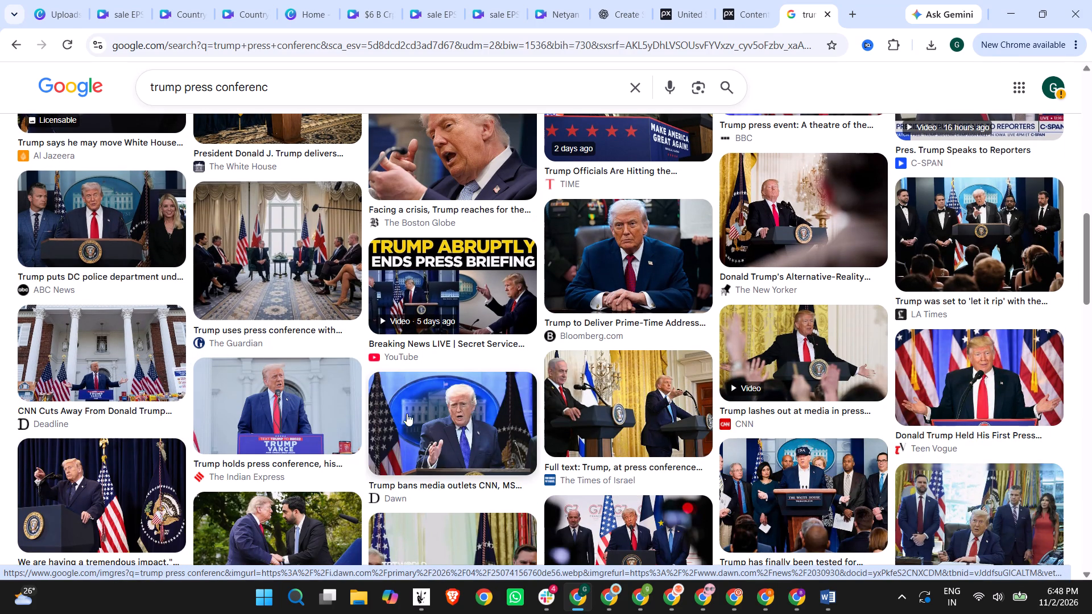
click(981, 372)
right_click(895, 295)
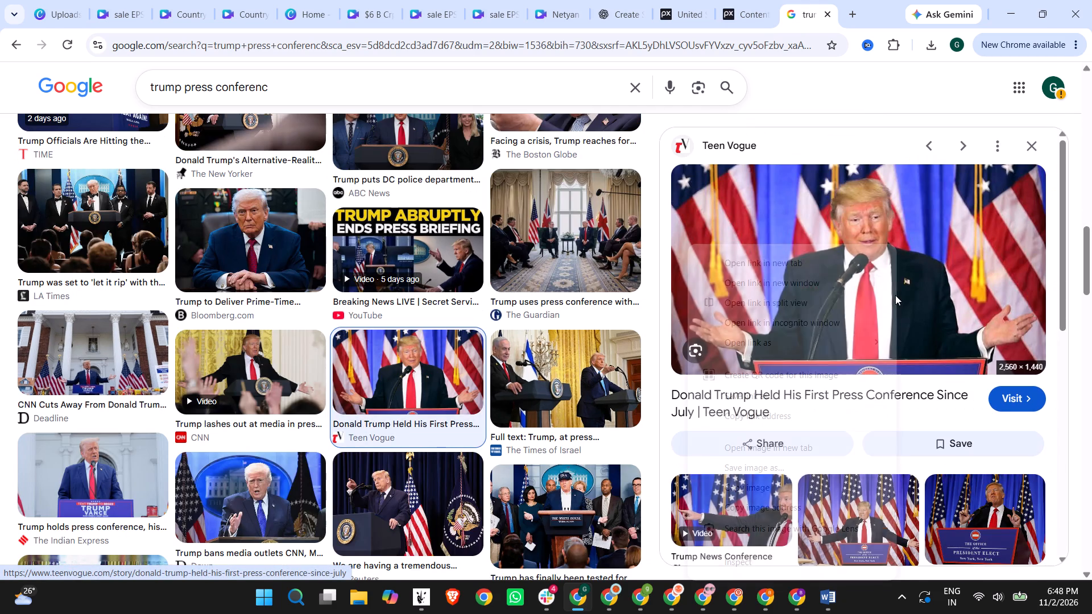
click(745, 493)
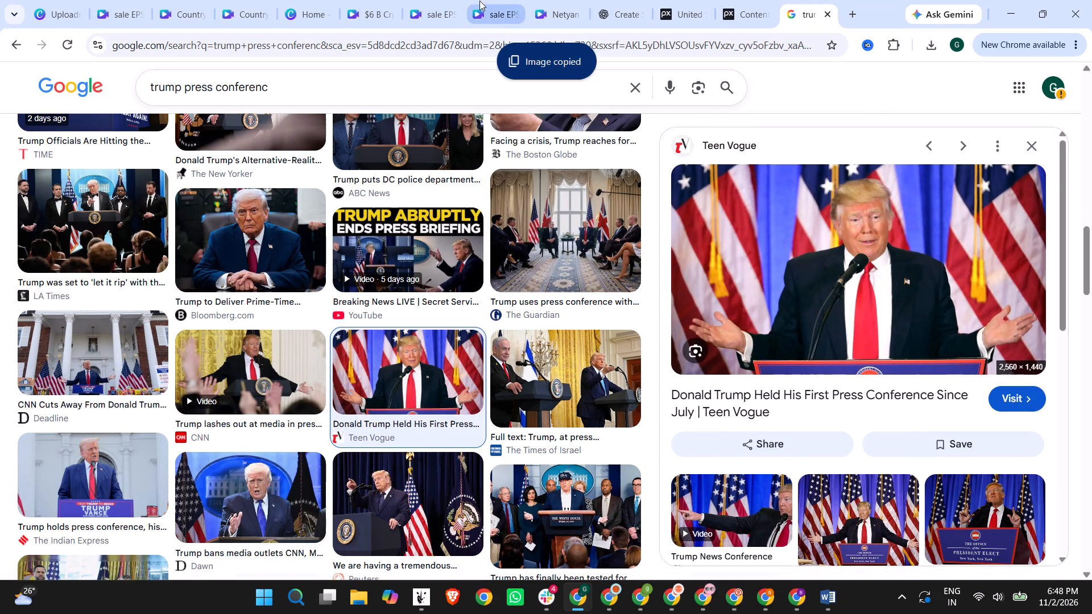
Switch to the $6 B Crpto Hack design in Canva, paste the Trump photo at 0:24 and remove its background.
click(372, 0)
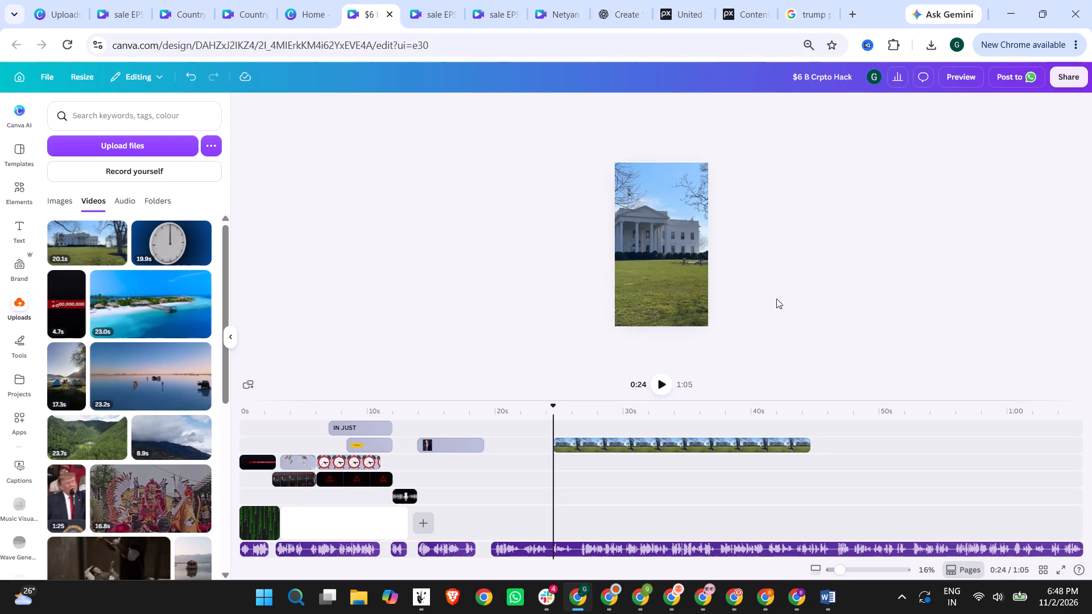
ctrl+scroll(794, 293, up, 2)
key(ctrl+v)
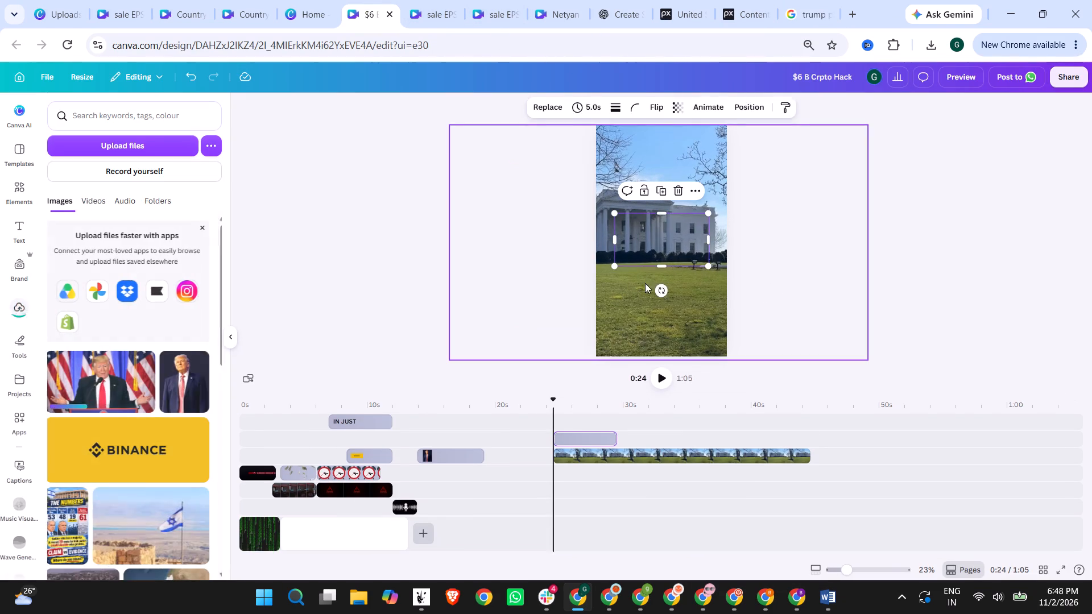
click(669, 233)
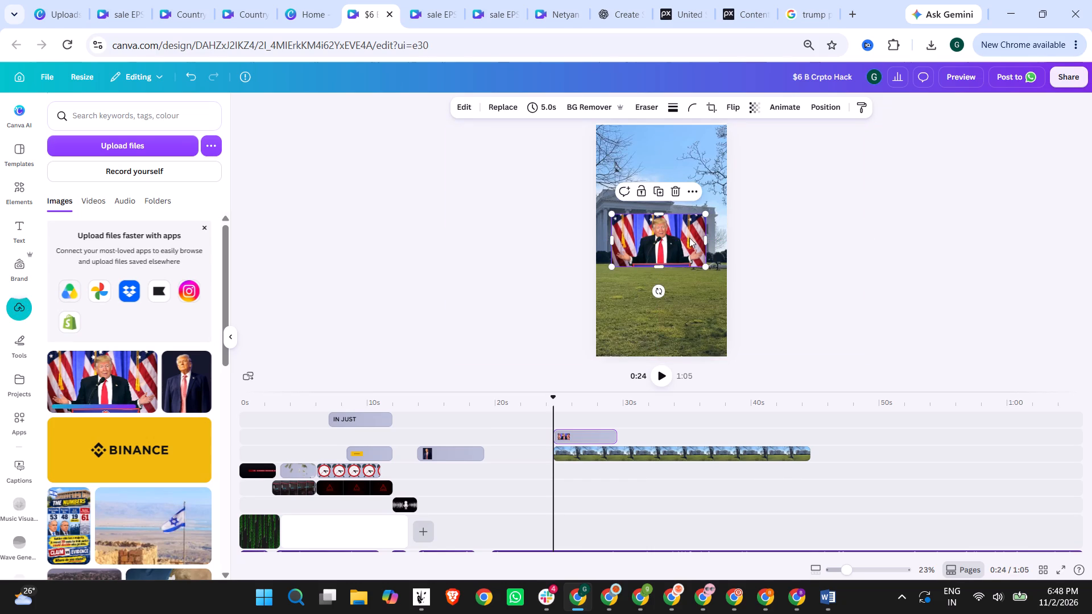
click(590, 108)
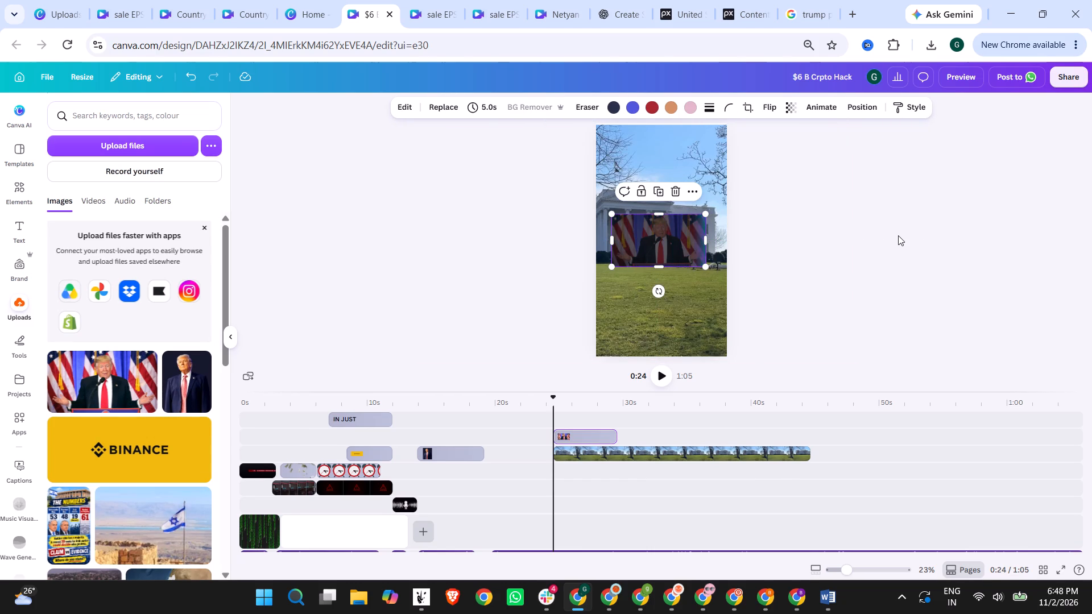
click(780, 246)
Enlarge the Trump cutout and align it with the bottom of the frame, in front of the White House.
drag(675, 249, 647, 341)
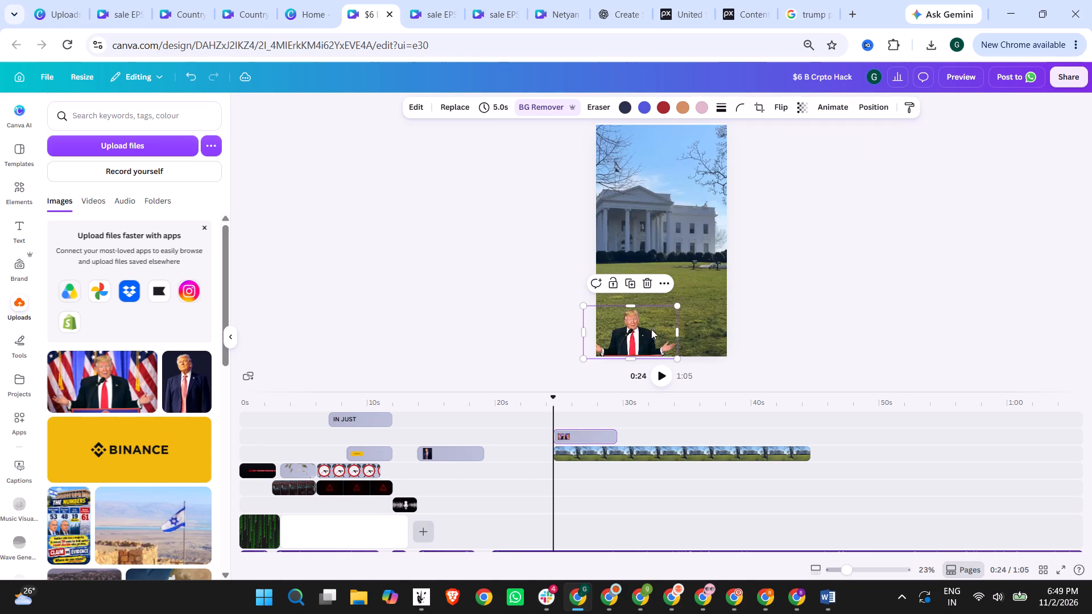
drag(680, 304, 805, 181)
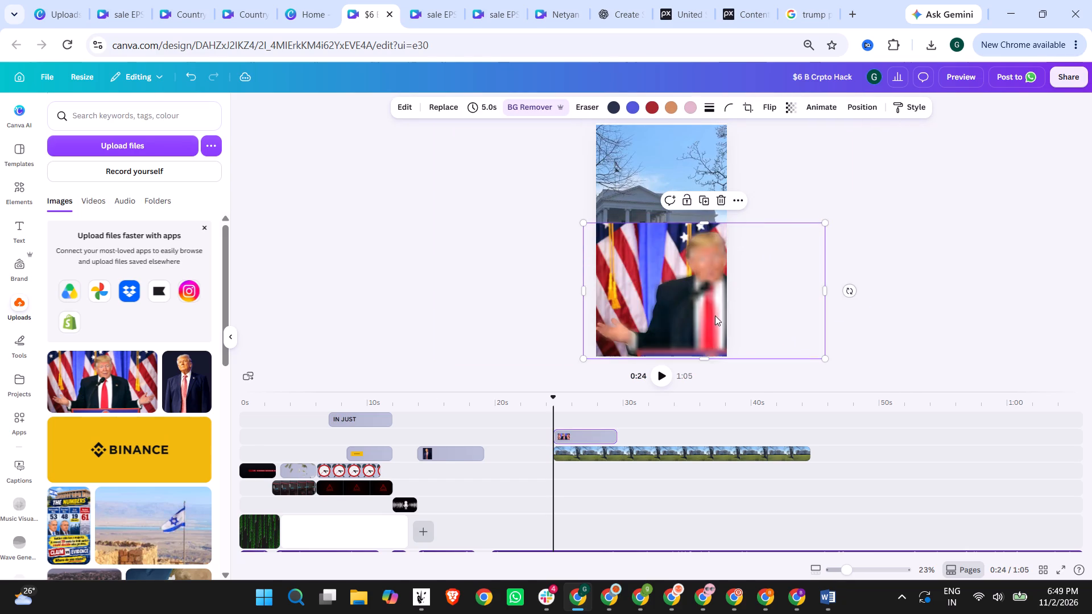
drag(703, 317, 679, 312)
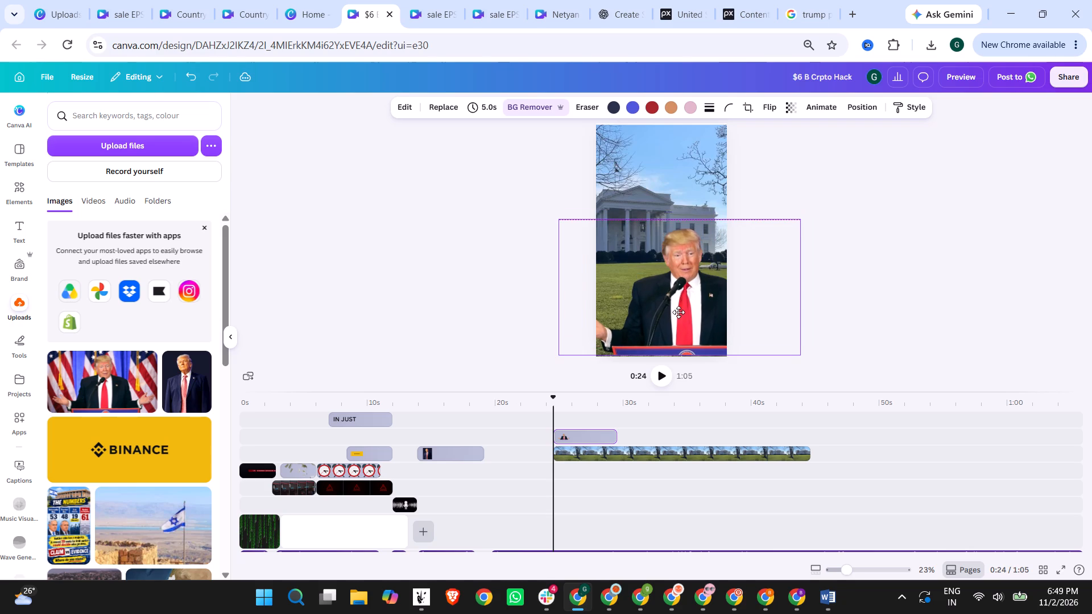
drag(679, 312, 678, 314)
click(867, 228)
Try the Aura and Chroma filters on the Trump cutout, and settle on the Nordic filter.
click(688, 256)
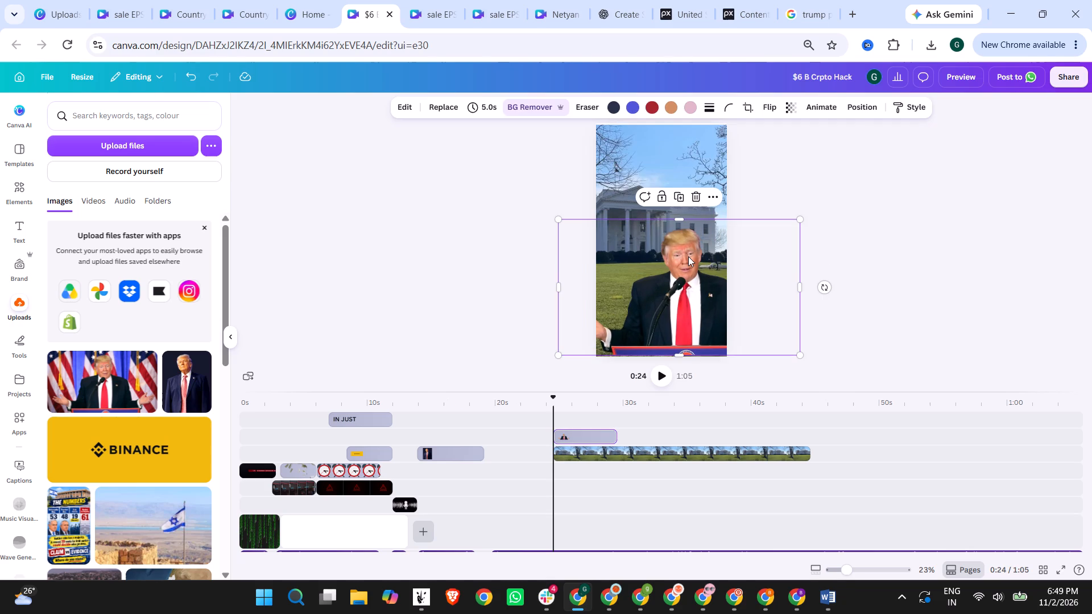
click(412, 109)
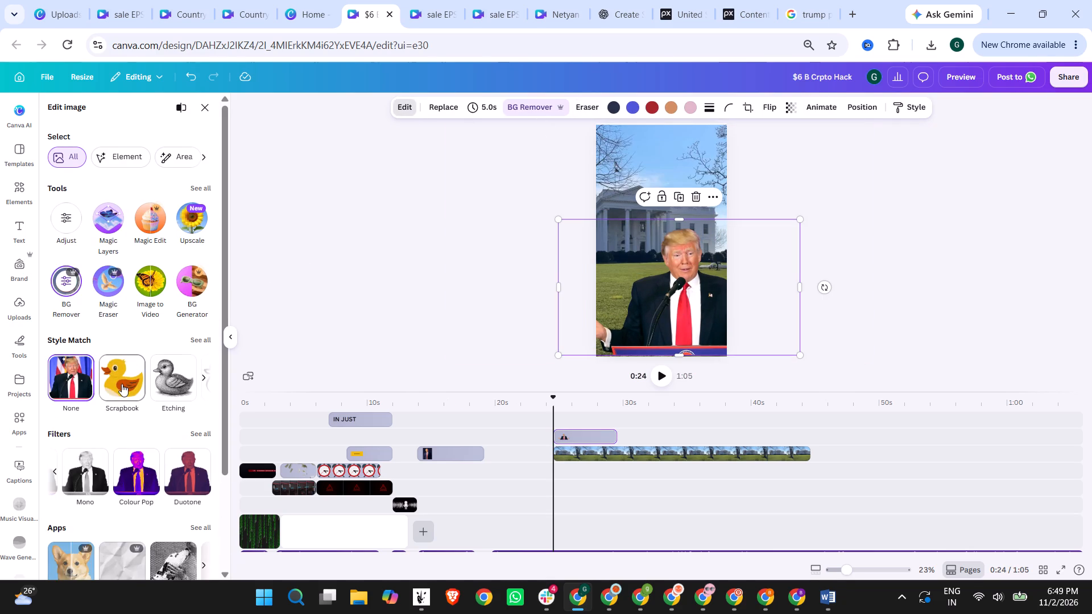
click(57, 471)
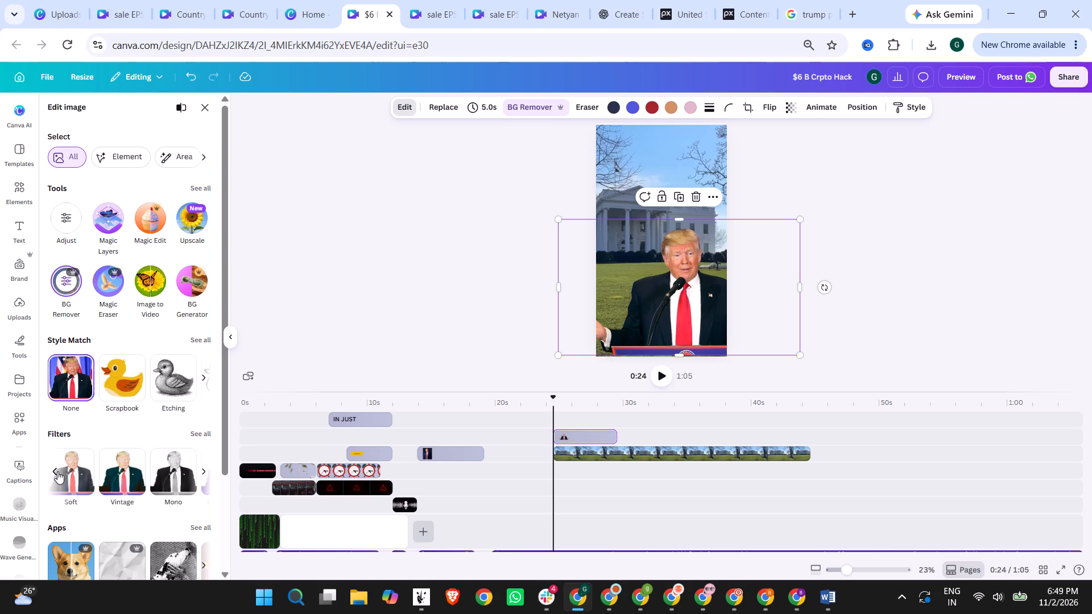
click(85, 471)
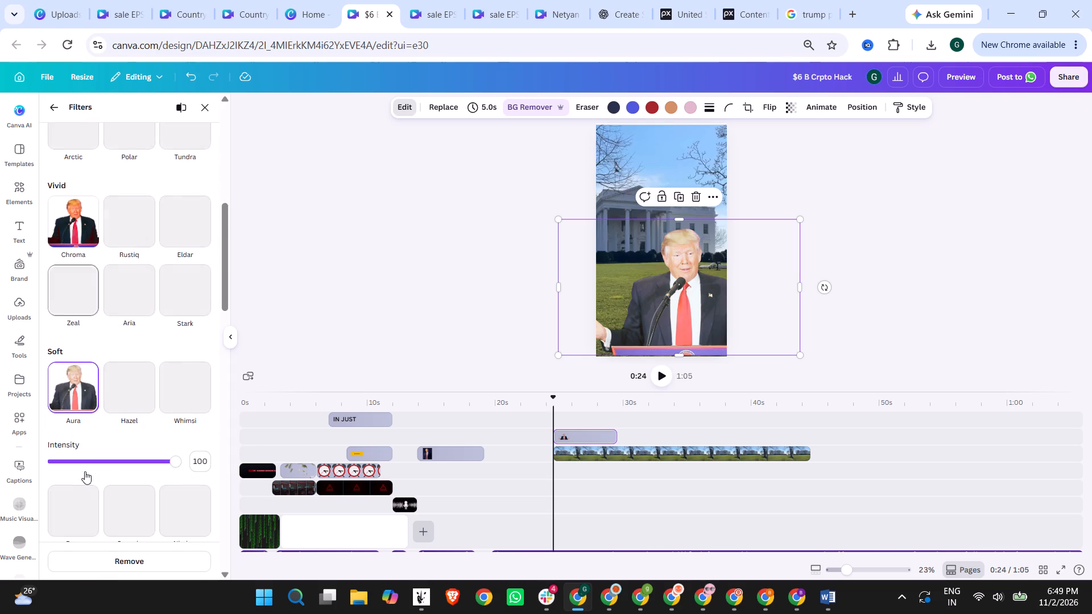
scroll(119, 281, up, 2)
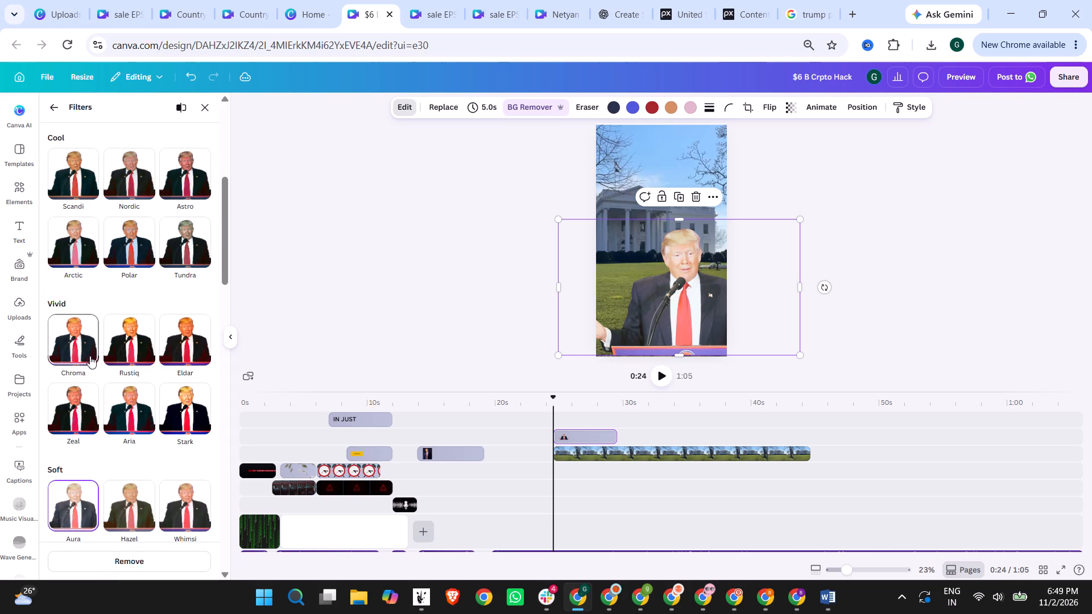
click(86, 346)
click(121, 173)
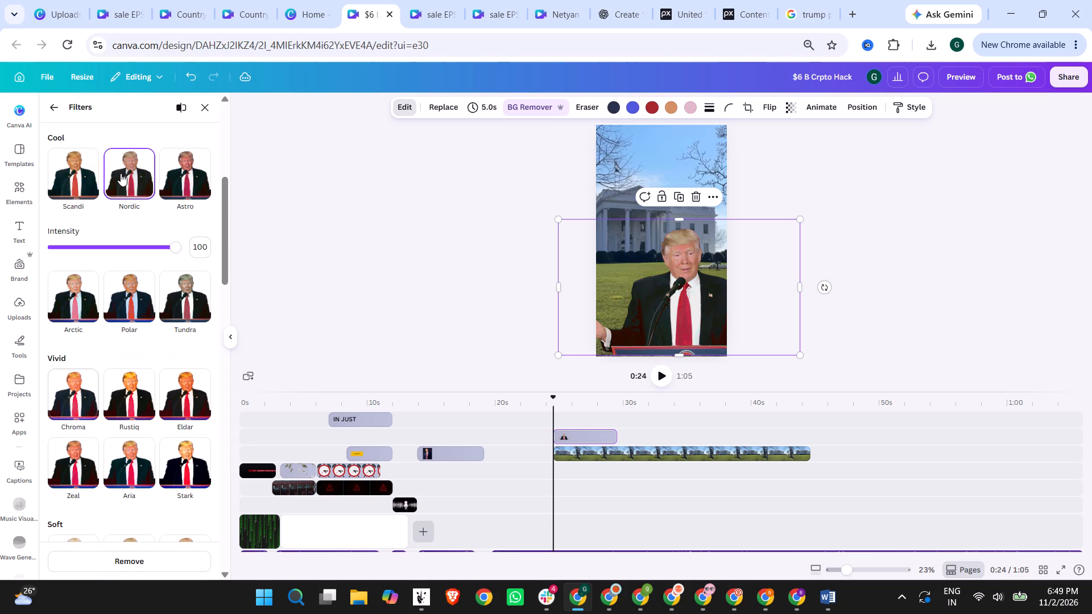
click(417, 185)
Shrink the Trump cutout slightly and set it in the lower-right part of the White House frame.
drag(667, 315, 694, 314)
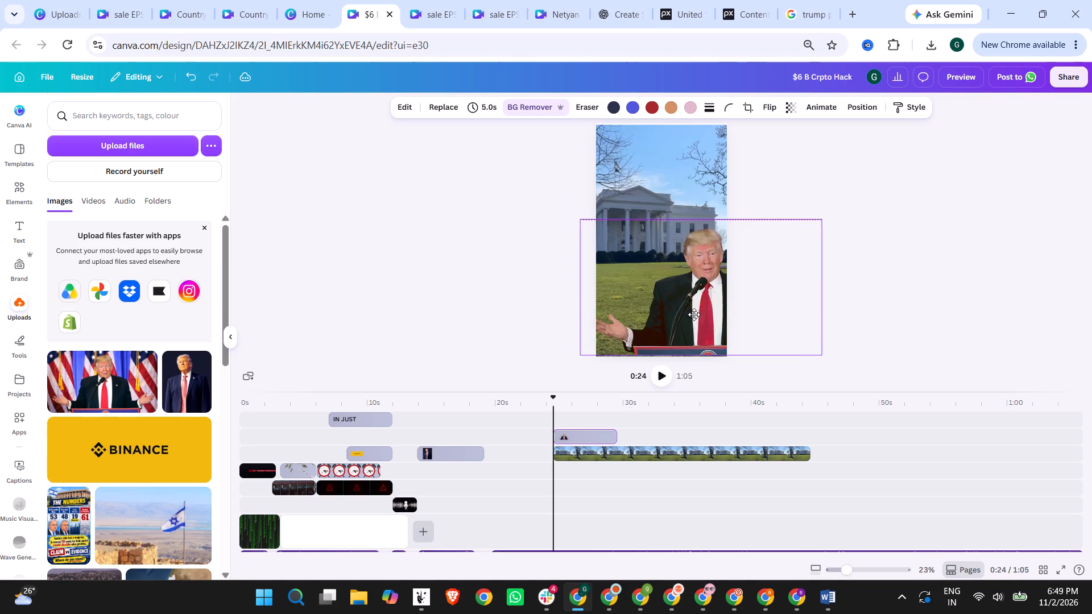
drag(694, 314, 685, 320)
drag(814, 357, 800, 356)
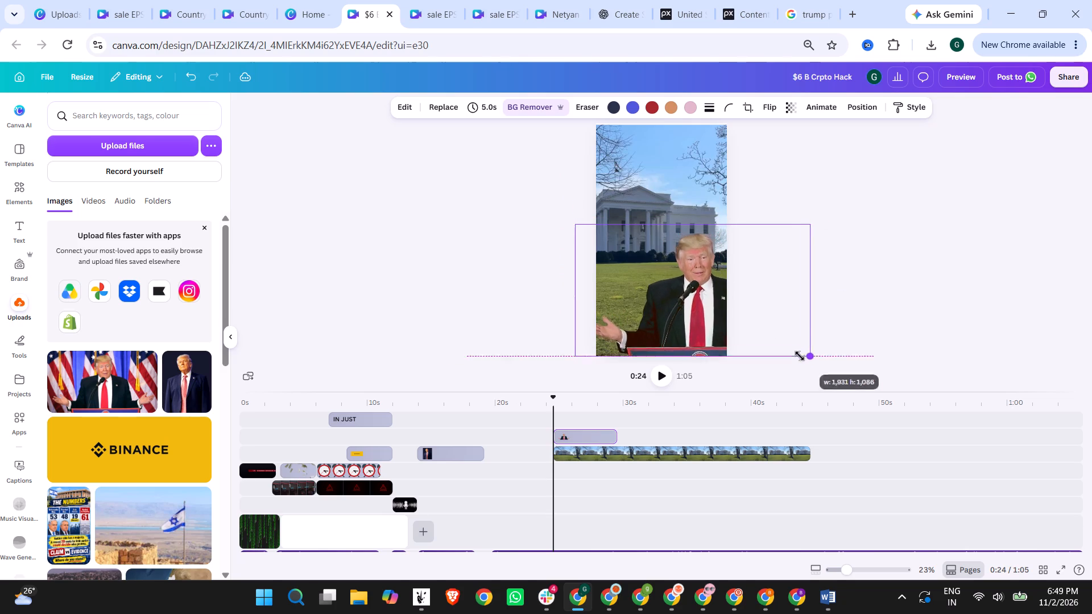
drag(800, 356, 779, 355)
drag(684, 302, 694, 317)
click(917, 292)
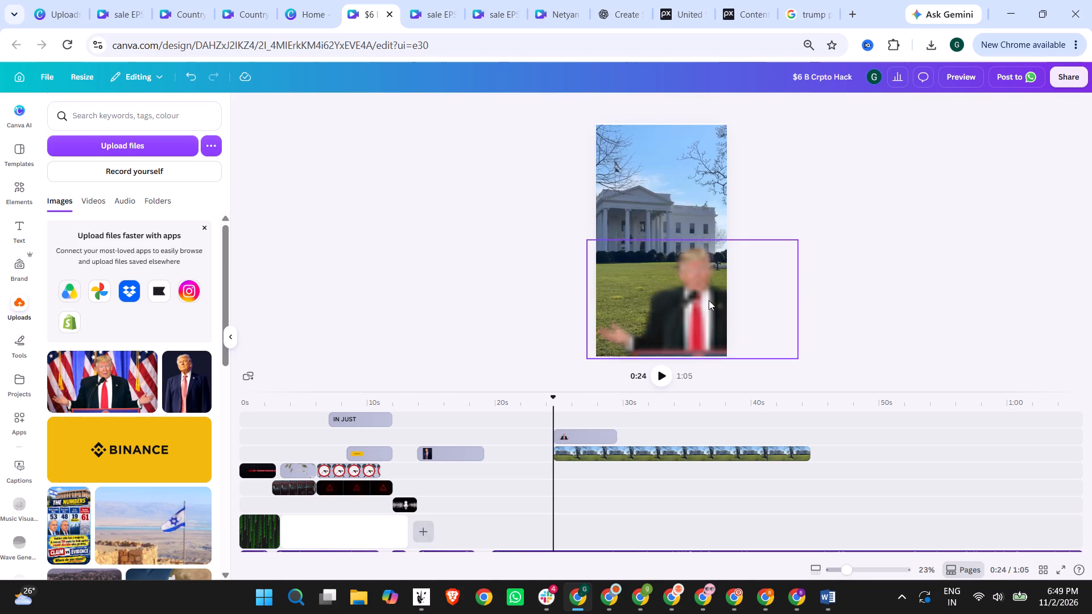
click(697, 322)
click(973, 267)
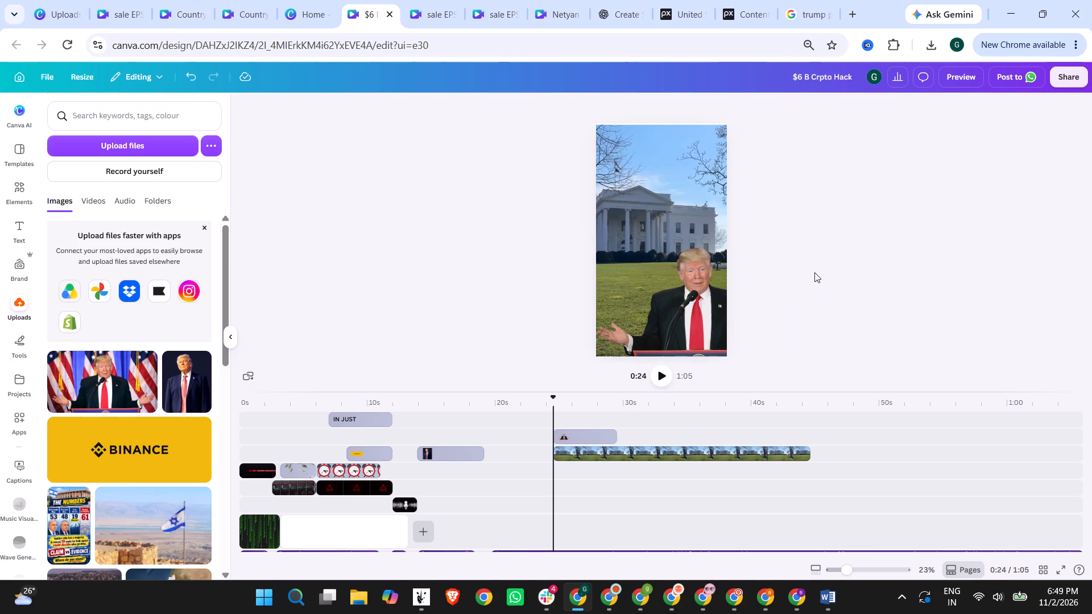
Return to the Google image results, look further through them, and change the search to "trump outside white house".
click(814, 0)
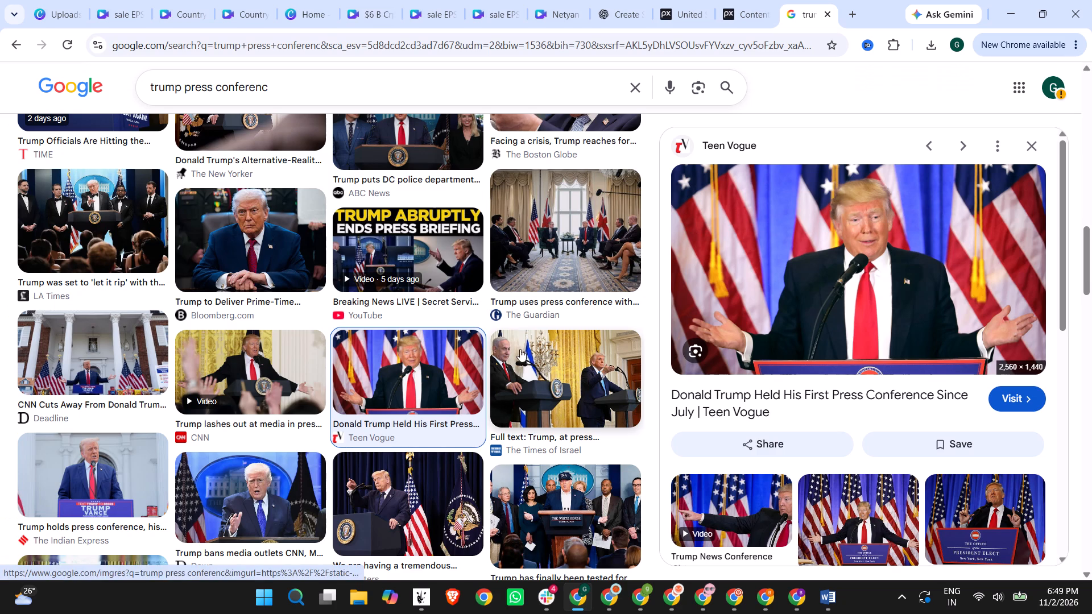
scroll(456, 417, down, 2)
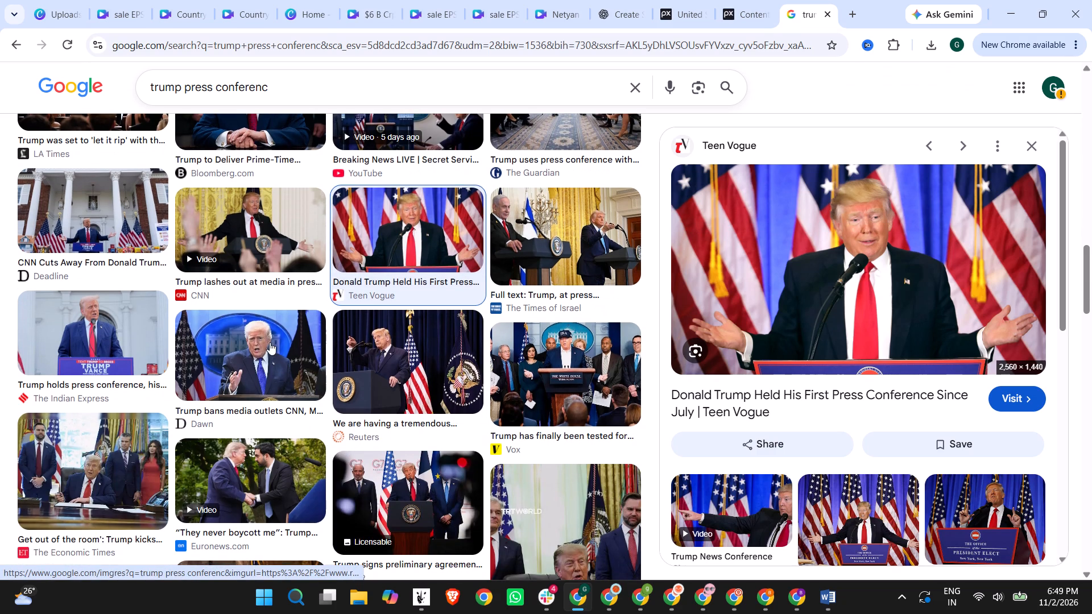
scroll(275, 346, down, 3)
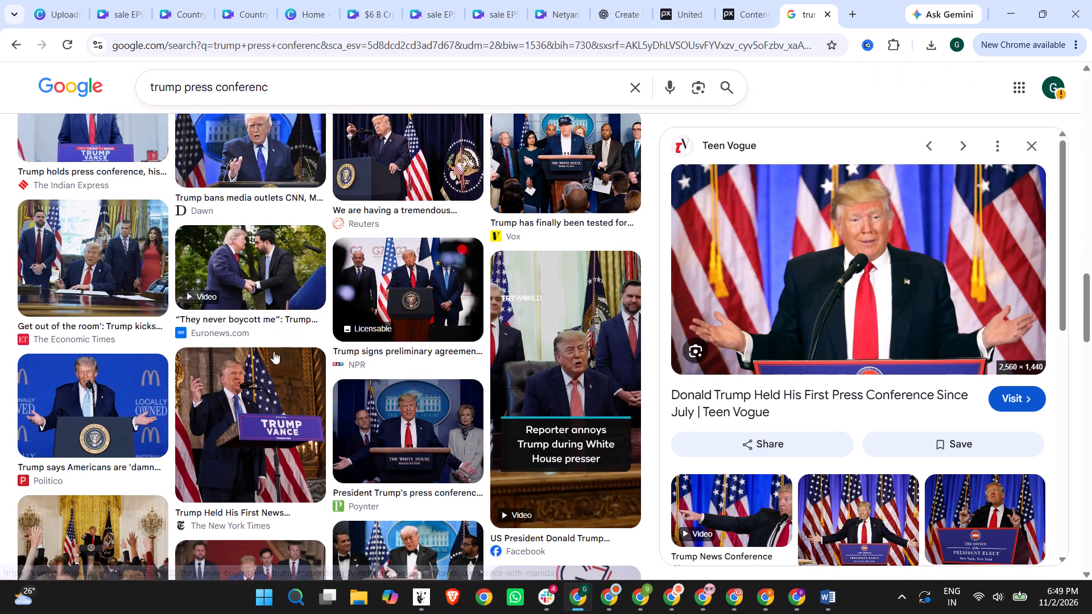
scroll(247, 366, down, 6)
click(275, 96)
drag(276, 96, 187, 93)
text(outside whi)
key(Down)
key(Return)
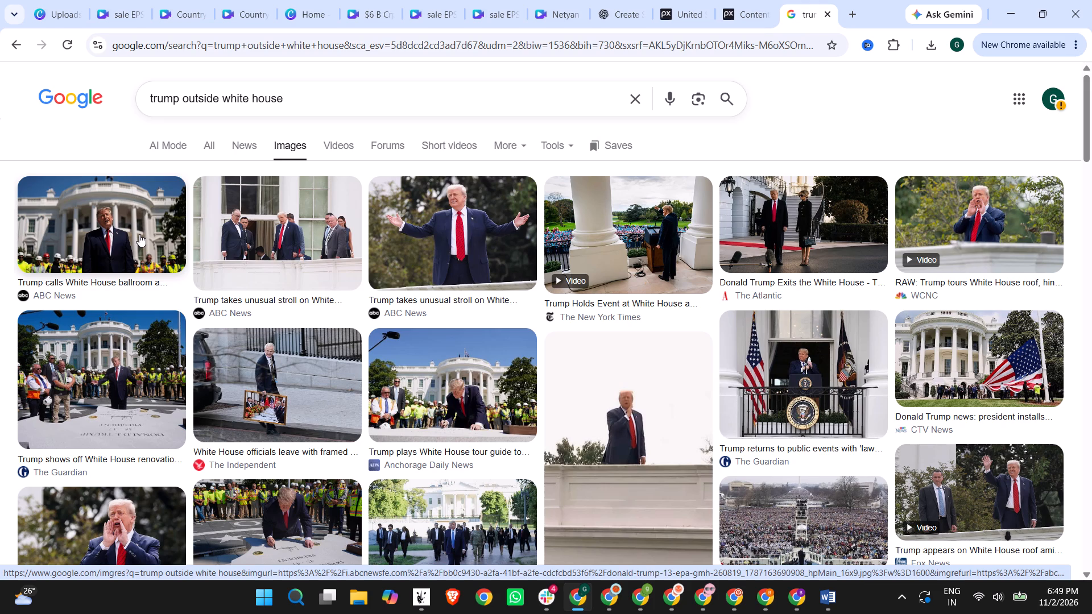
Look through the Trump image results and copy the xinhuanet.com photo of him pointing from behind a podium.
scroll(172, 247, down, 2)
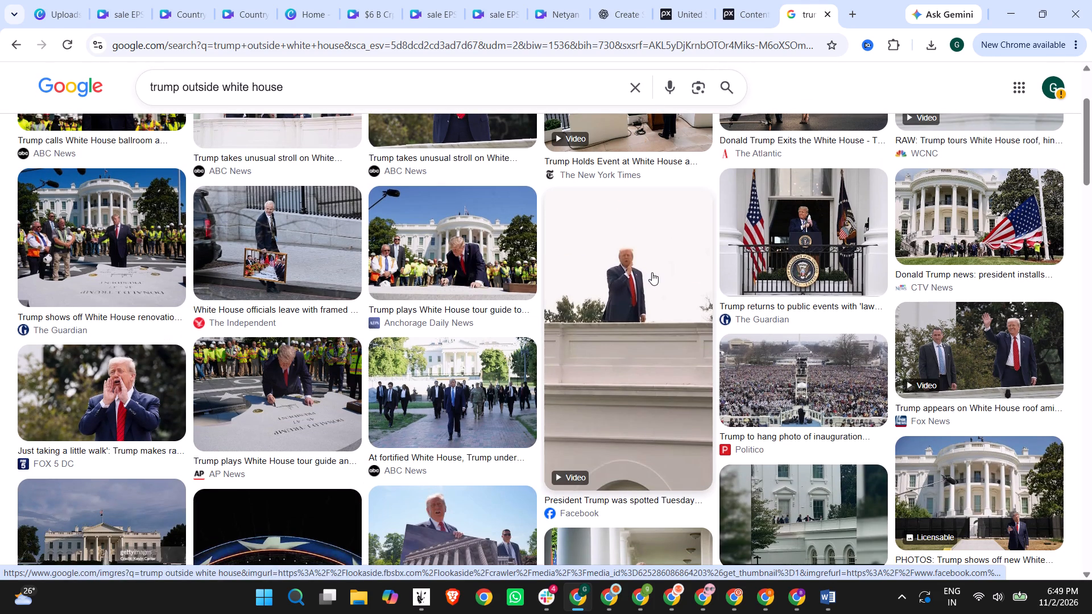
scroll(428, 298, down, 3)
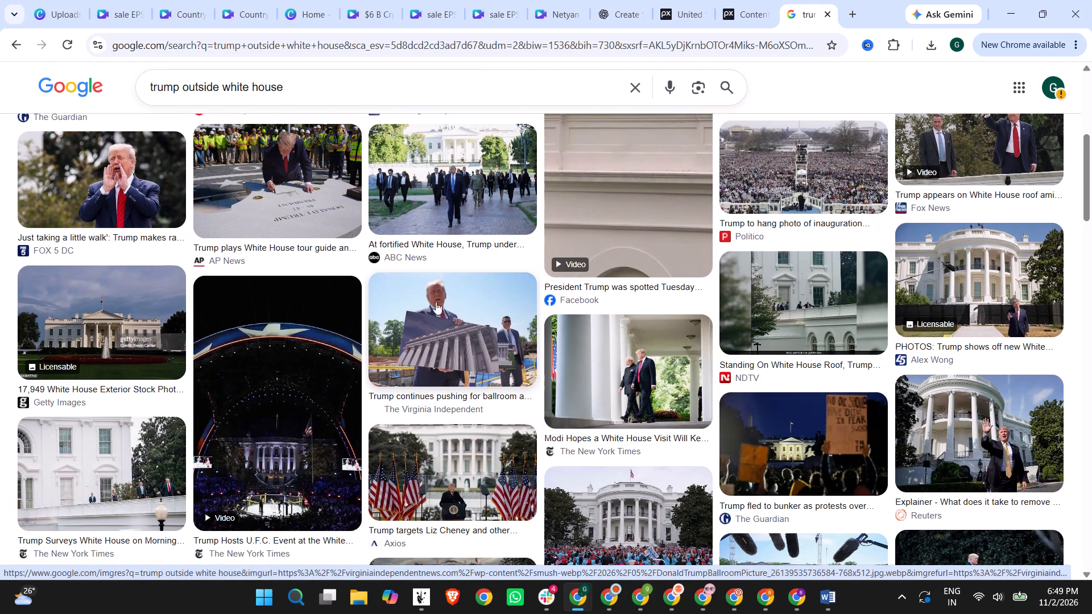
scroll(621, 341, down, 5)
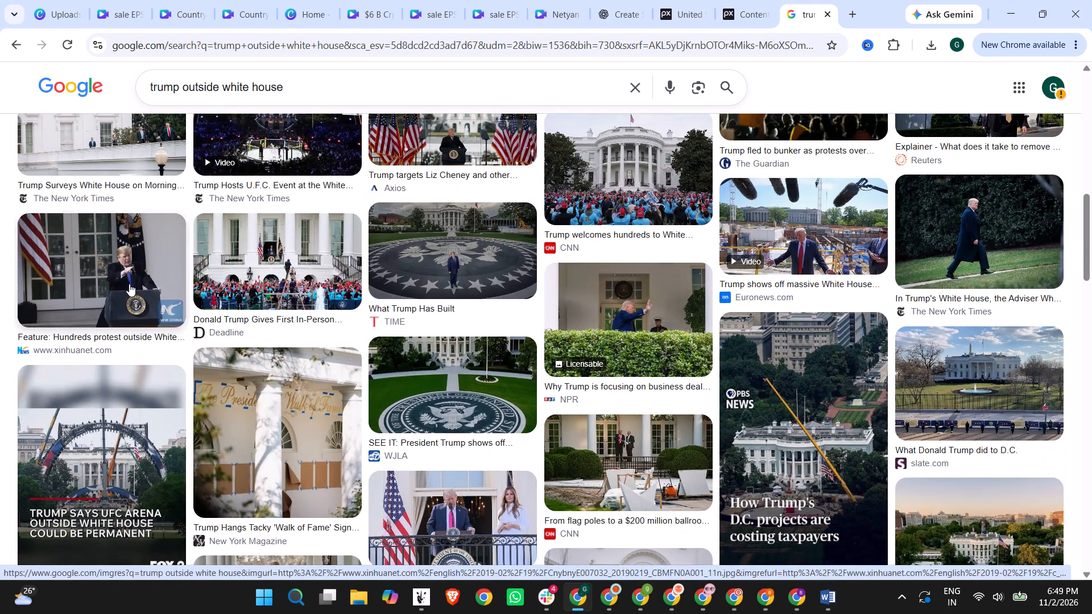
click(129, 284)
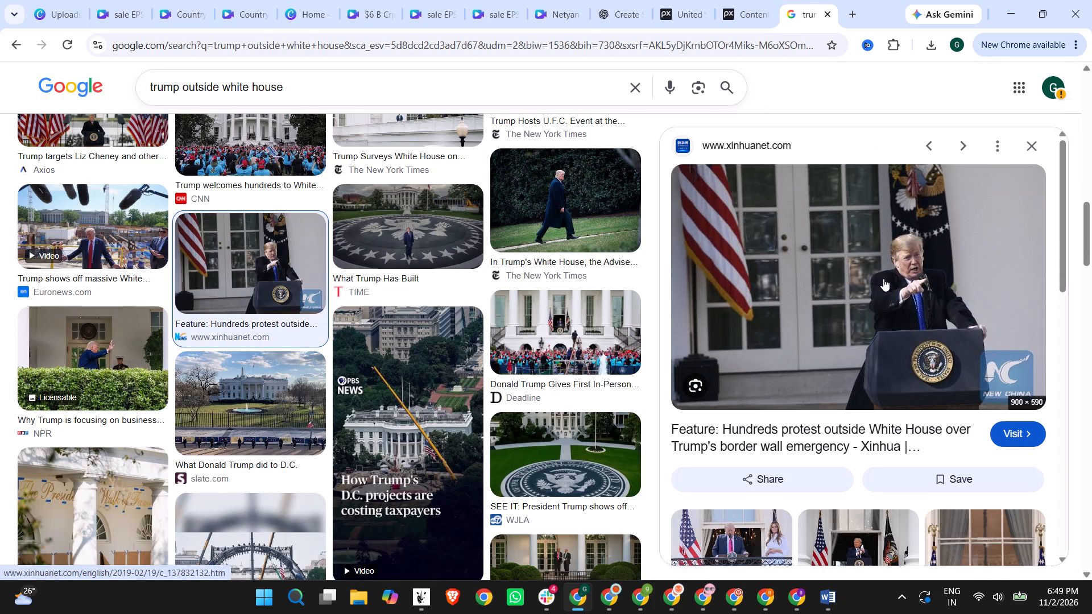
right_click(918, 294)
click(787, 492)
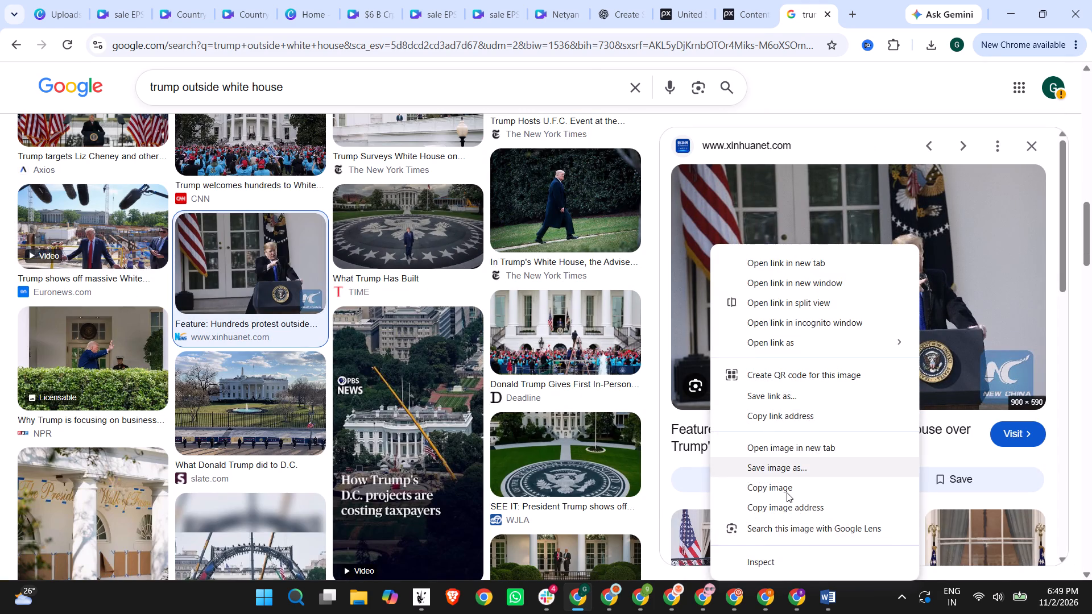
Return to the $6 B Crpto Hack design and replace the Trump cutout over the White House with the copied podium photo.
click(344, 1)
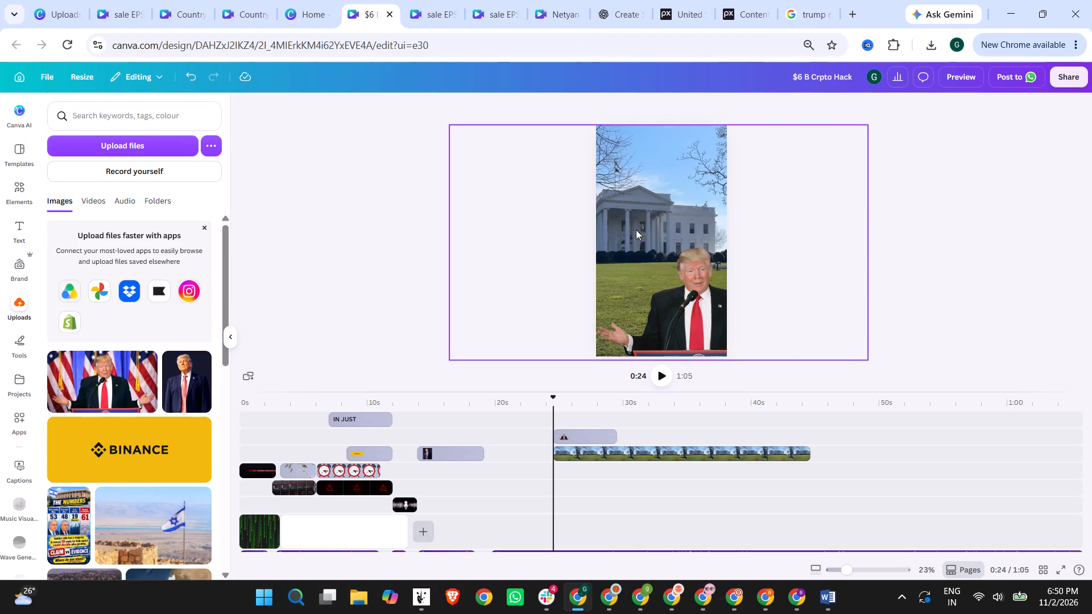
click(677, 283)
key(Delete)
key(ctrl+v)
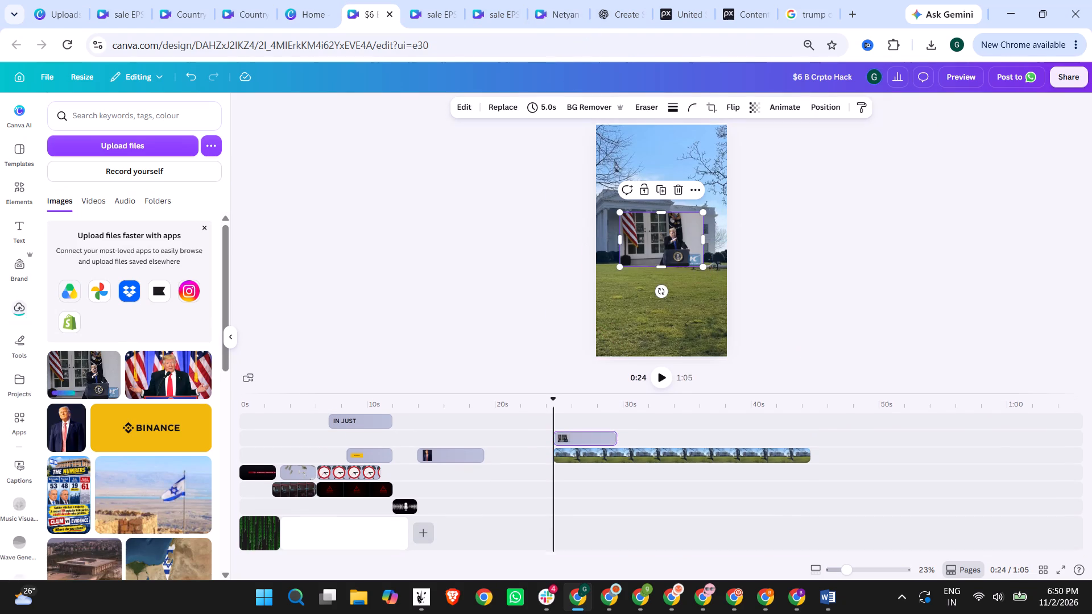
Try resizing the podium photo over the White House, and remove its background.
drag(705, 268, 760, 356)
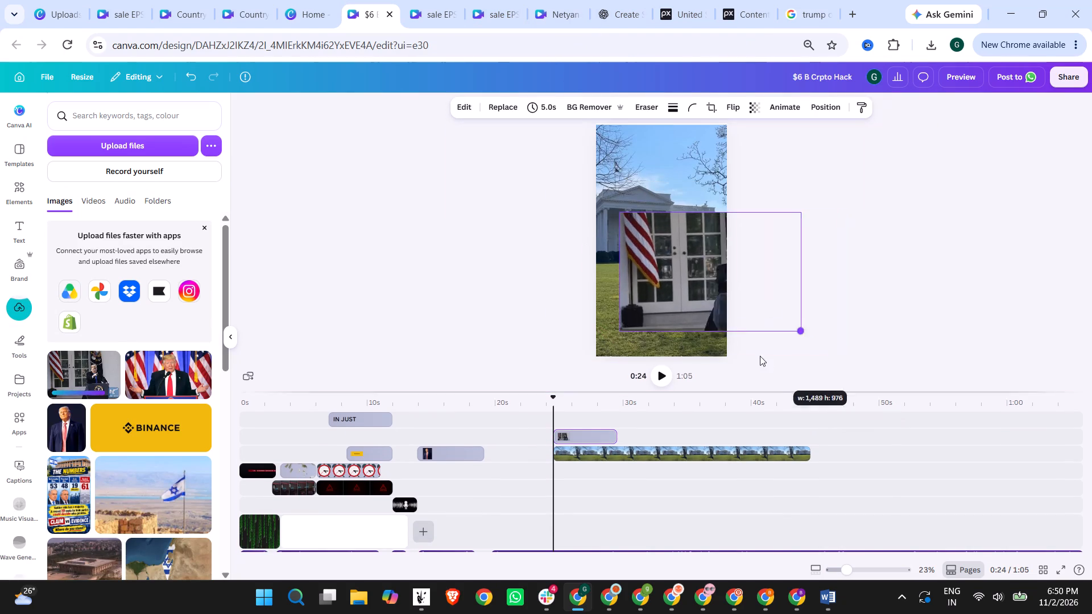
drag(760, 356, 685, 293)
drag(621, 214, 577, 180)
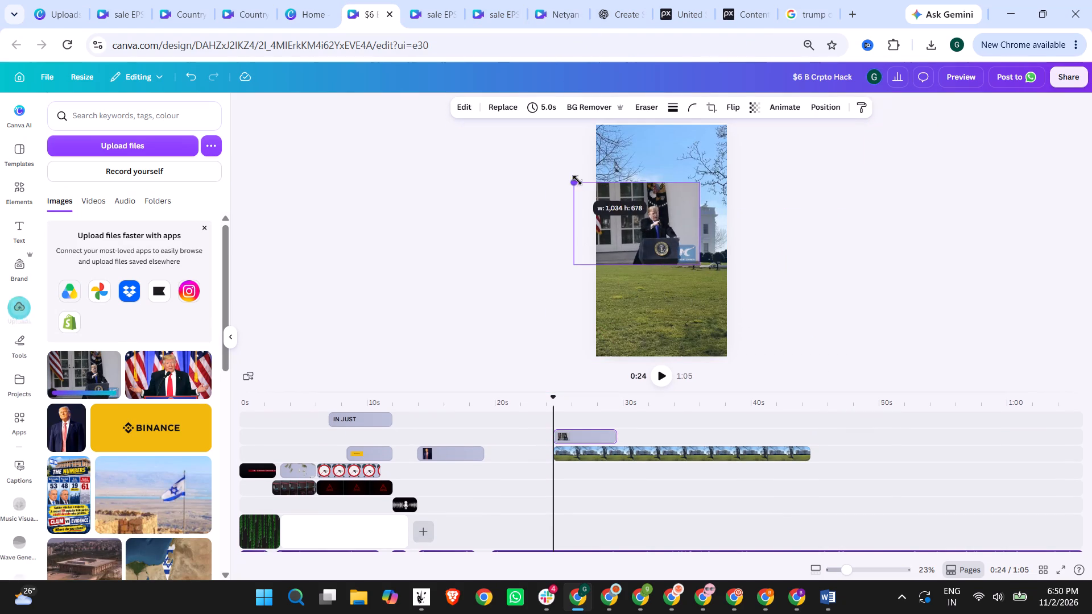
drag(577, 180, 617, 196)
click(555, 109)
click(903, 223)
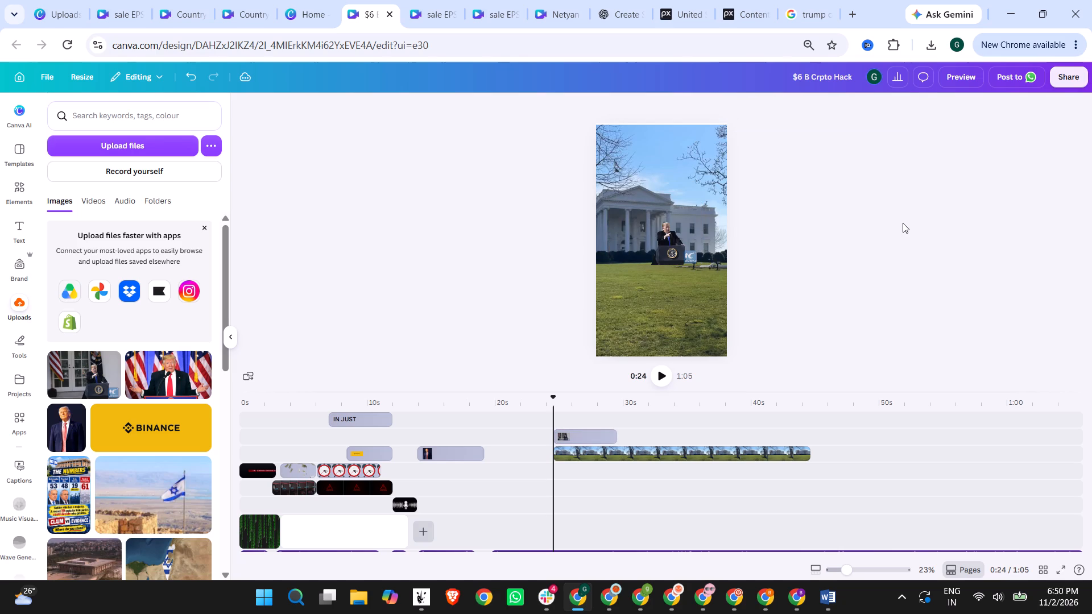
Enlarge the Trump podium cutout and place it in the lower-right part of the White House frame, with the podium at the bottom edge.
click(685, 243)
drag(680, 252, 635, 252)
drag(656, 264, 824, 400)
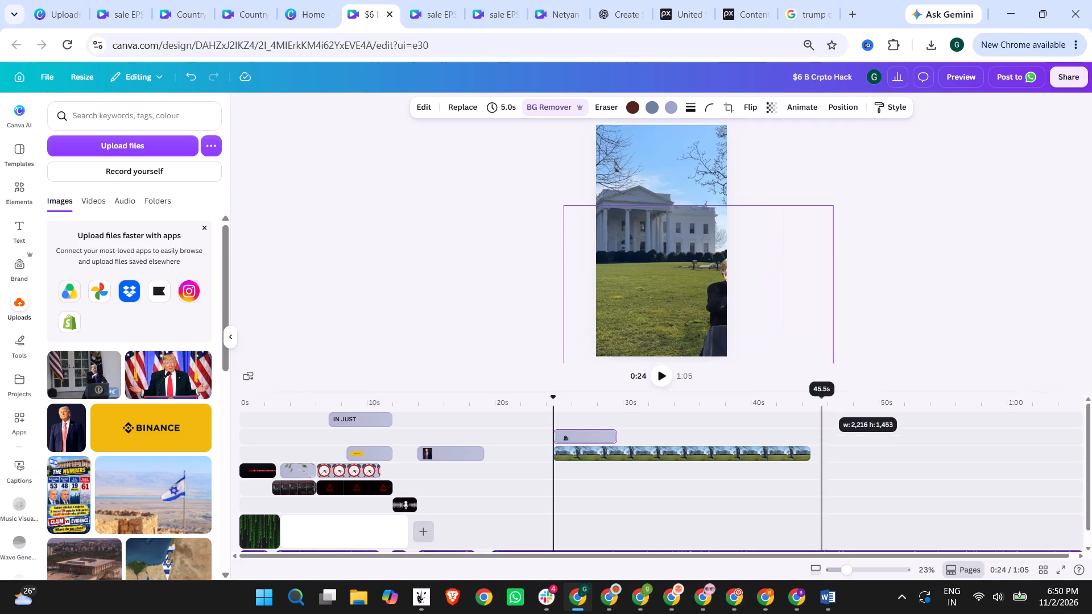
drag(824, 400, 835, 405)
drag(696, 333, 599, 305)
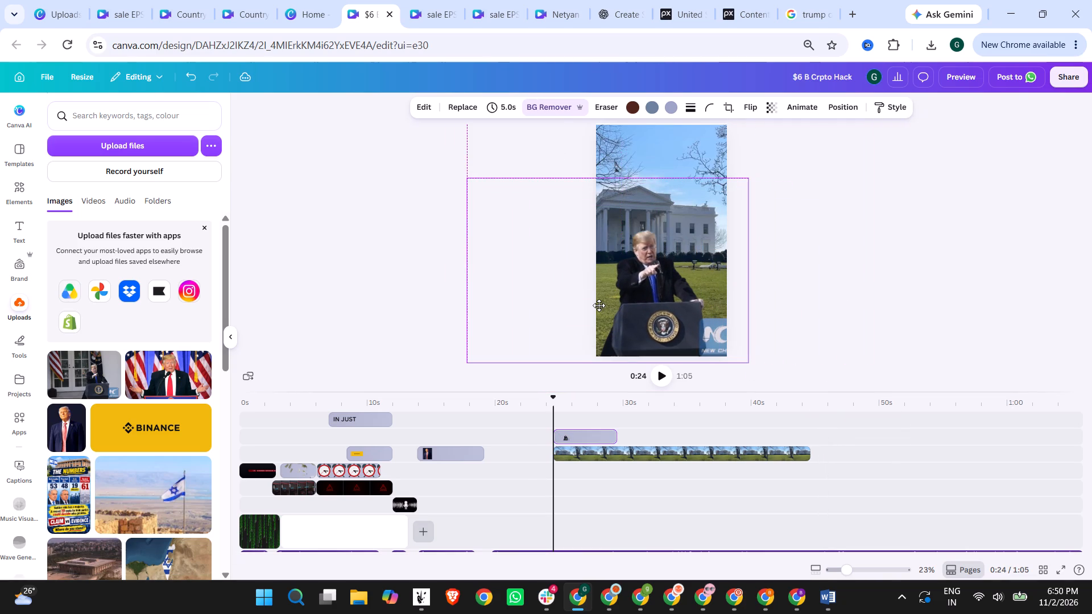
drag(599, 305, 627, 312)
click(437, 272)
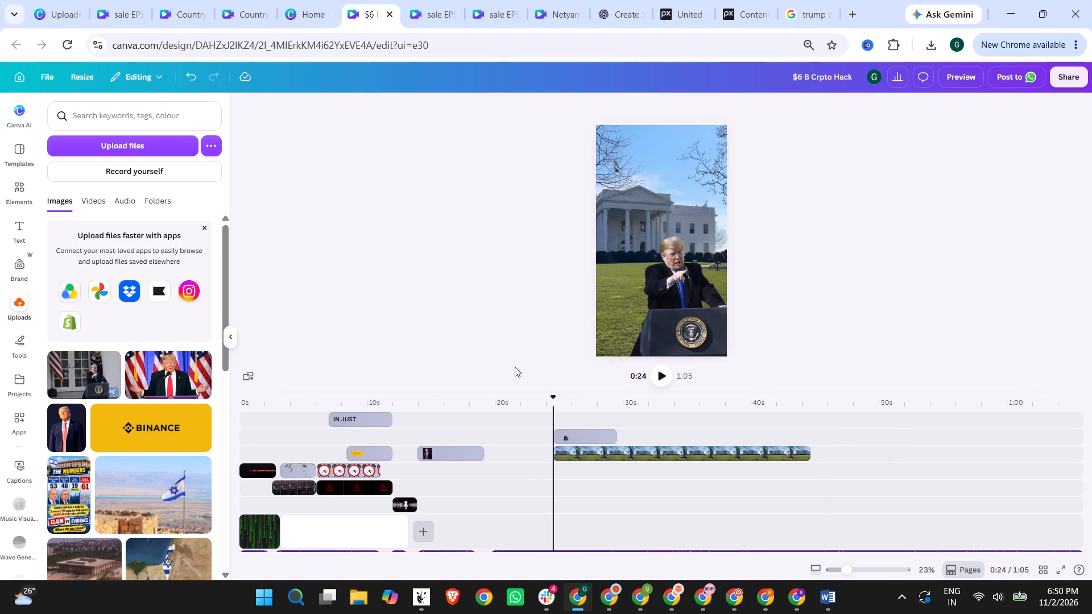
Move the podium cutout and White House video to start right after the microphone clip, replacing the full-screen Trump photo there.
click(653, 367)
click(658, 373)
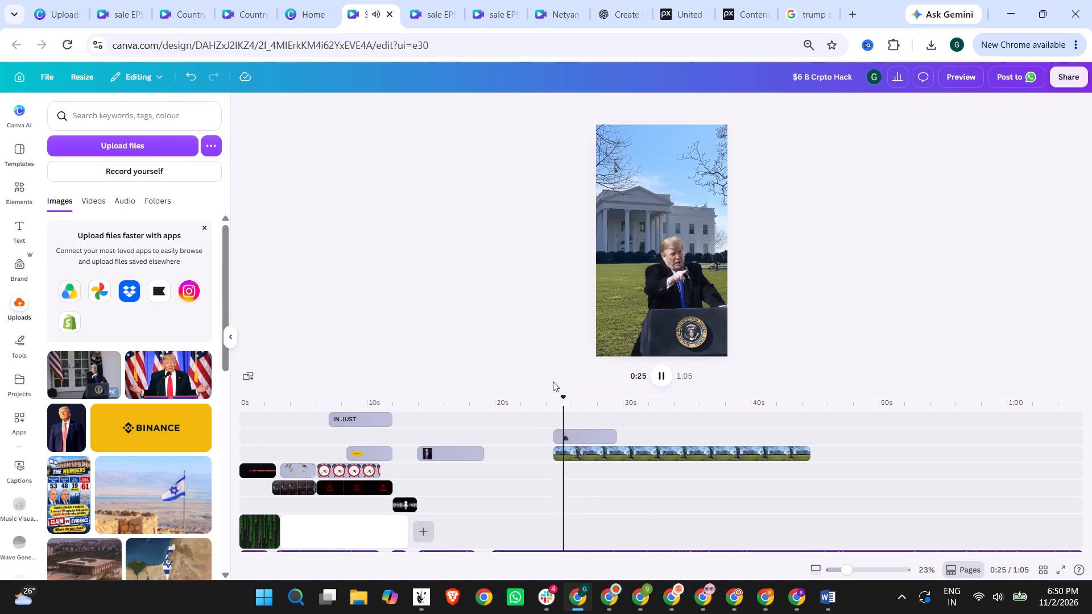
click(617, 452)
click(499, 413)
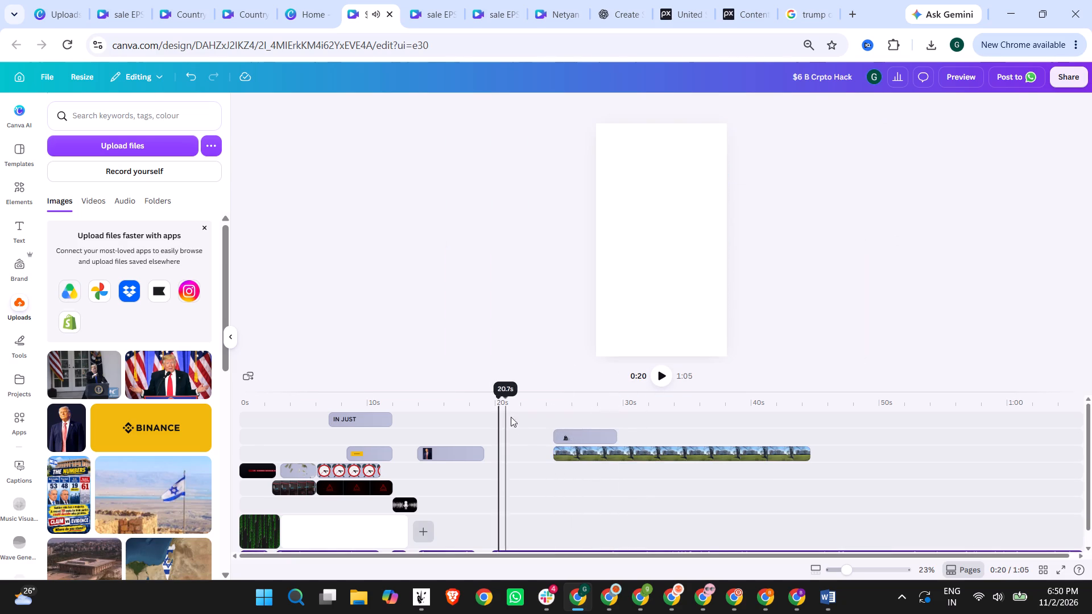
drag(569, 435, 433, 433)
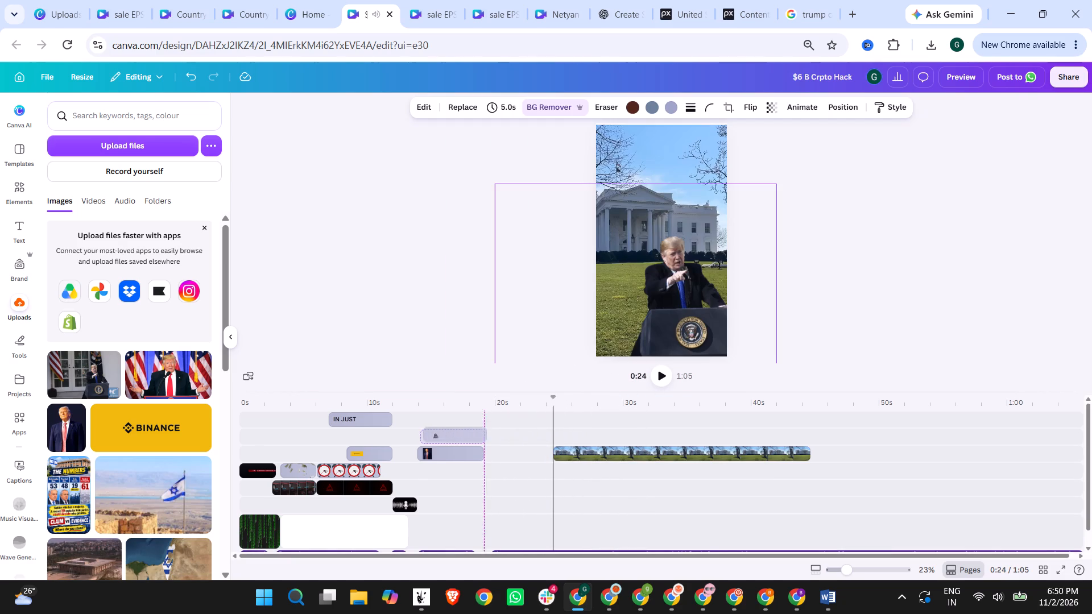
drag(433, 433, 432, 433)
click(456, 448)
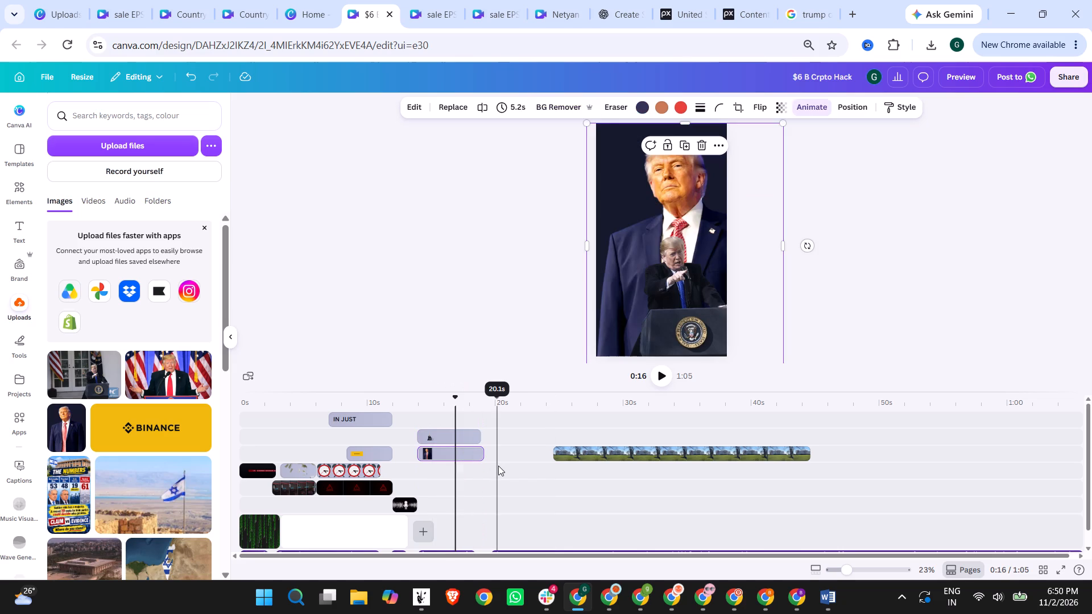
key(Delete)
drag(634, 455, 495, 453)
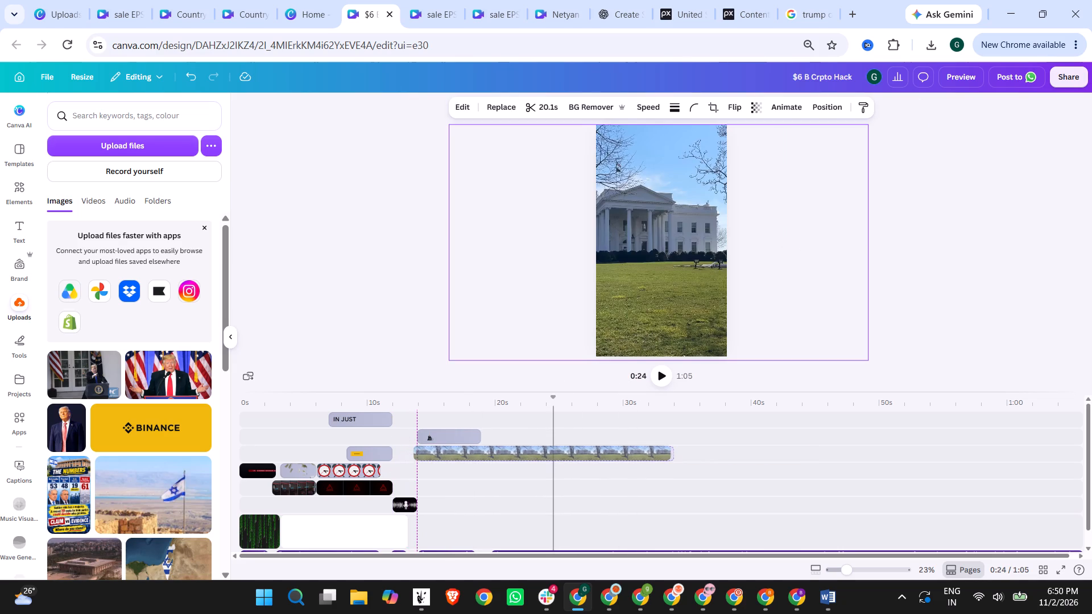
drag(495, 453, 497, 453)
Play back the moved White House scene and set the White House video's speed to 2.
click(404, 400)
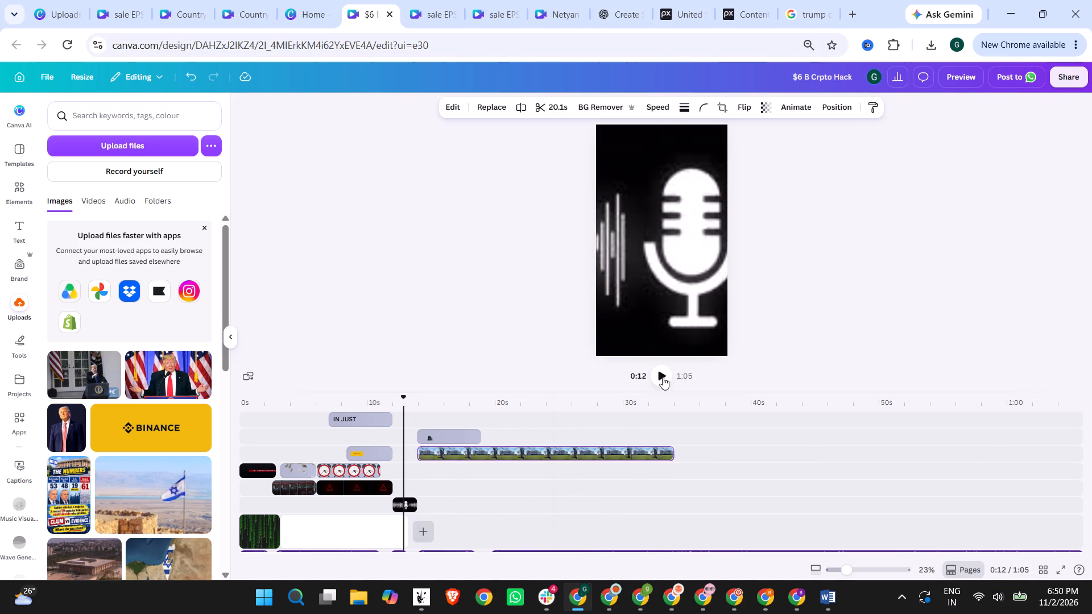
click(663, 377)
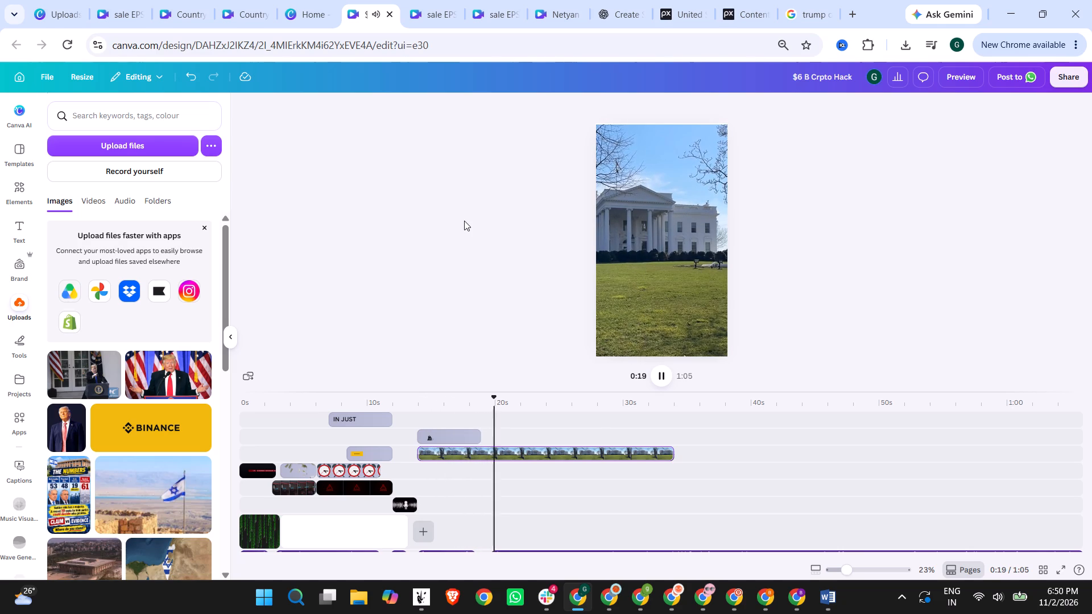
click(436, 397)
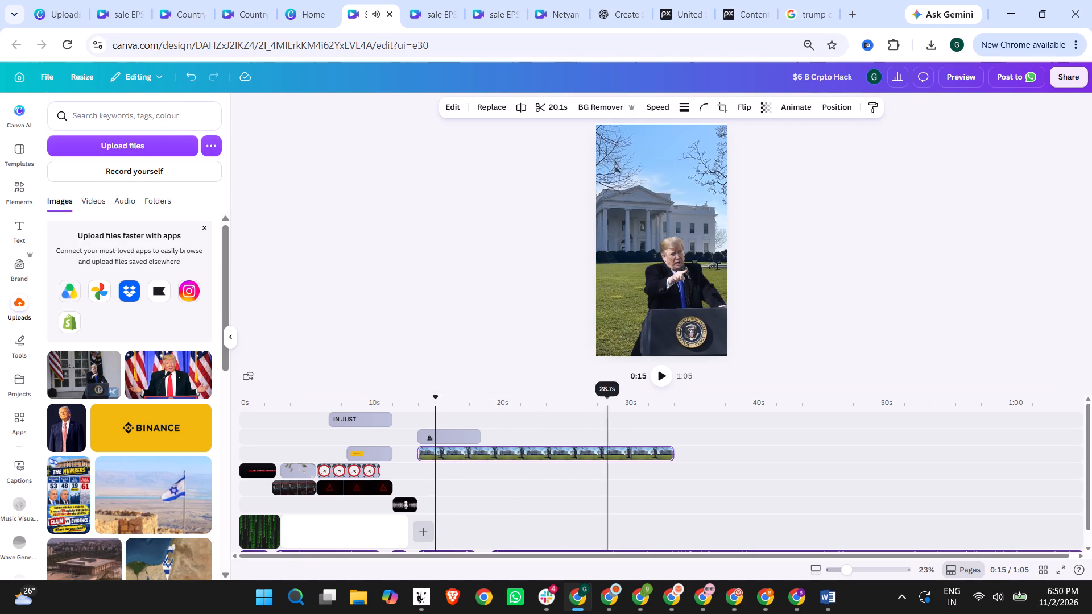
click(655, 377)
click(576, 450)
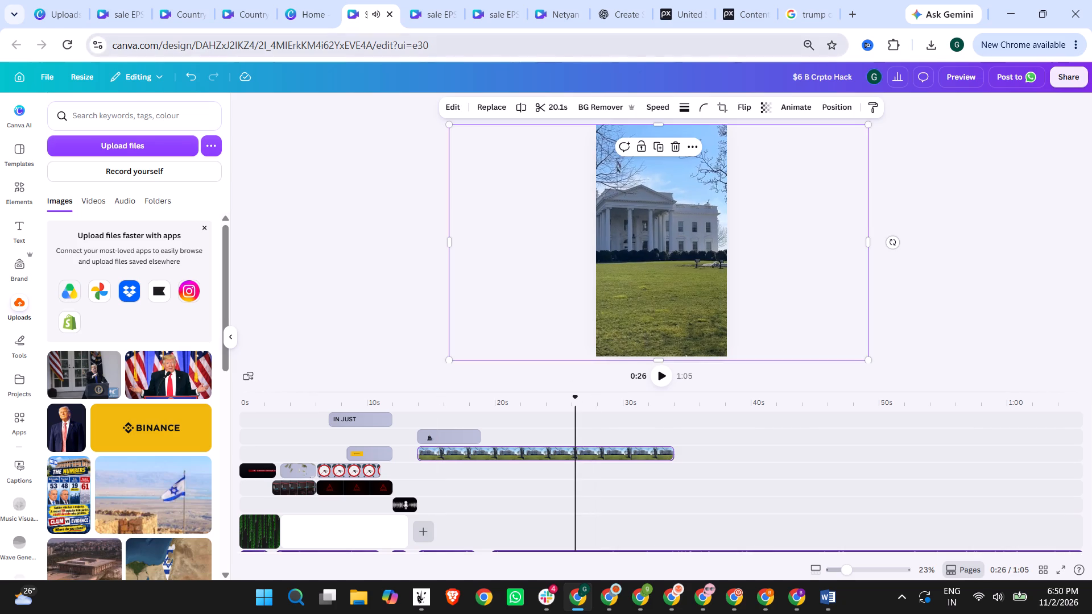
click(653, 107)
drag(636, 157, 693, 149)
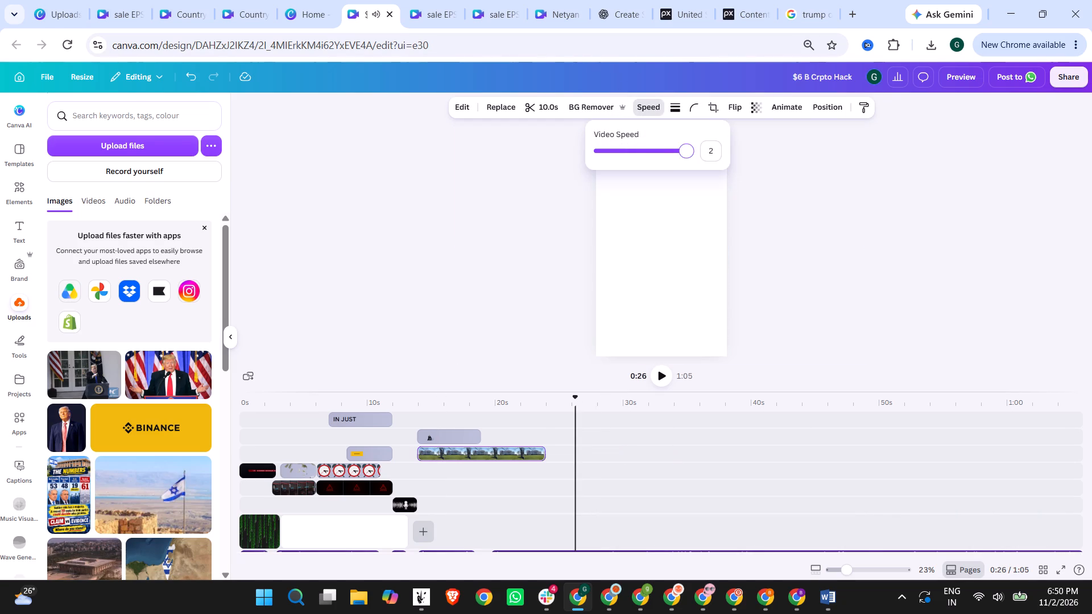
drag(693, 149, 695, 148)
click(522, 338)
Play from before the White House scene, trim its video to 6.0 s, and extend the Trump cutout to the same end.
click(402, 405)
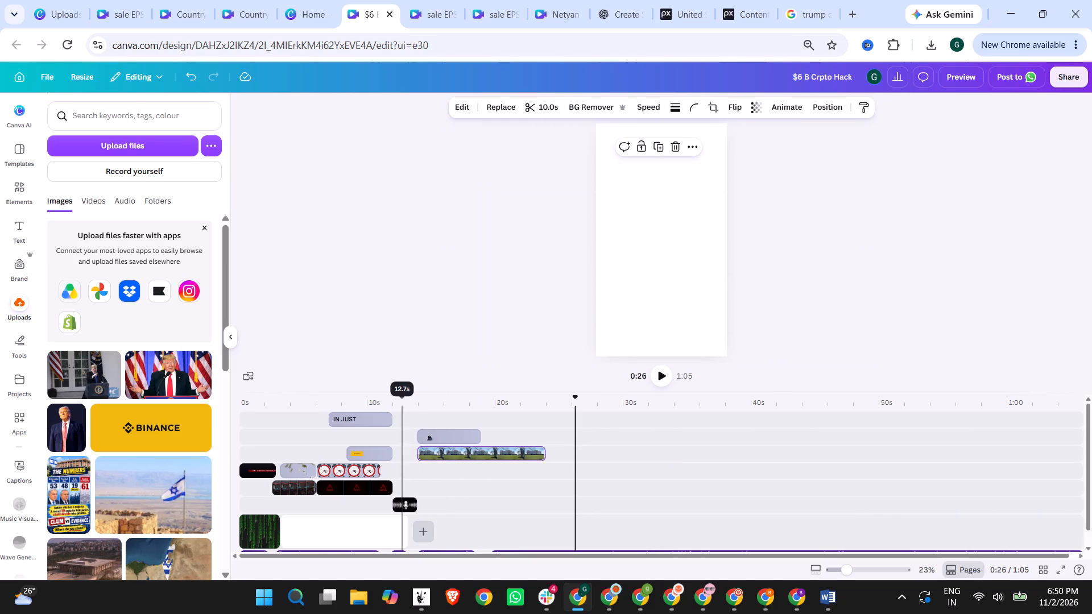
click(663, 370)
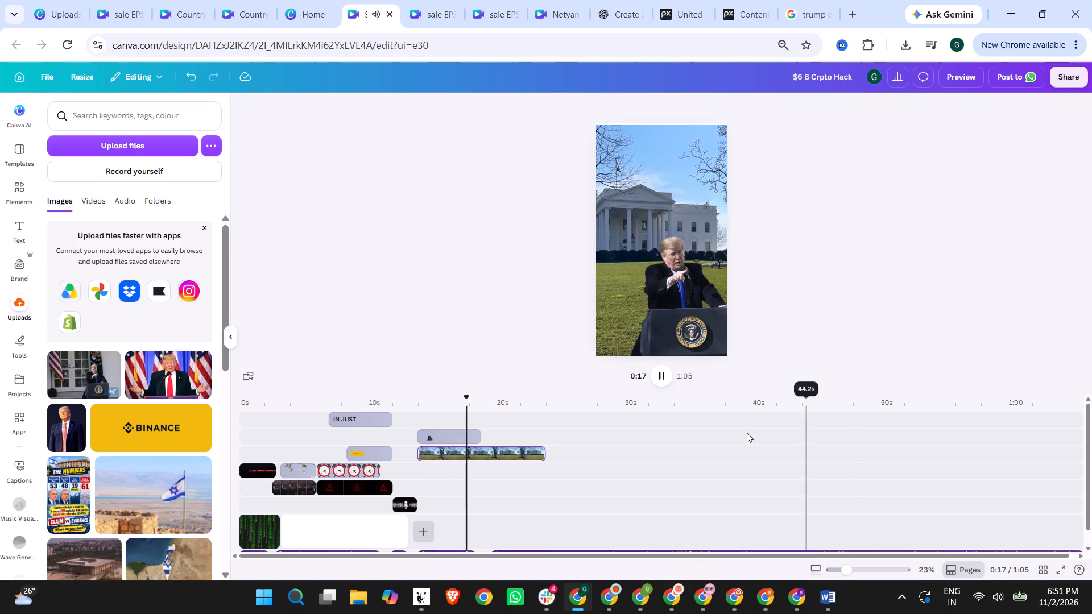
click(664, 370)
drag(545, 453, 487, 454)
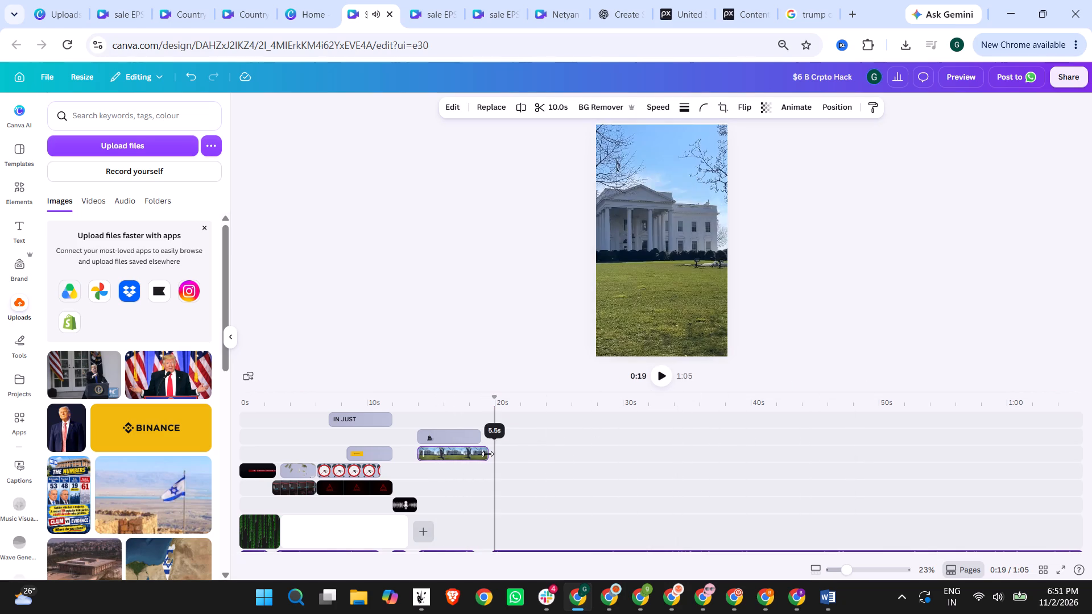
drag(487, 454, 494, 454)
drag(477, 438, 477, 438)
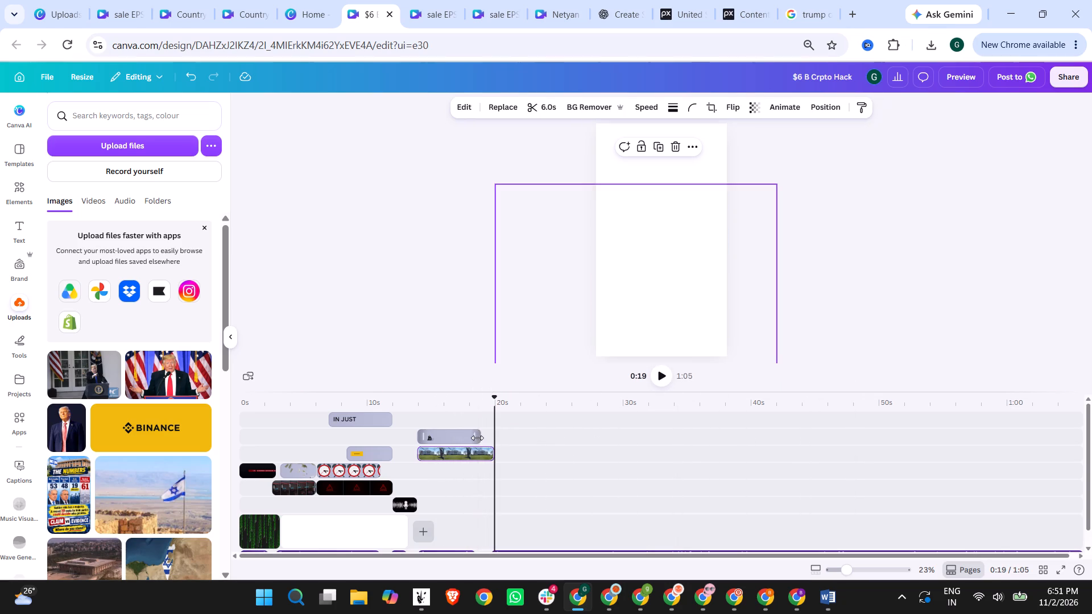
drag(477, 438, 489, 437)
Play back the White House scene against the voiceover and split the Trump cutout at about 0:17.
click(431, 397)
click(661, 371)
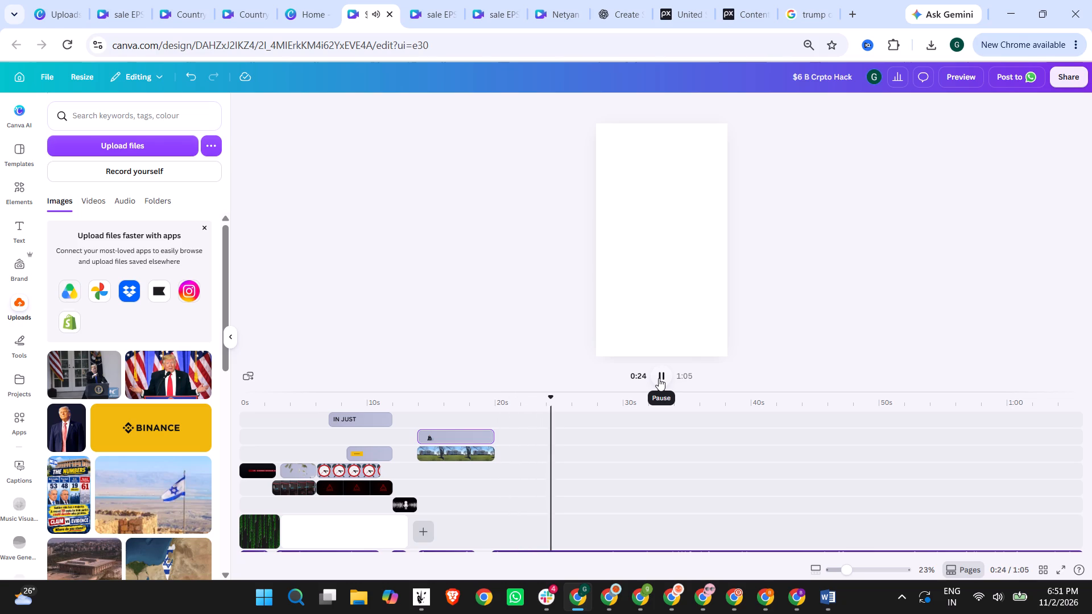
scroll(527, 358, down, 4)
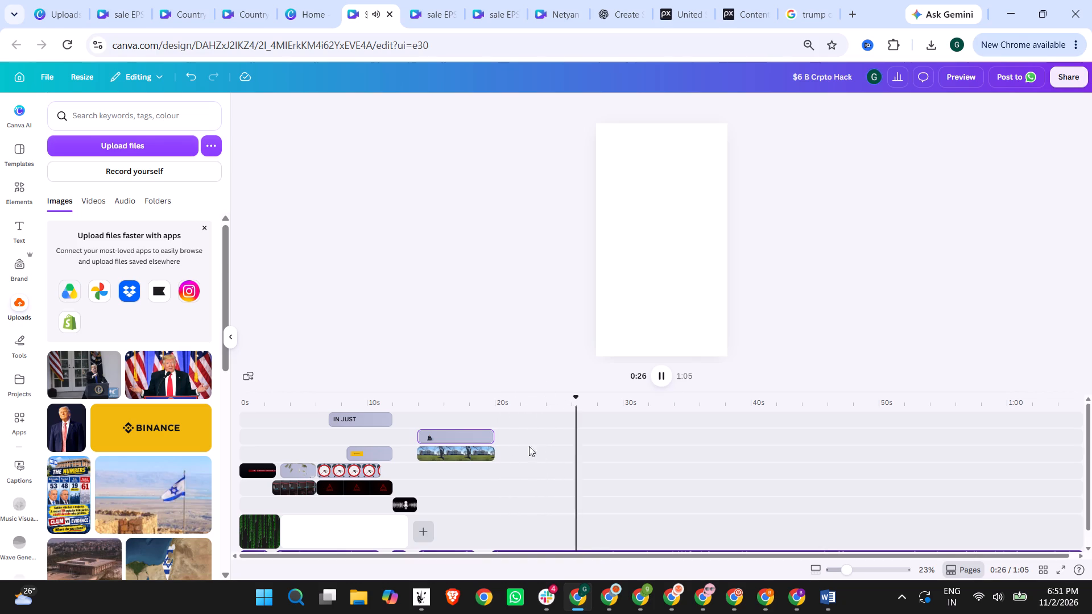
click(441, 404)
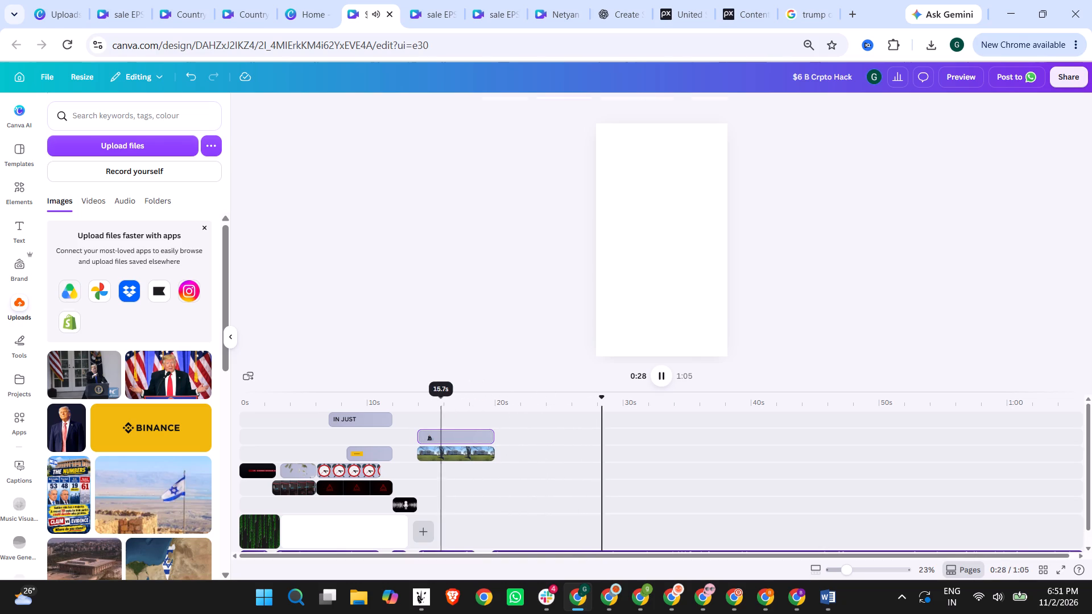
click(663, 370)
scroll(501, 318, down, 4)
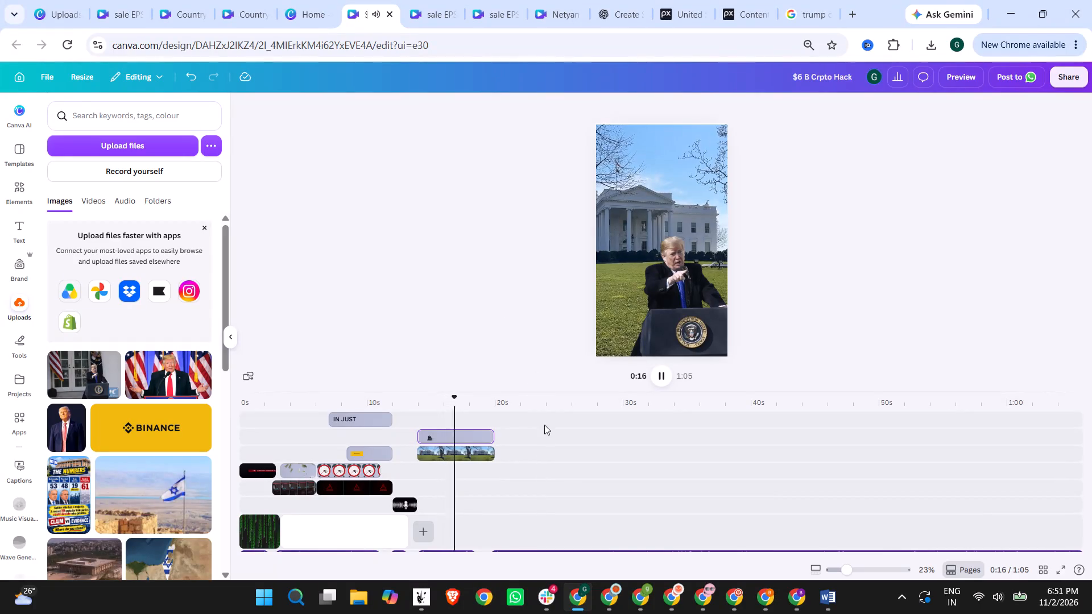
scroll(544, 423, down, 3)
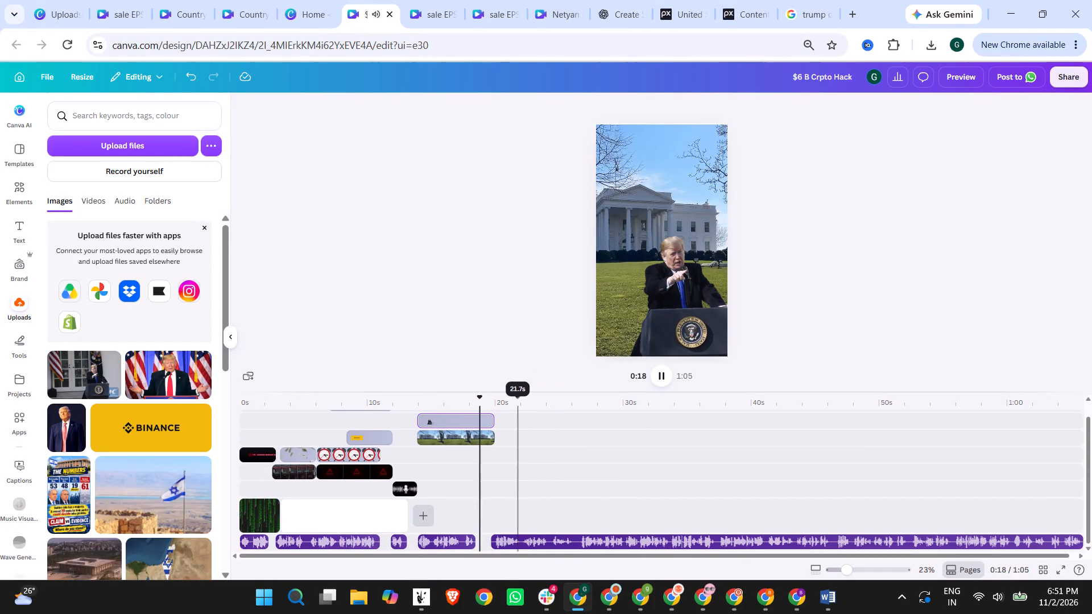
click(463, 401)
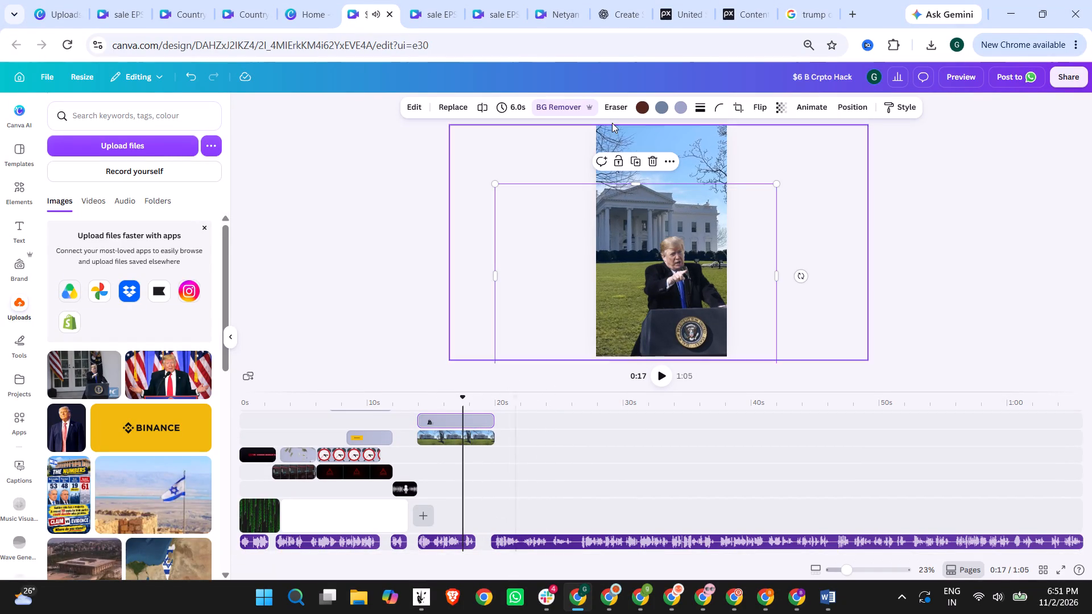
click(482, 103)
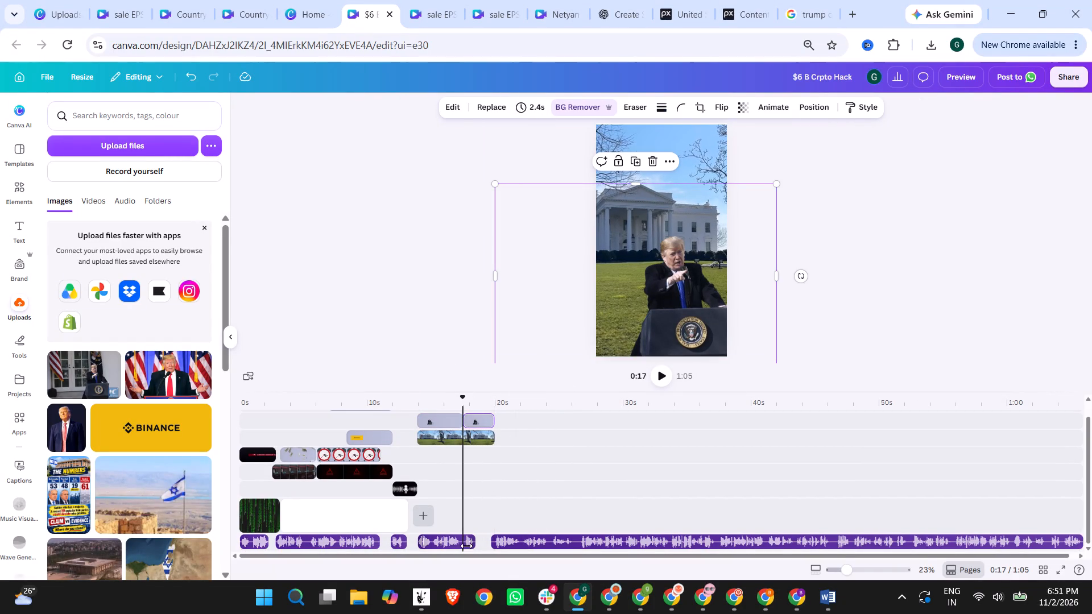
Split the voiceover segment at about 0:17 and delete the short piece after the split.
click(465, 540)
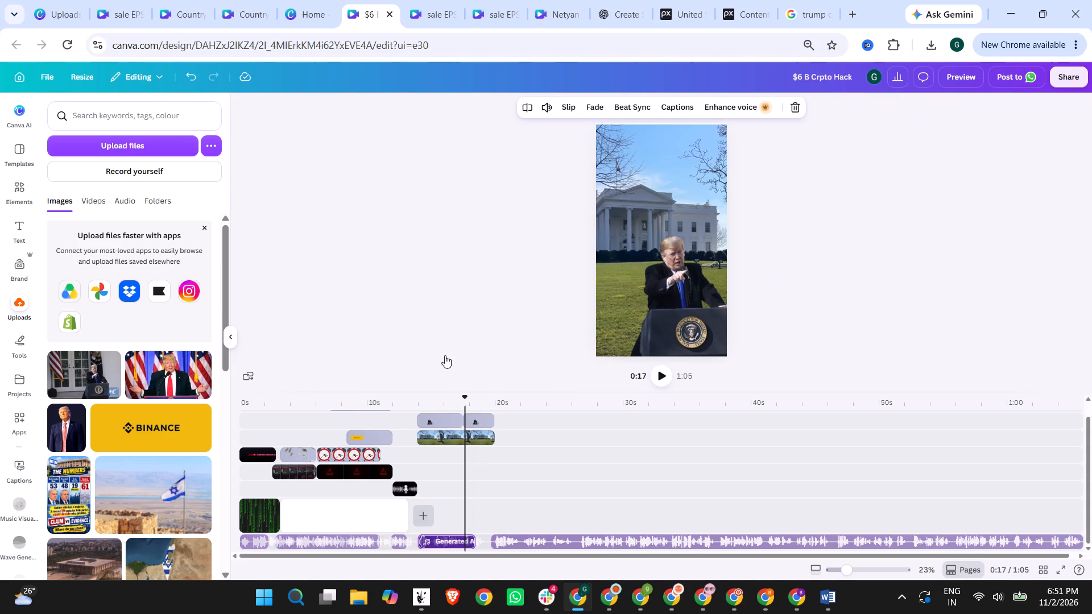
click(531, 101)
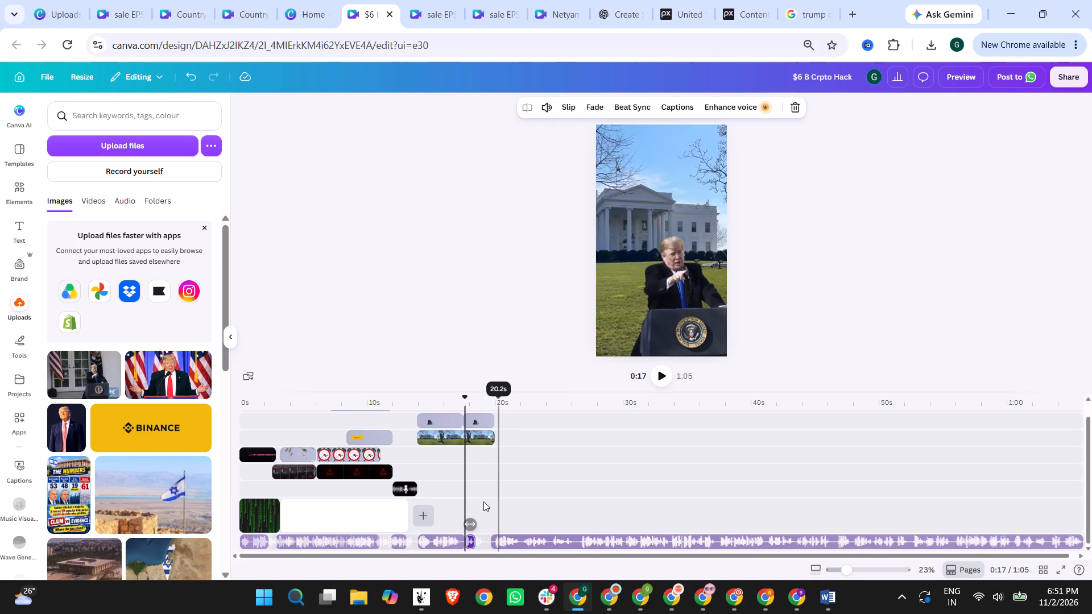
key(Delete)
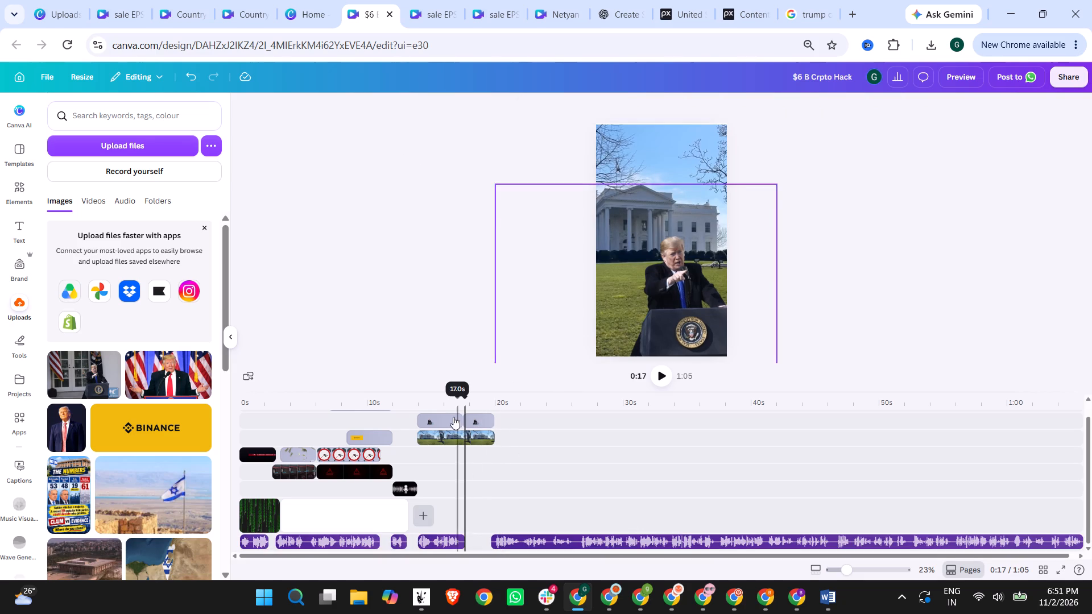
Play back the cut, move the remaining voiceover segment earlier to close the gap after 0:17, and replay from about 0:13.
click(436, 397)
click(660, 374)
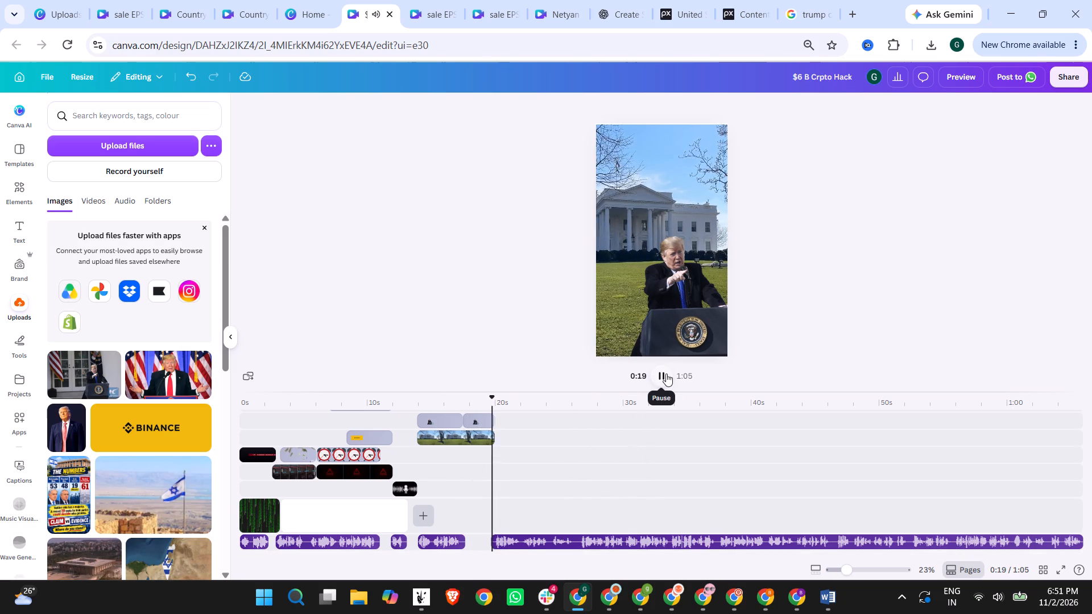
click(666, 374)
drag(552, 538, 540, 536)
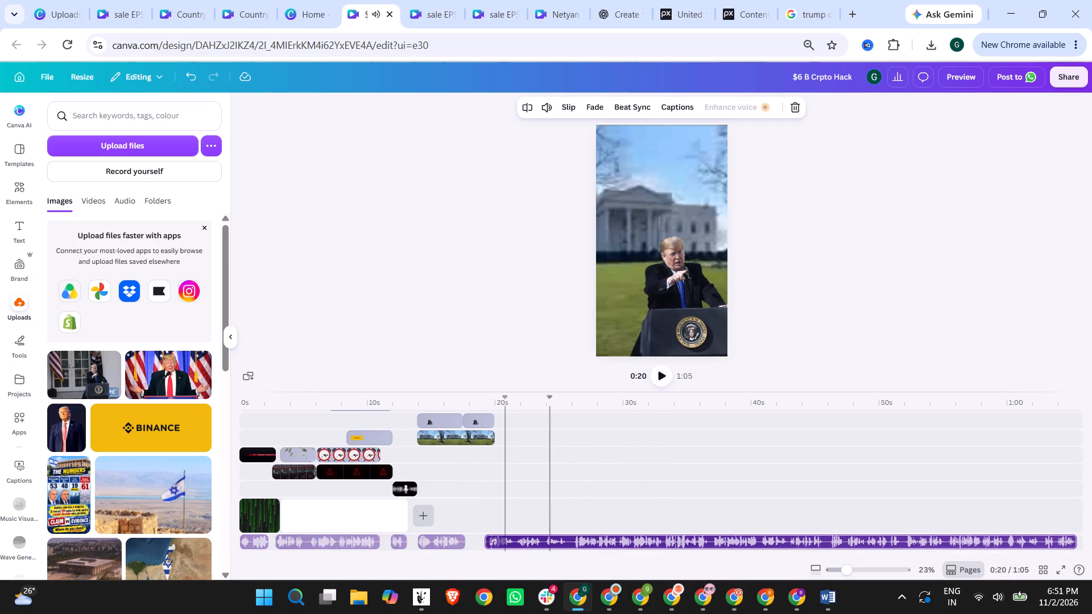
drag(540, 536, 528, 536)
click(416, 398)
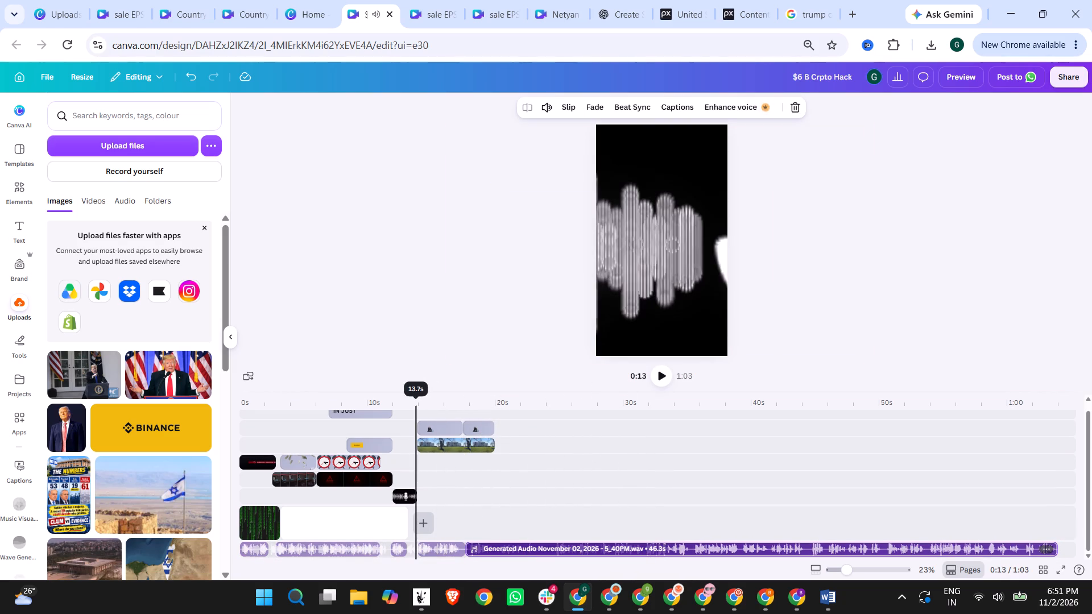
click(661, 377)
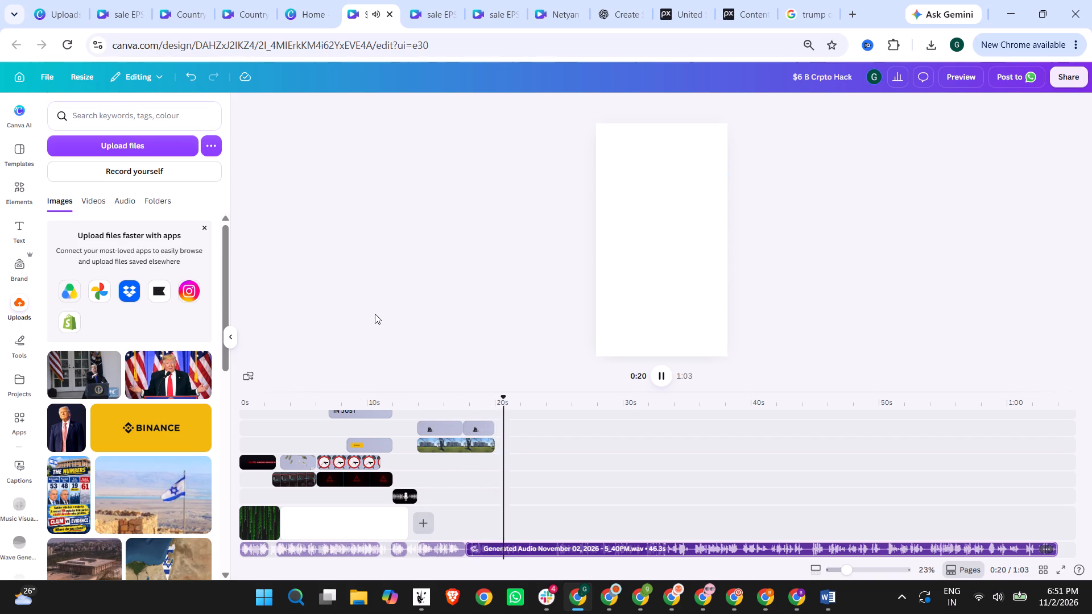
click(659, 378)
Search Google Images for "Trump no" and look through the photos for a fitting Trump gesture.
click(842, 0)
click(819, 0)
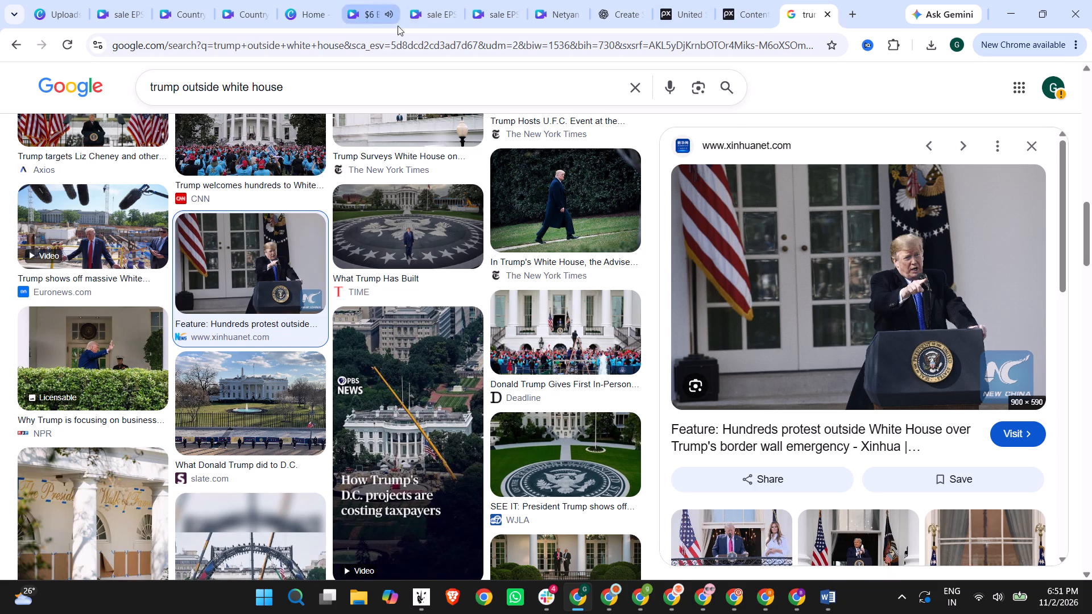
drag(390, 91, 47, 76)
key(BackSpace)
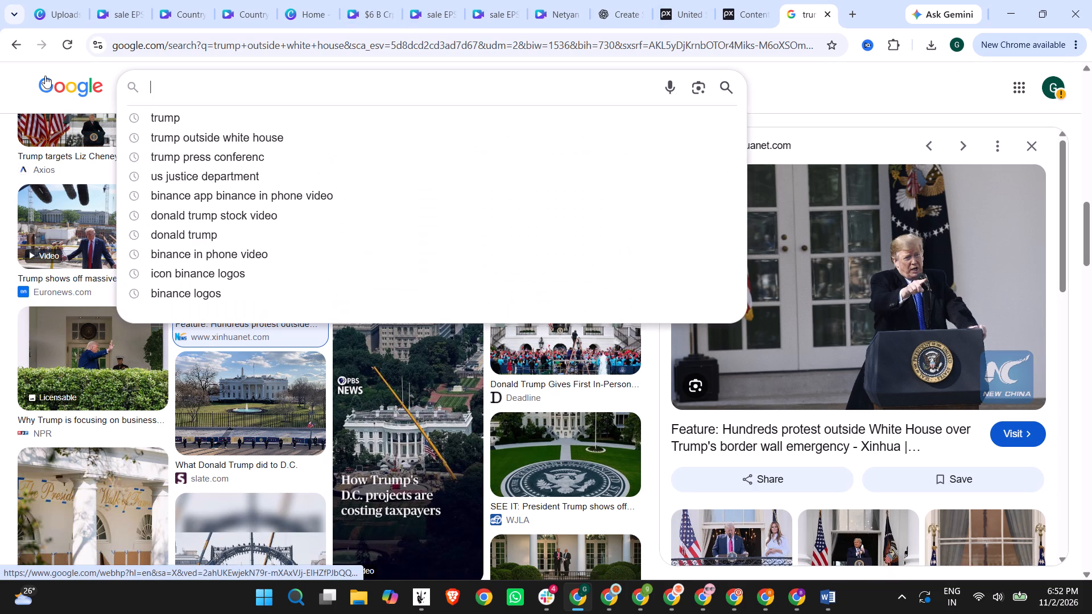
text(Trump no)
key(Return)
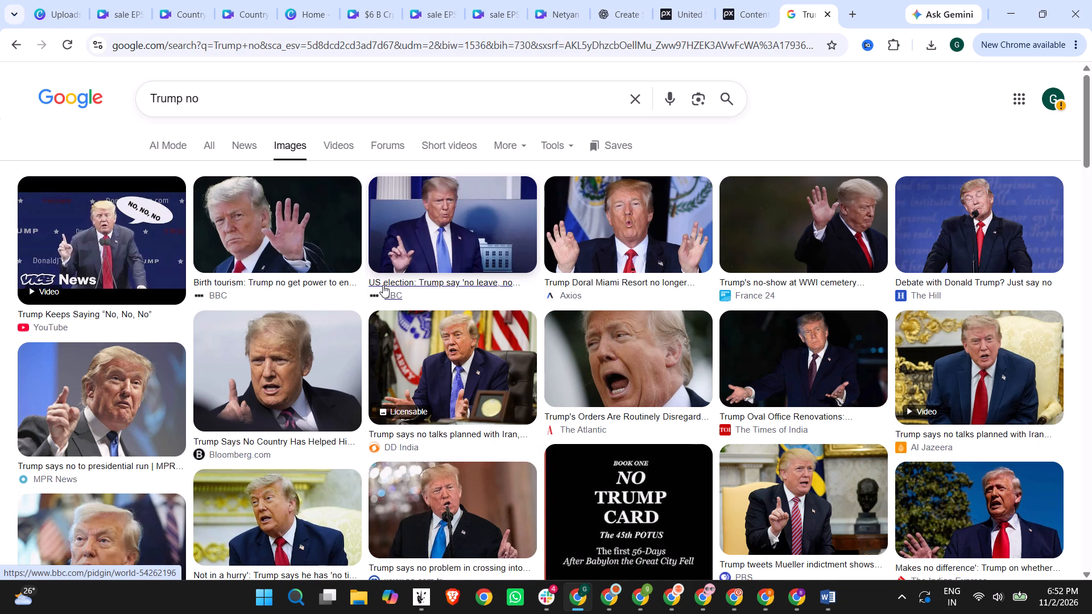
scroll(383, 285, down, 3)
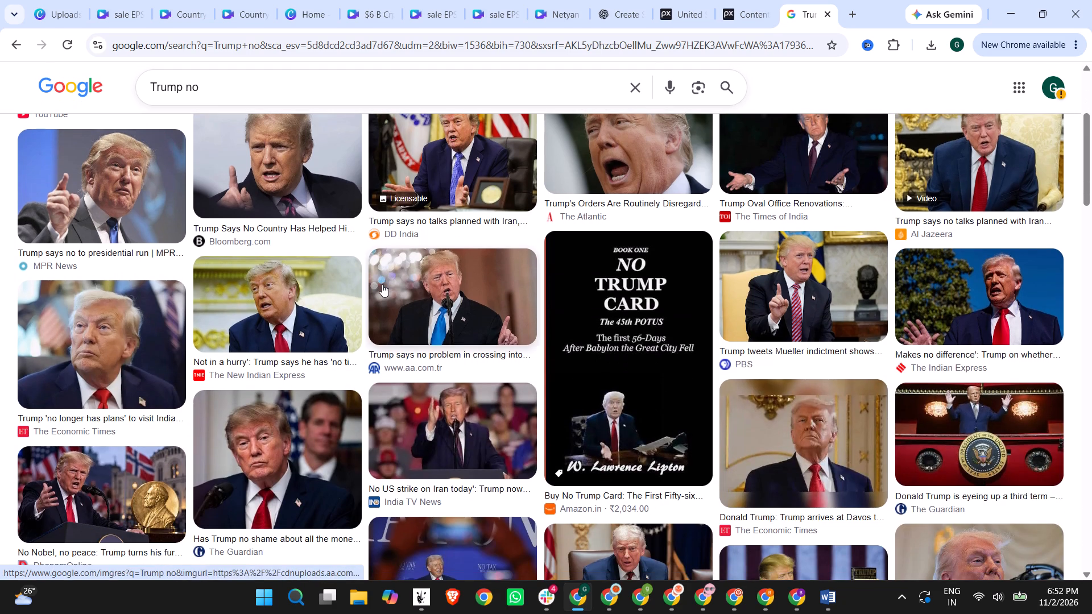
scroll(382, 284, down, 5)
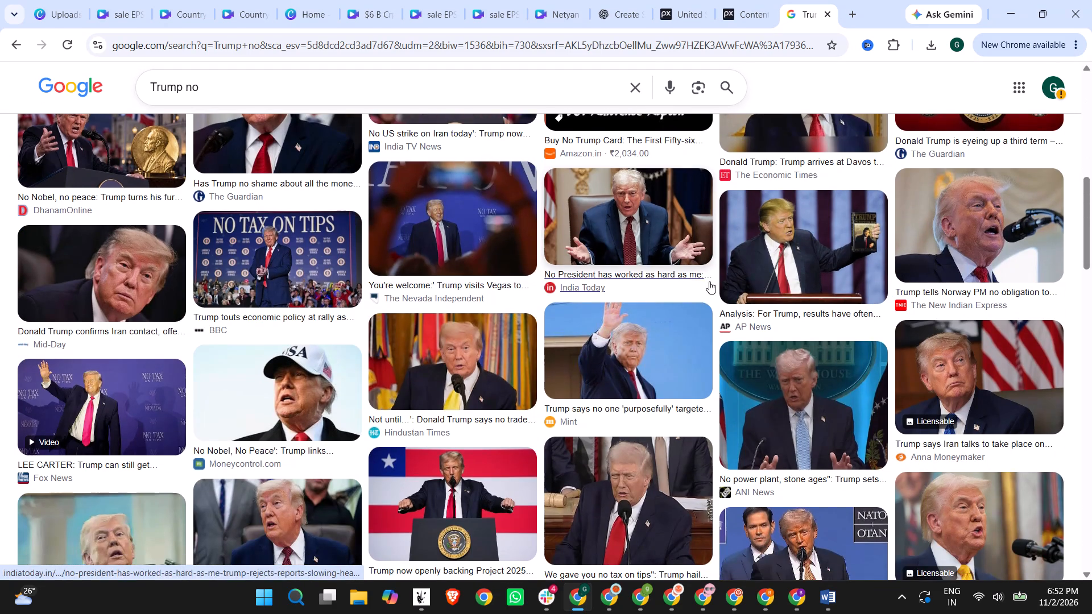
scroll(659, 359, down, 4)
scroll(616, 258, down, 4)
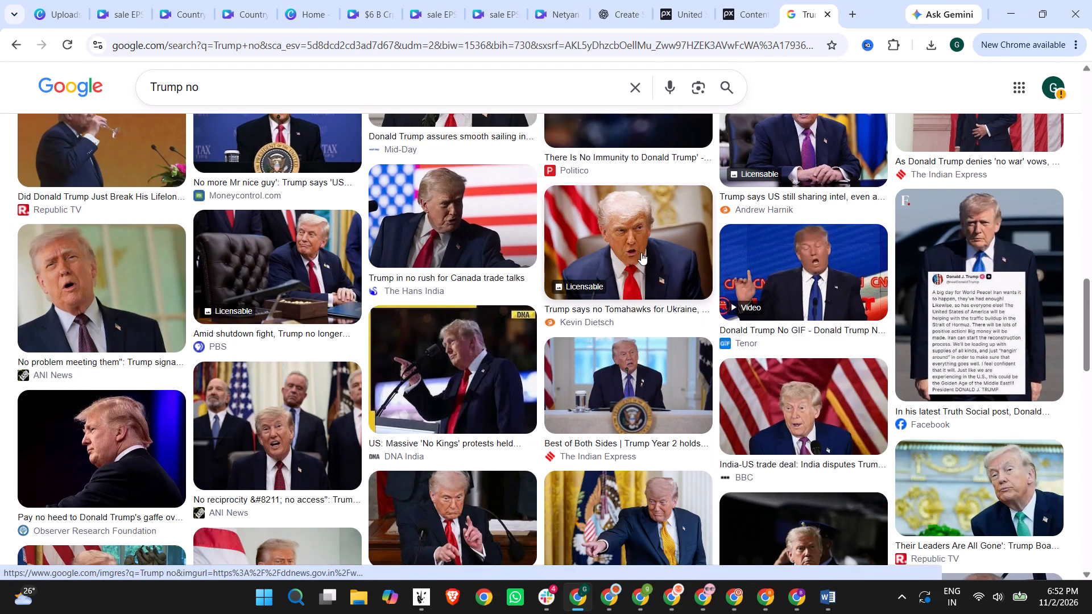
Search the web for "trump said he didn't know about North korea binance" and open the Anadolu Ajansı story in a new tab.
click(855, 18)
text(trump d)
key(BackSpace)
text(said he didn't know about)
key(space)
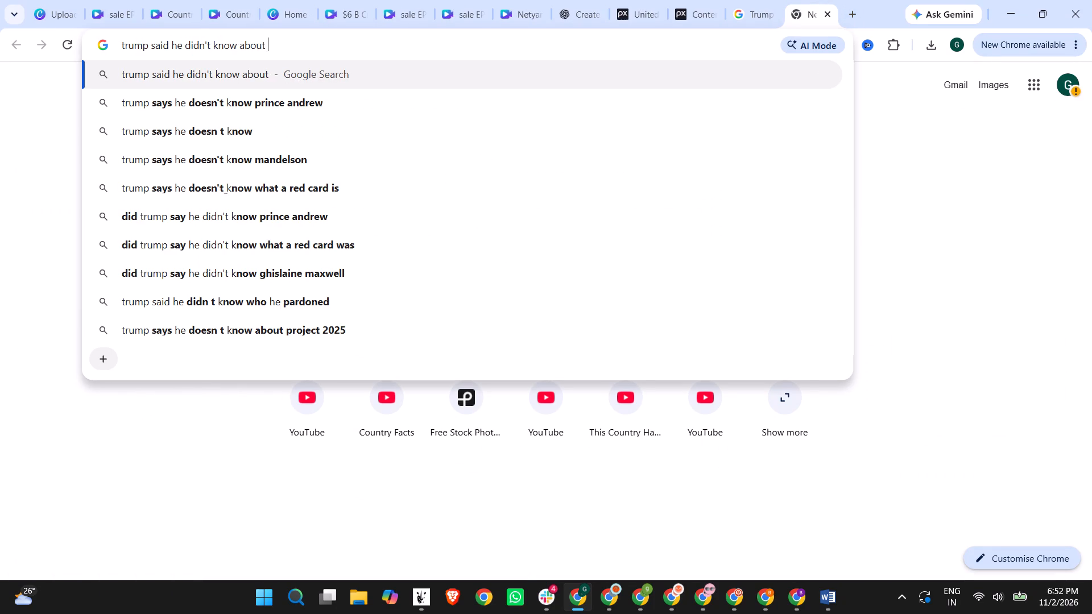
text(North korea binance)
key(Return)
right_click(260, 268)
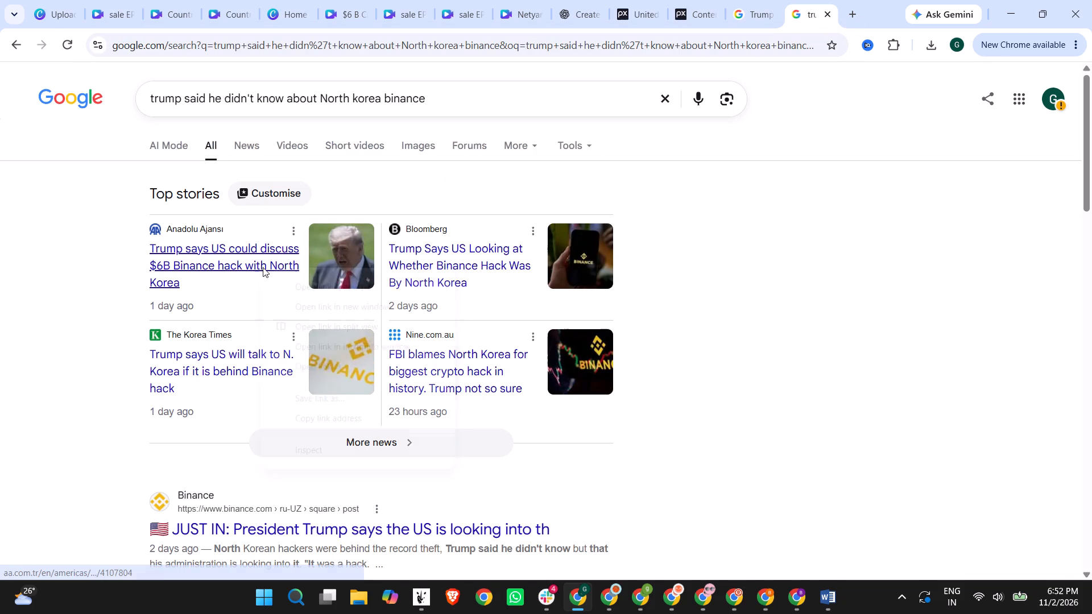
click(300, 279)
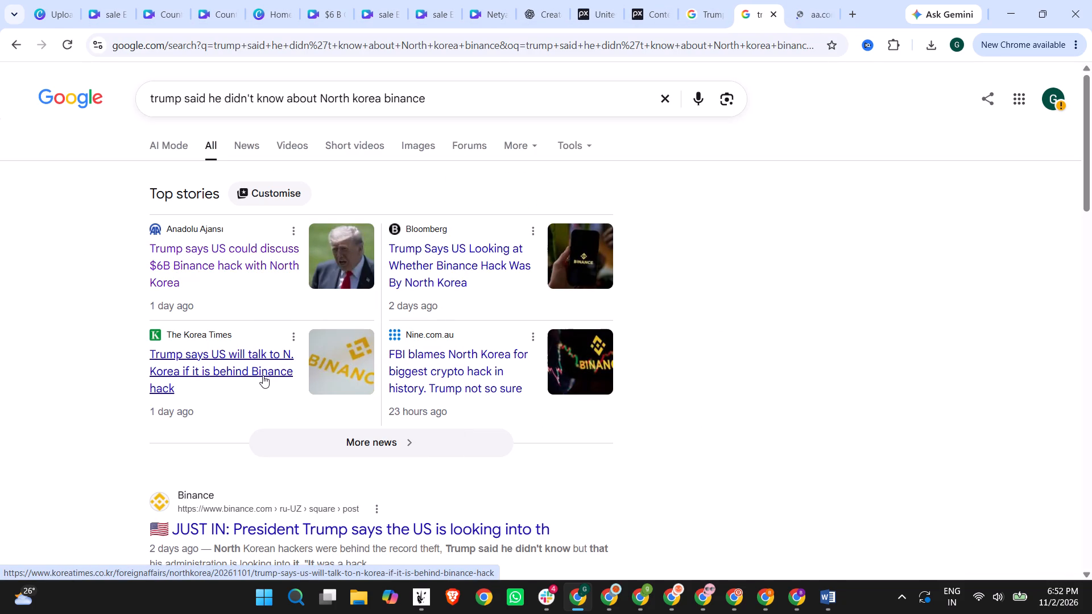
Open The Korea Times story on Trump and the Binance hack and examine it for his remarks on North Korea.
click(263, 375)
scroll(510, 288, down, 6)
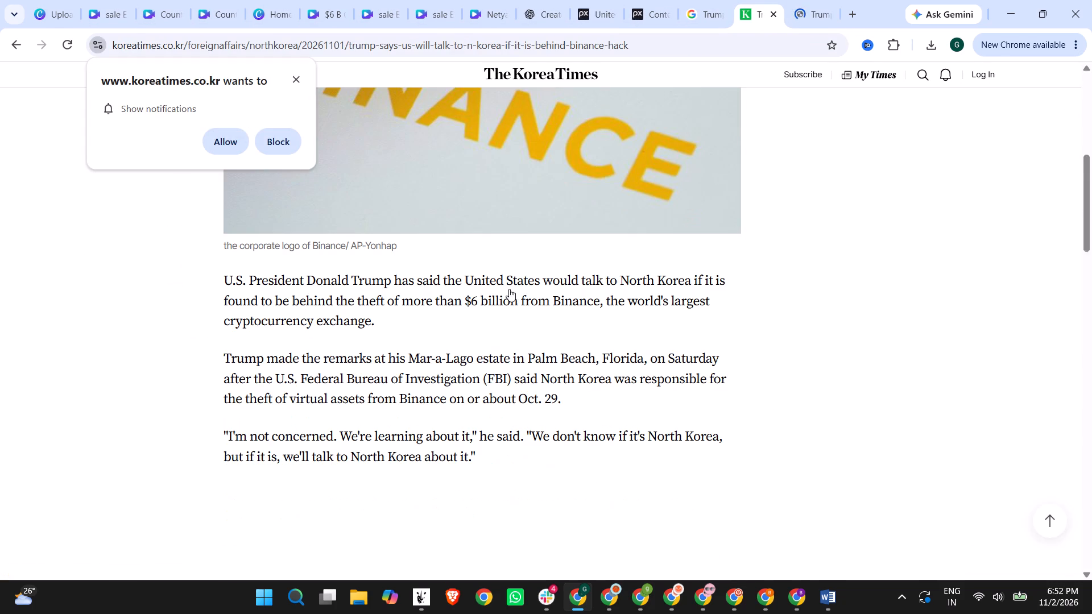
click(294, 75)
scroll(407, 268, down, 9)
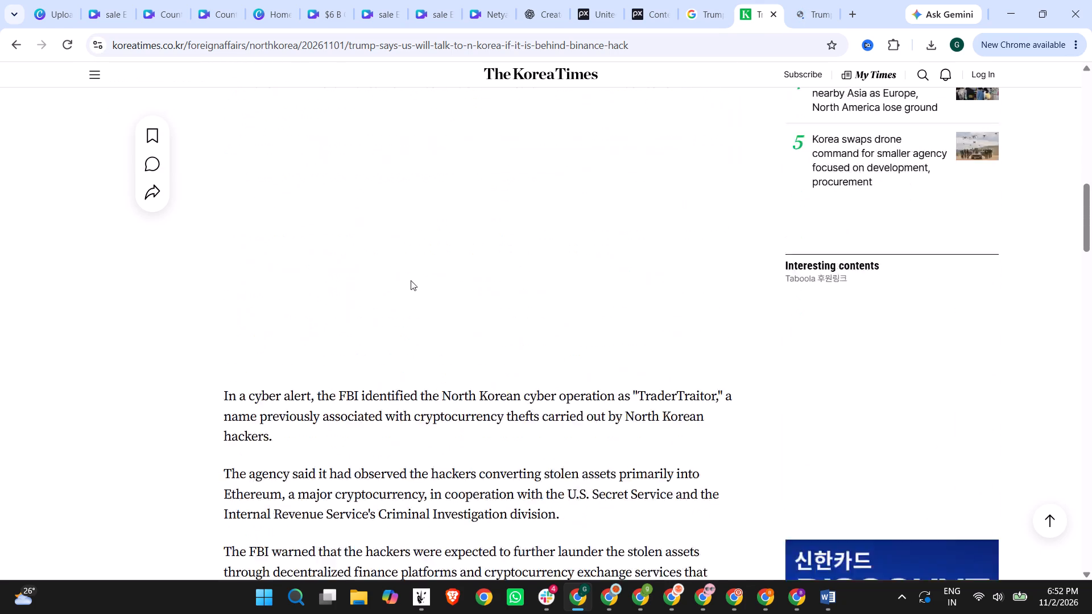
scroll(445, 302, up, 5)
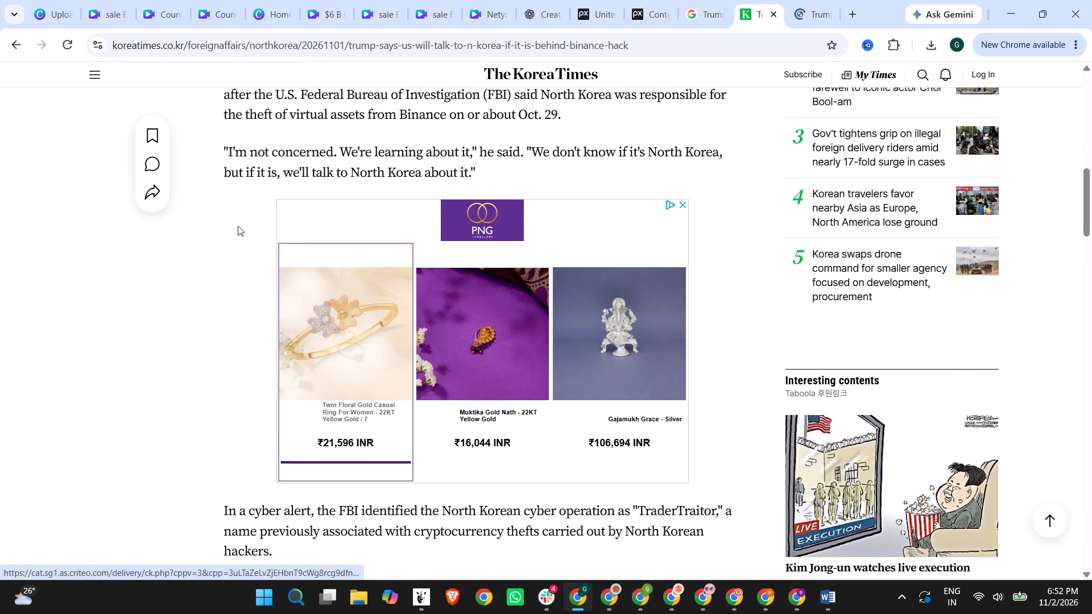
scroll(204, 247, down, 14)
scroll(225, 259, up, 1)
scroll(227, 260, down, 3)
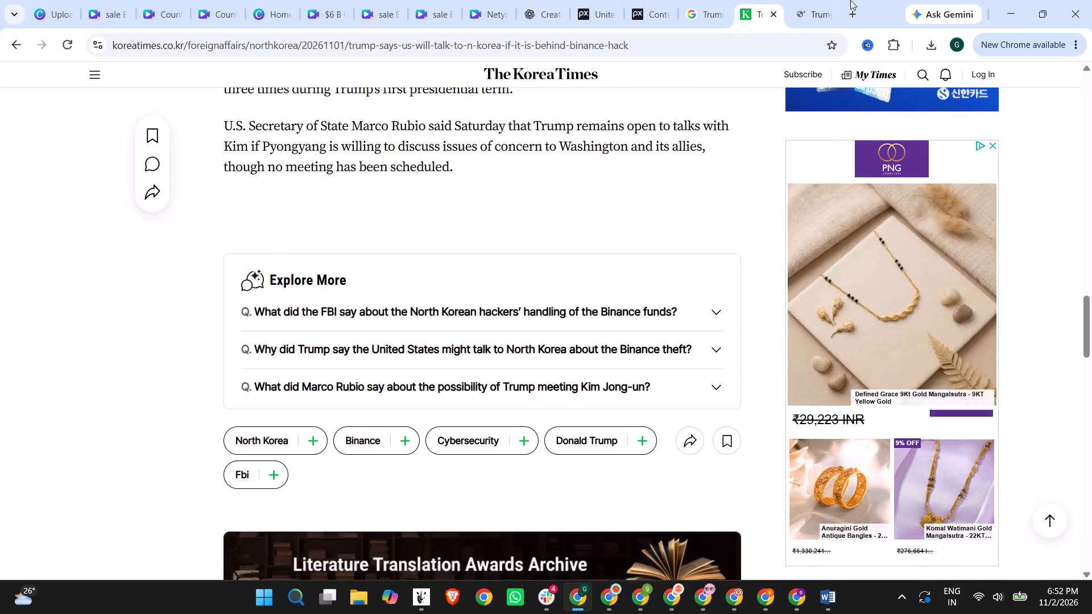
Return to the web results on Trump and the Binance hack and search again with "twitter" added to the query.
click(714, 0)
click(310, 98)
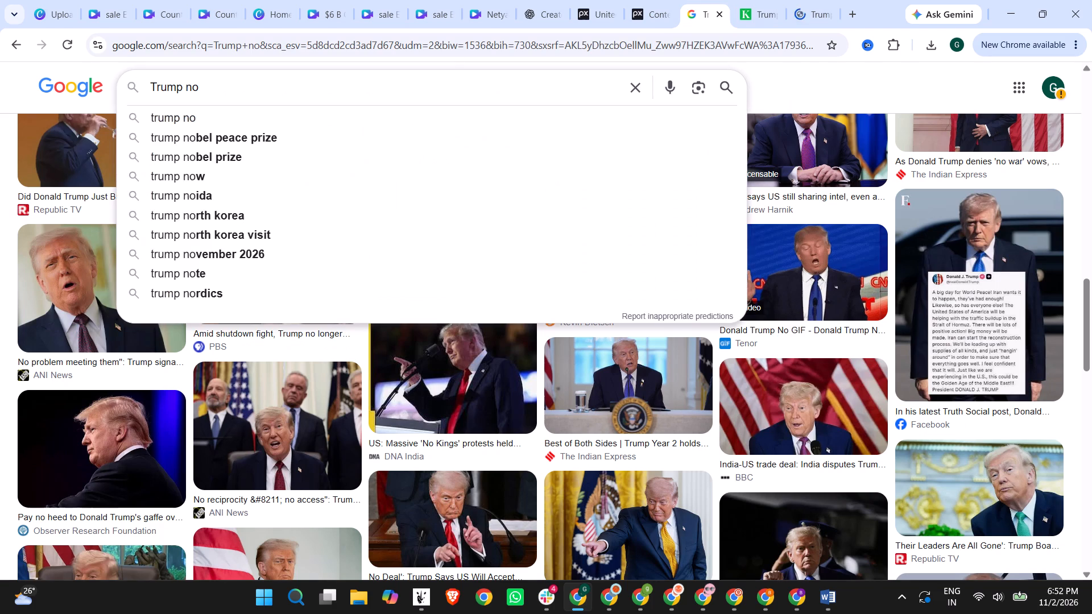
click(746, 0)
click(30, 48)
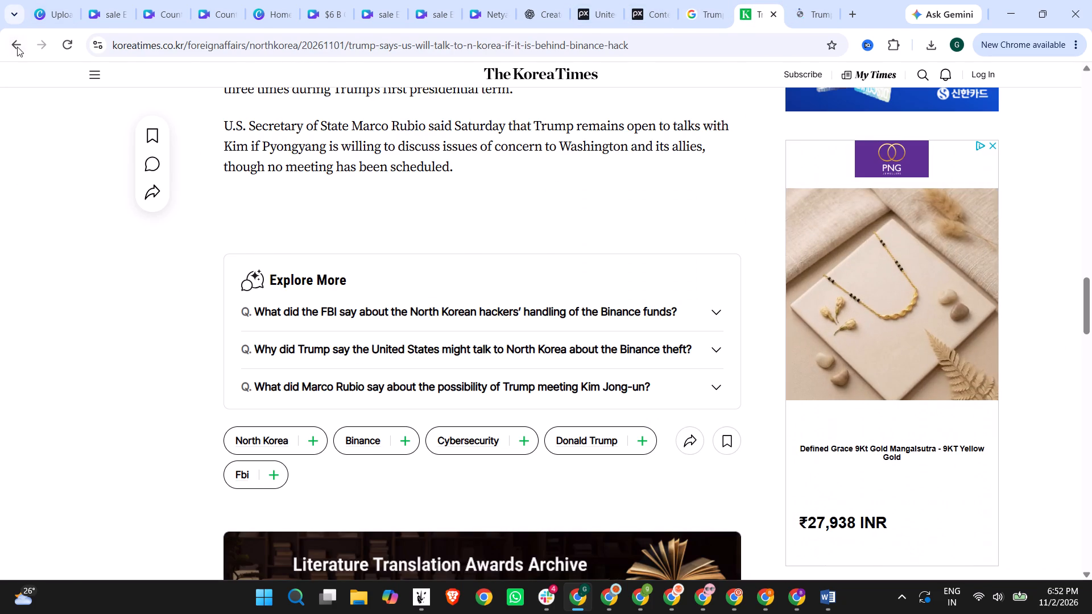
click(17, 47)
click(526, 116)
key(space)
text(twitter)
key(Return)
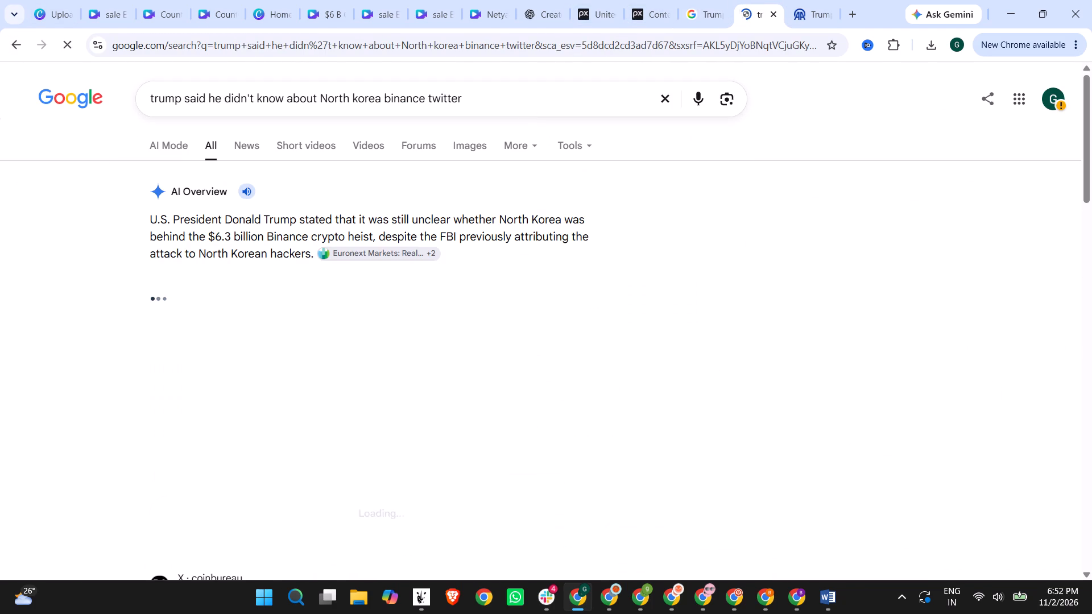
Replace "twitter" with "tweets" in the search query and look through the results.
drag(512, 102, 495, 101)
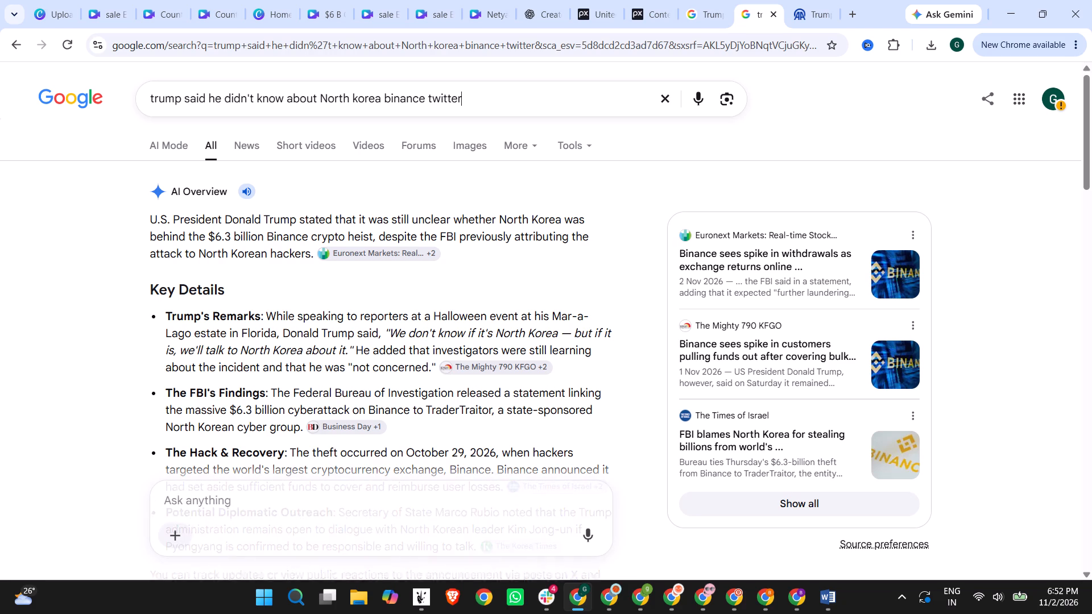
drag(495, 101, 431, 105)
text(weets)
key(Return)
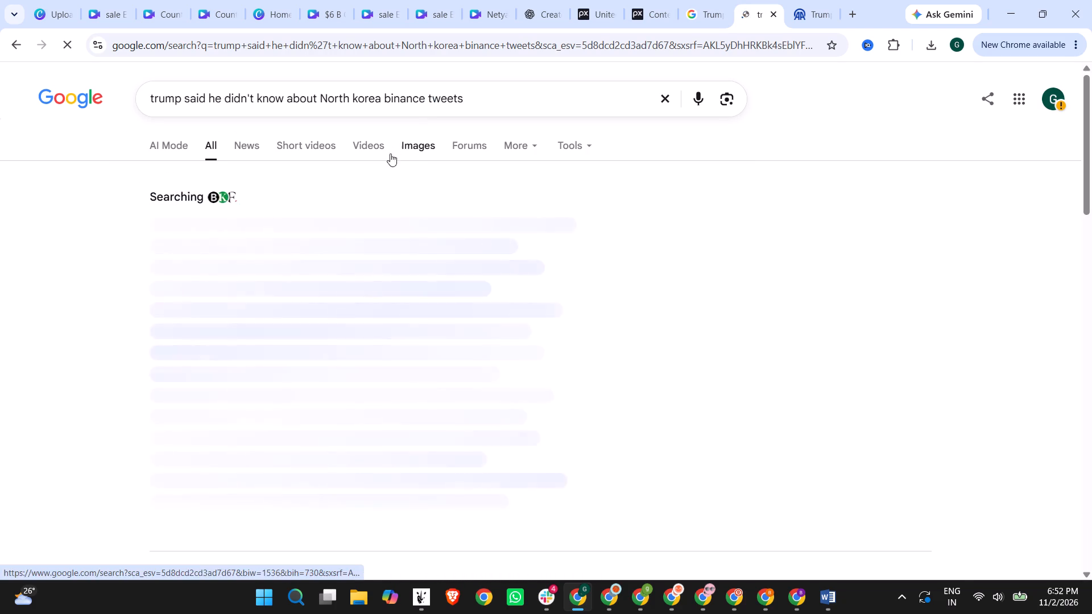
scroll(180, 240, down, 8)
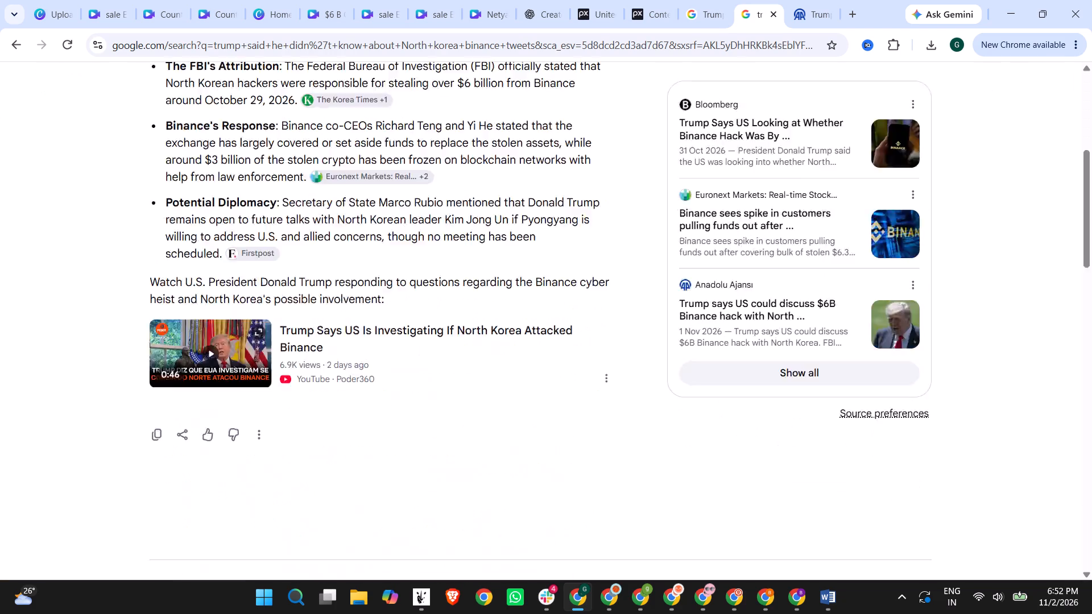
scroll(176, 284, down, 2)
Open the Bloomberg article on whether North Korea was behind the Binance hack, examine Trump's statement, and return to the results.
click(383, 247)
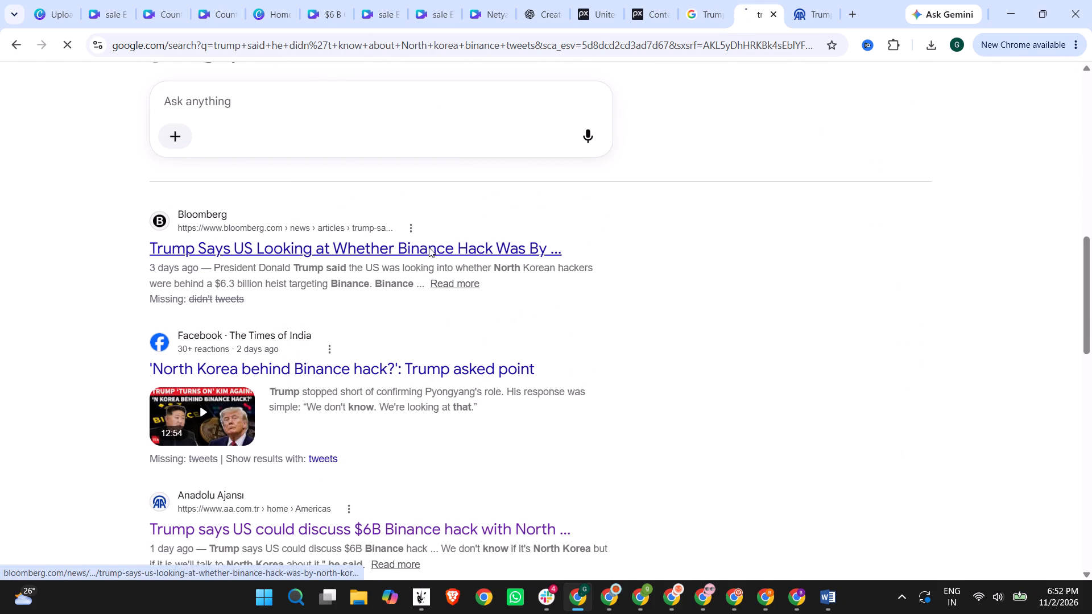
scroll(584, 251, down, 2)
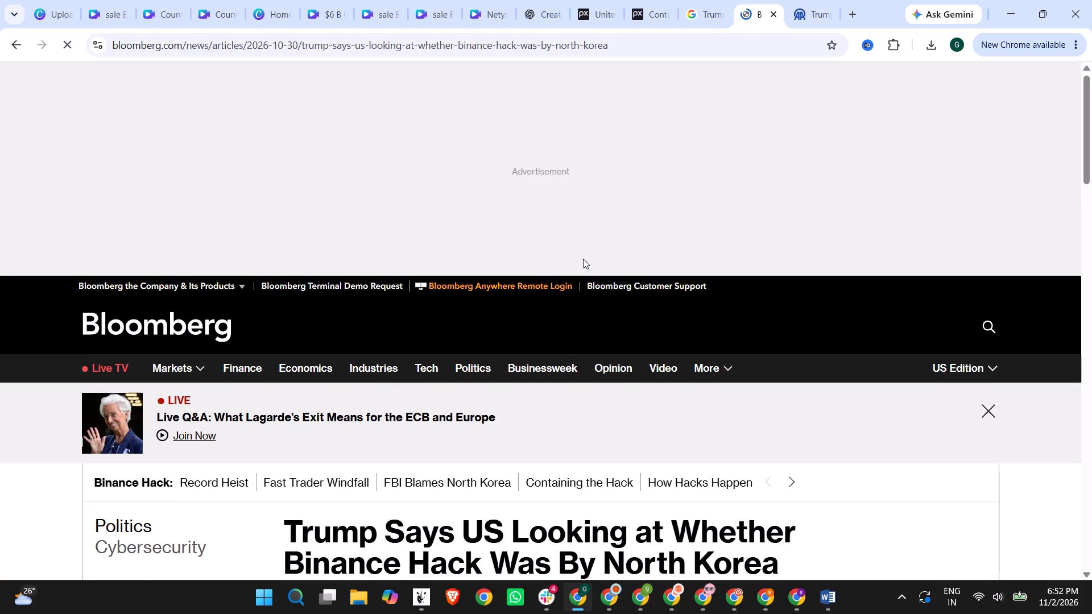
scroll(583, 259, down, 8)
scroll(278, 275, down, 2)
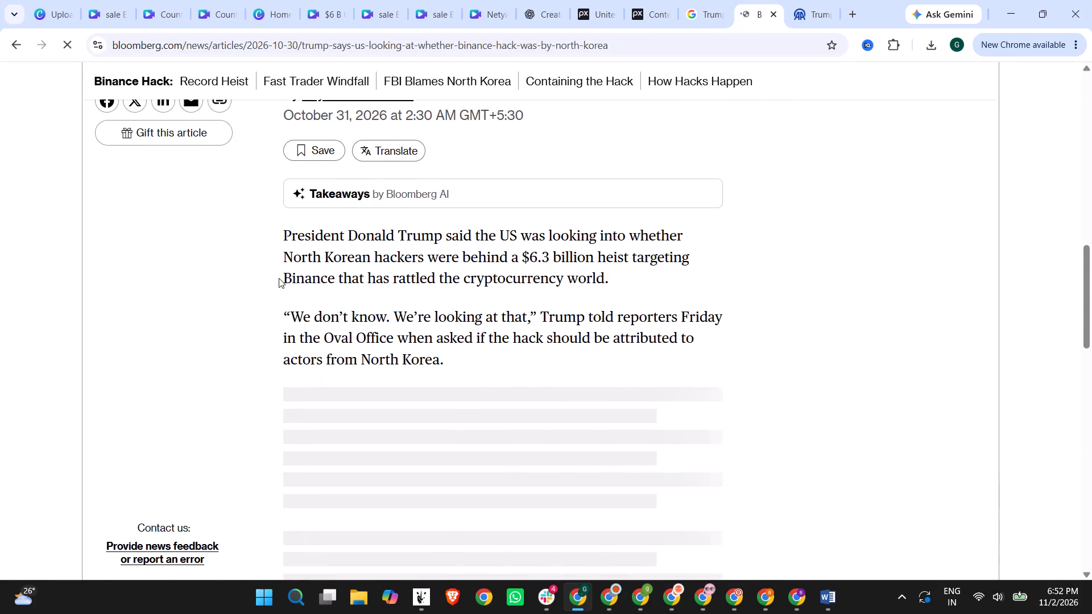
scroll(283, 279, up, 5)
scroll(276, 281, down, 5)
scroll(276, 281, up, 4)
scroll(275, 281, down, 8)
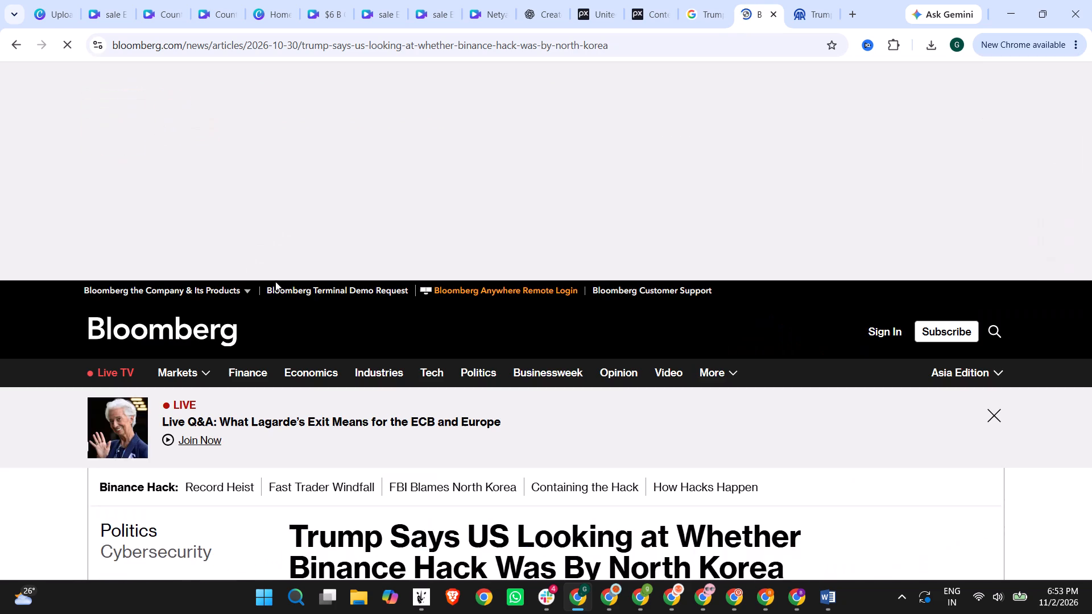
scroll(275, 281, up, 4)
scroll(284, 291, down, 7)
scroll(556, 370, down, 5)
scroll(554, 433, down, 5)
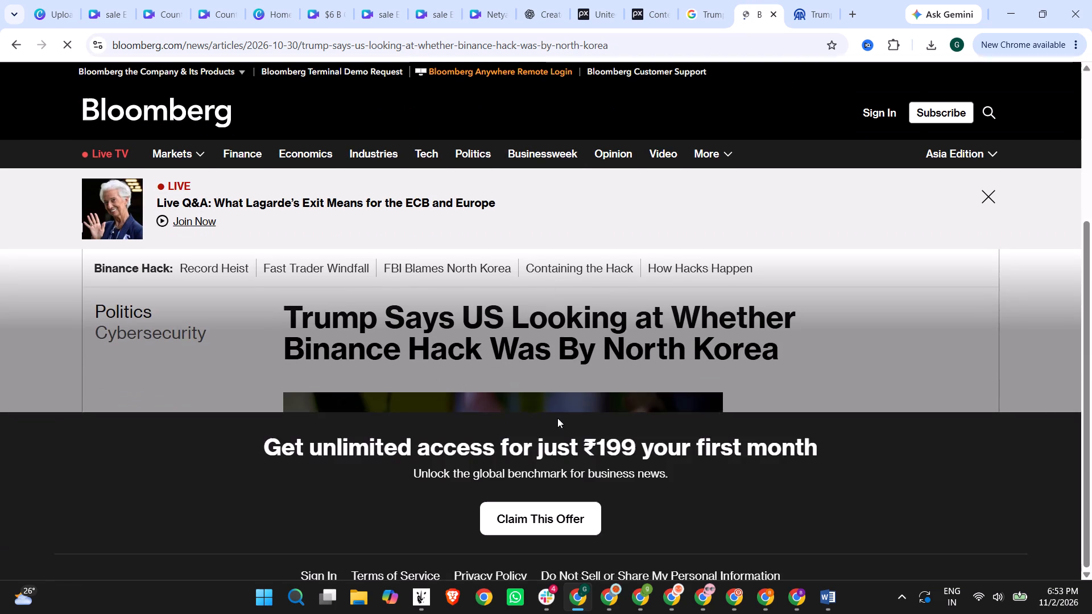
scroll(536, 388, down, 7)
click(14, 56)
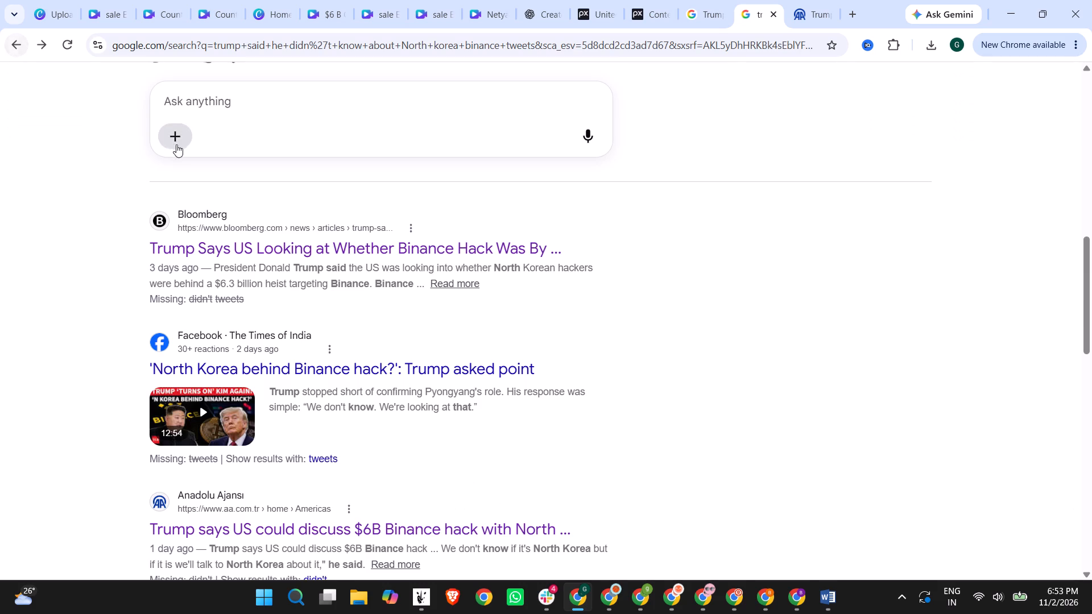
Reopen The Korea Times article from the search results and examine its account of the FBI's findings.
scroll(326, 313, down, 4)
scroll(354, 400, down, 2)
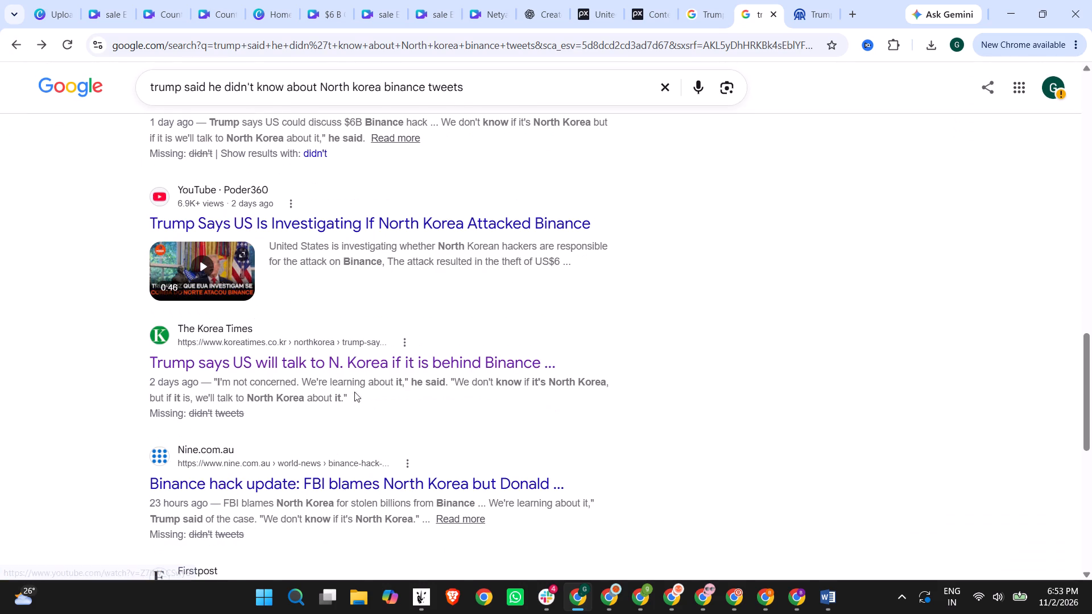
click(331, 357)
scroll(260, 282, down, 6)
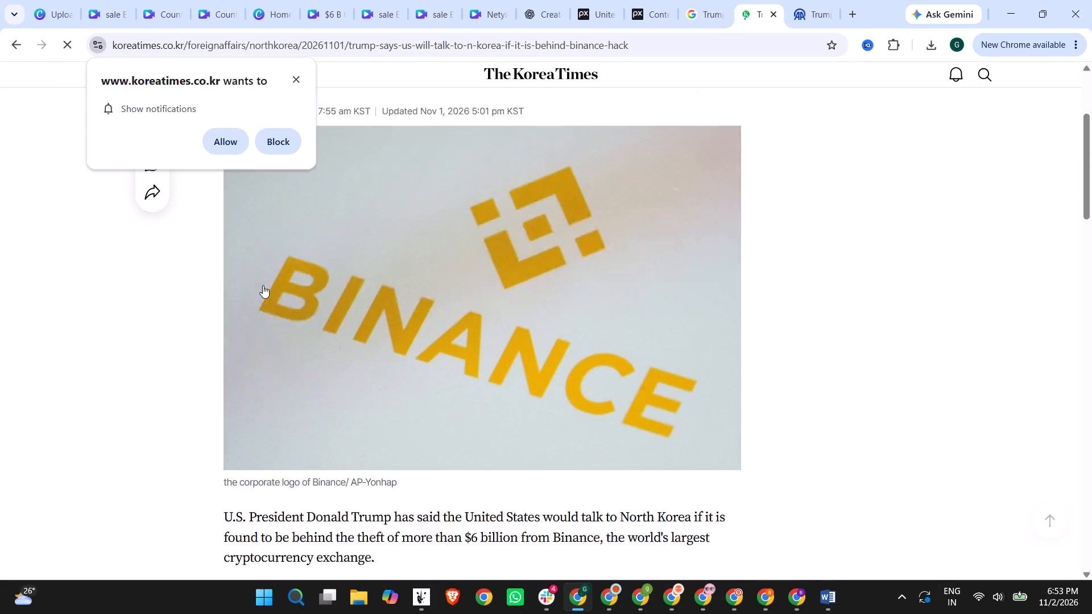
scroll(263, 285, down, 7)
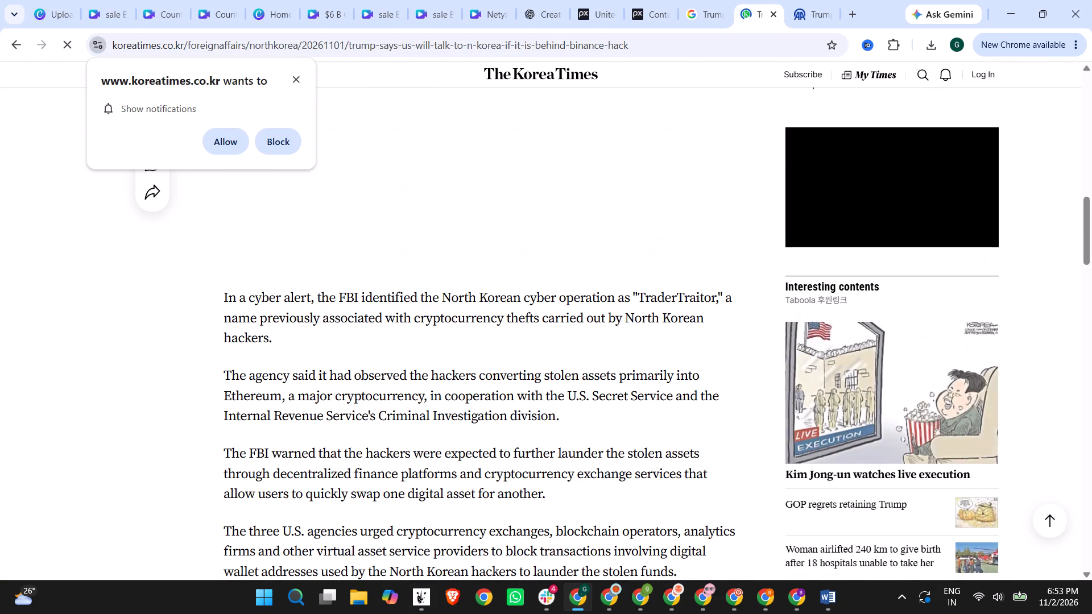
scroll(408, 318, down, 1)
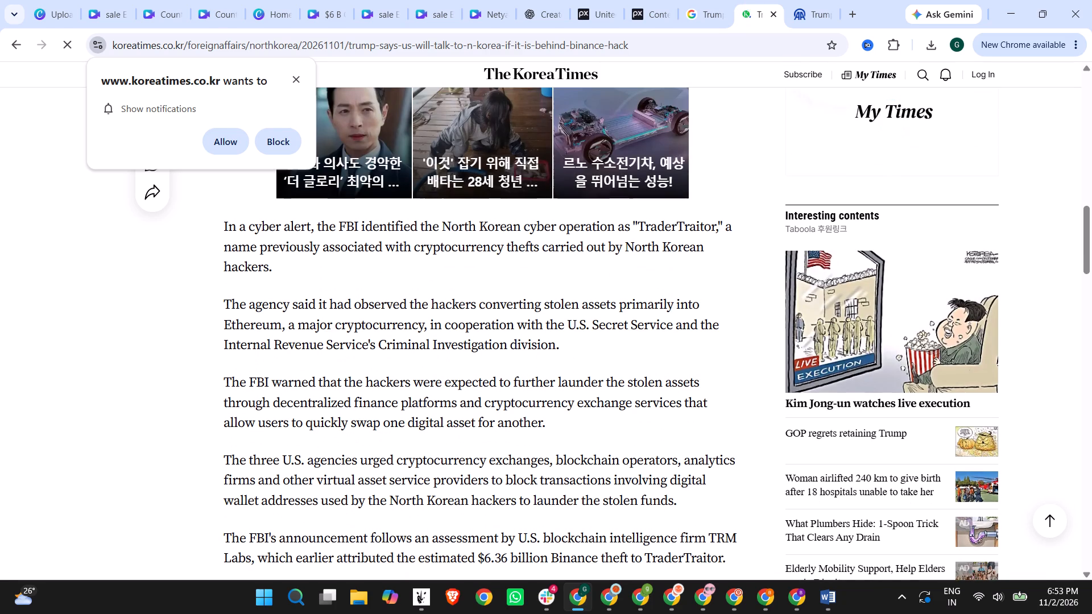